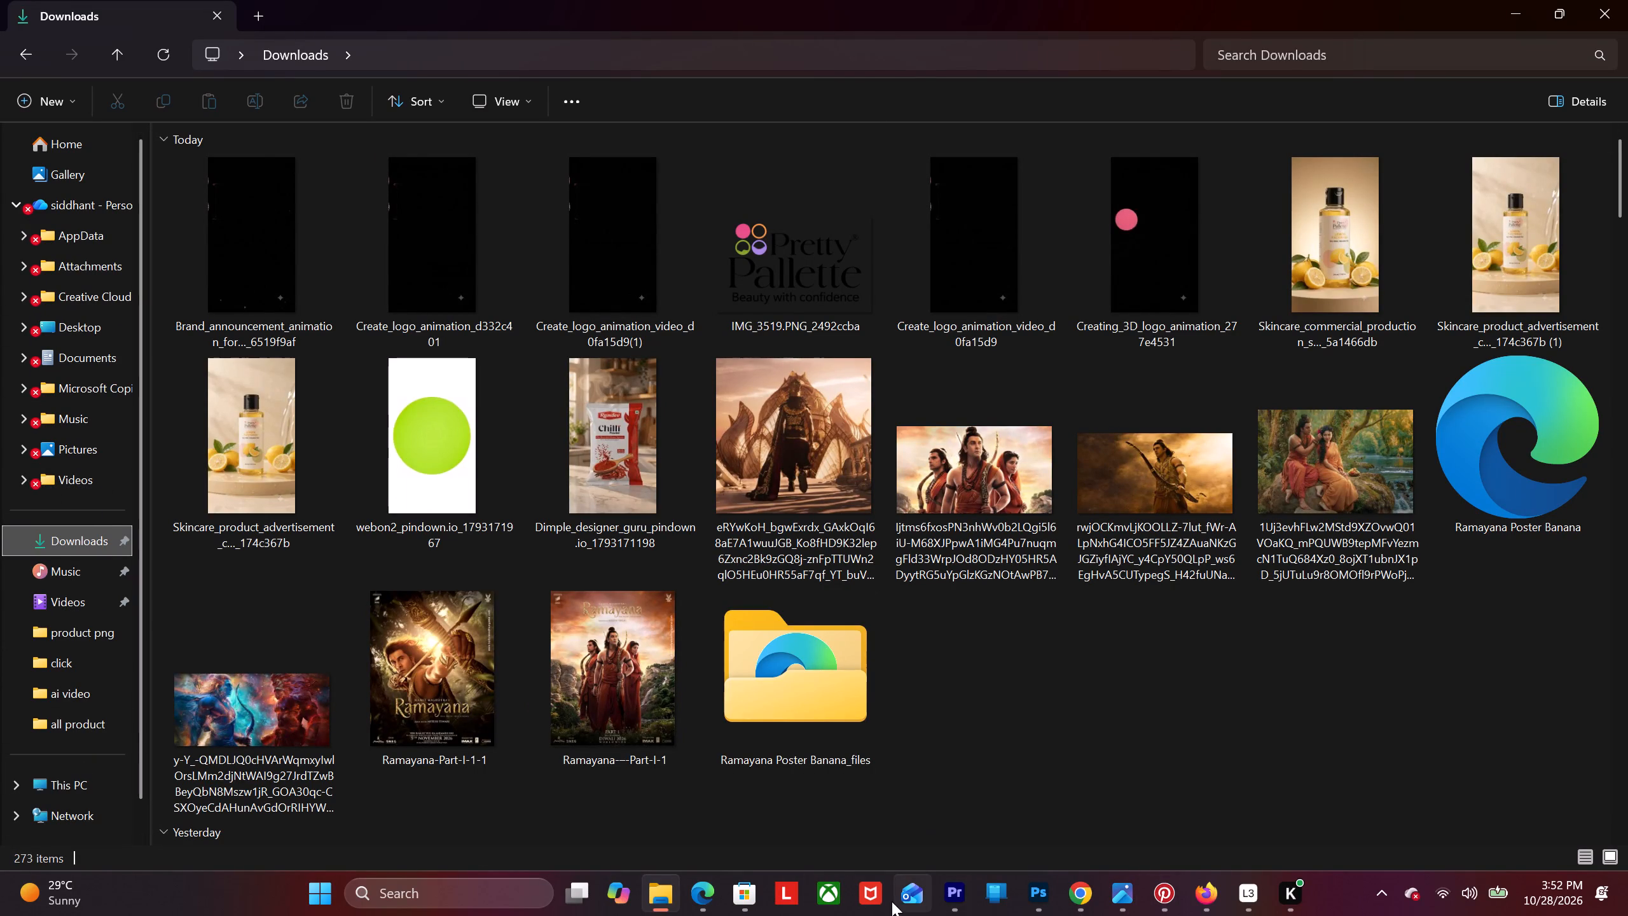
Switch to Premiere and play the skincare clips between about 00:14:38 and 00:14:56 to compare the takes.
click(951, 897)
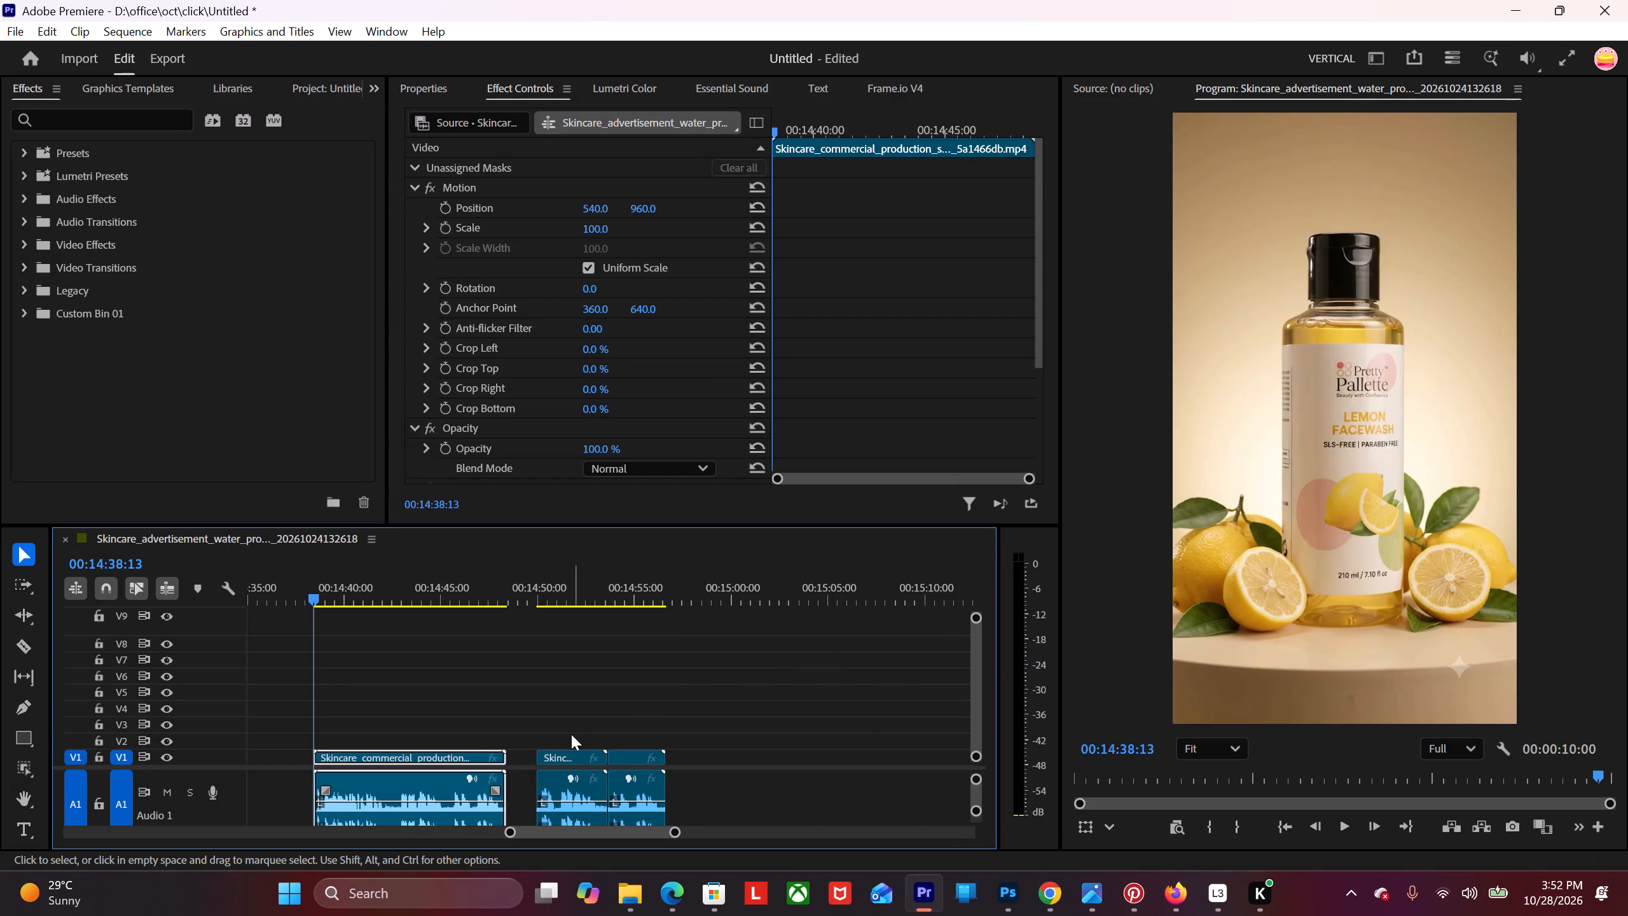
scroll(570, 734, down, 6)
key(space)
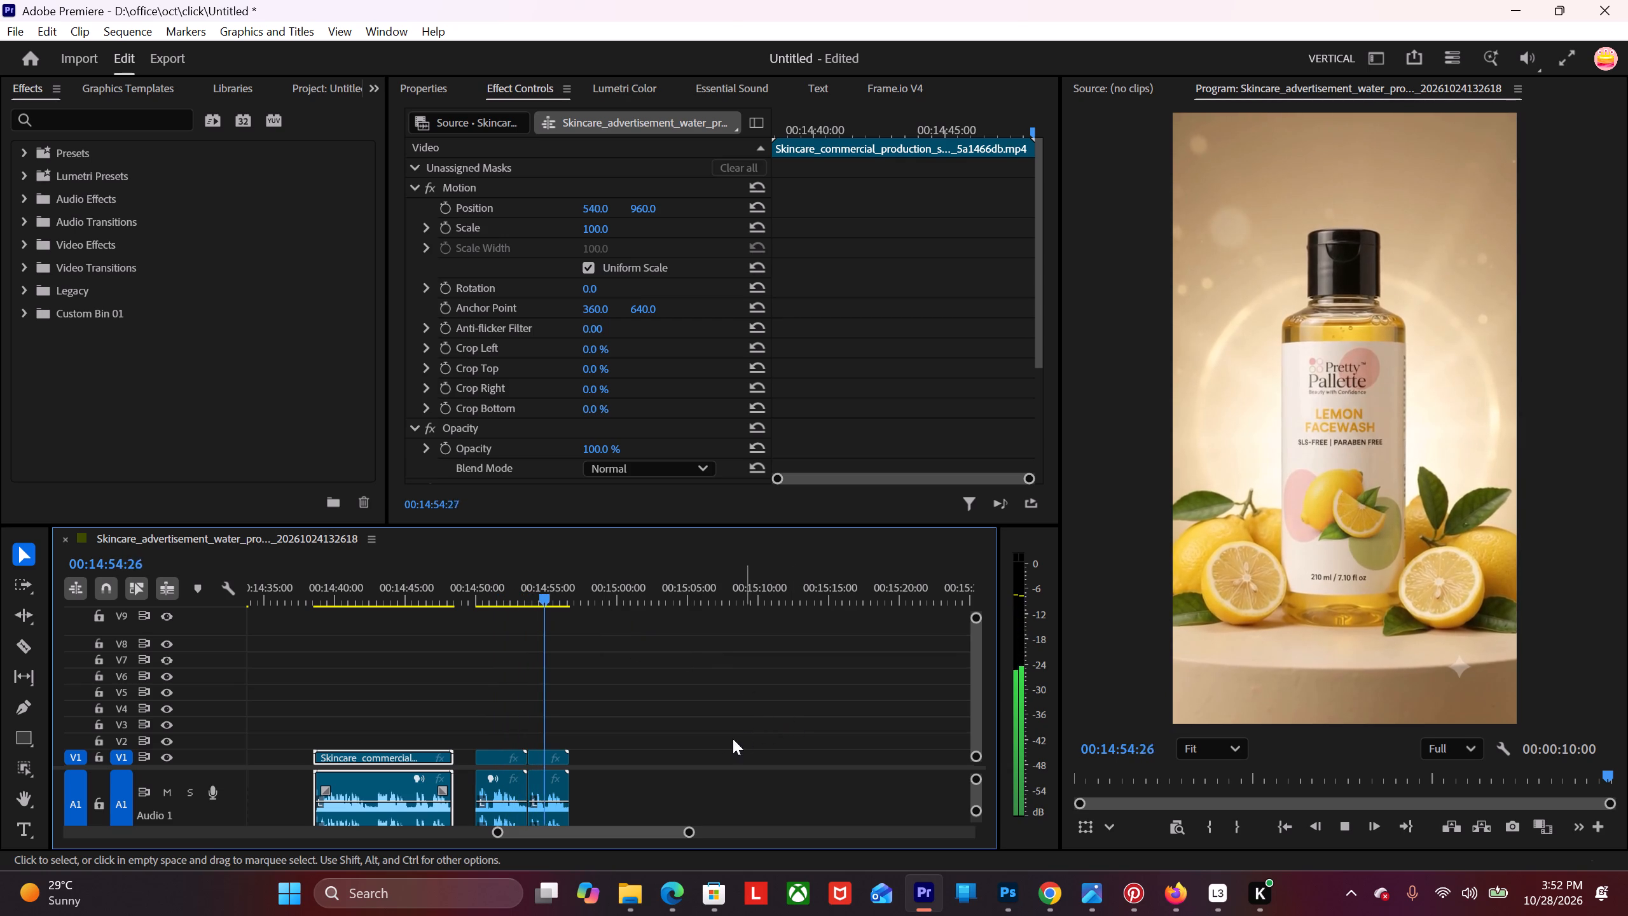
key(space)
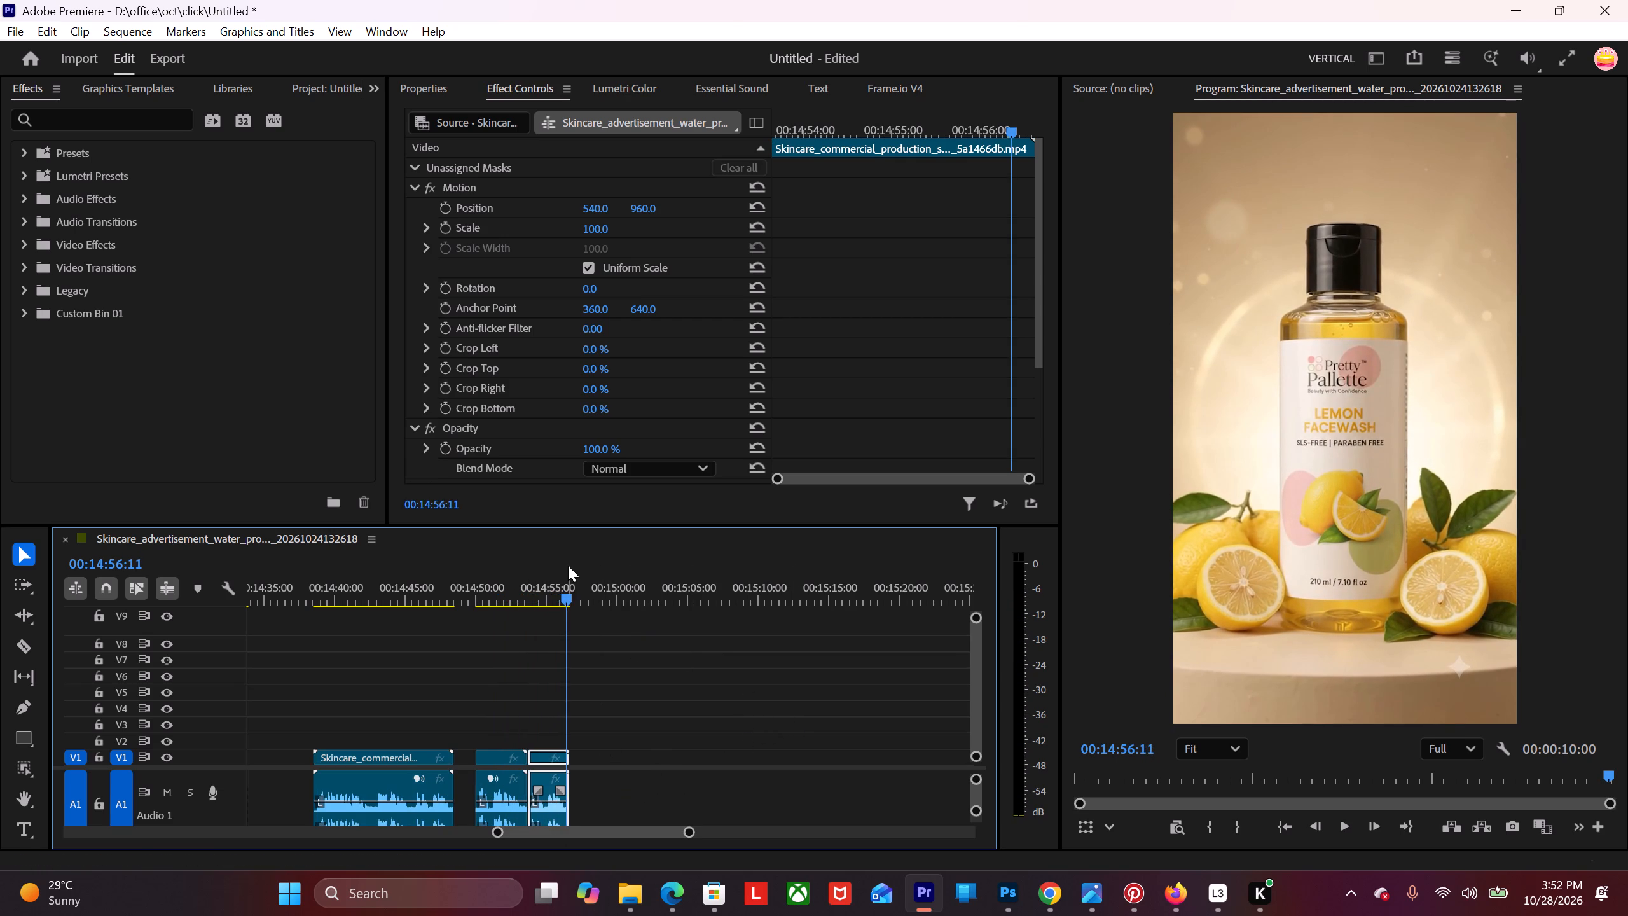
drag(561, 578, 469, 651)
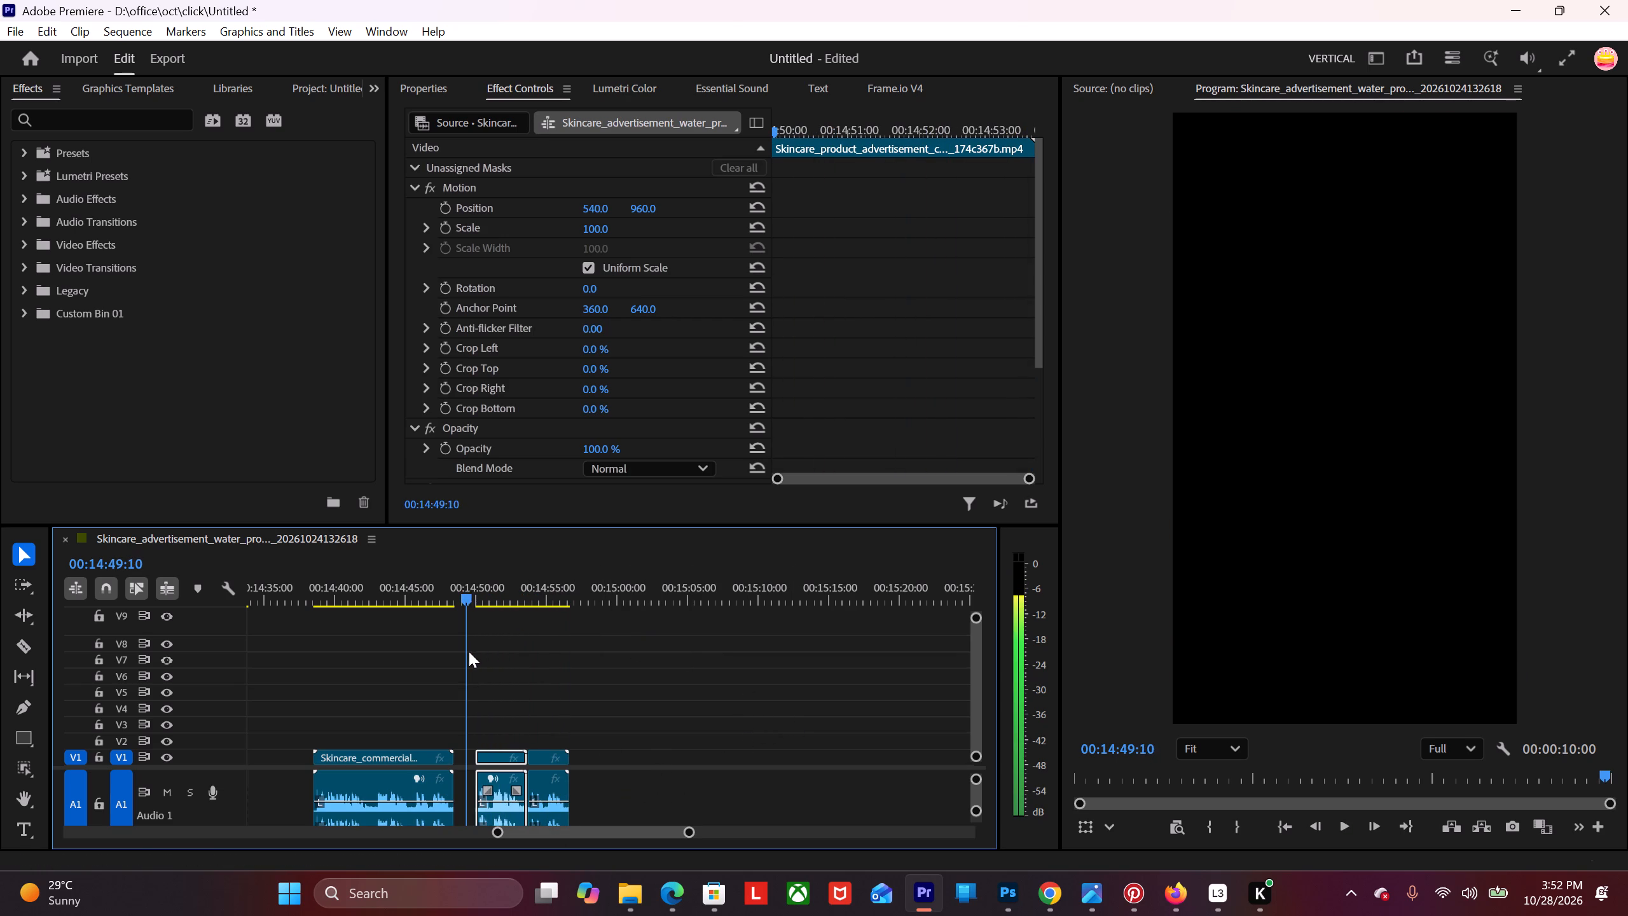
drag(469, 651, 473, 650)
key(space)
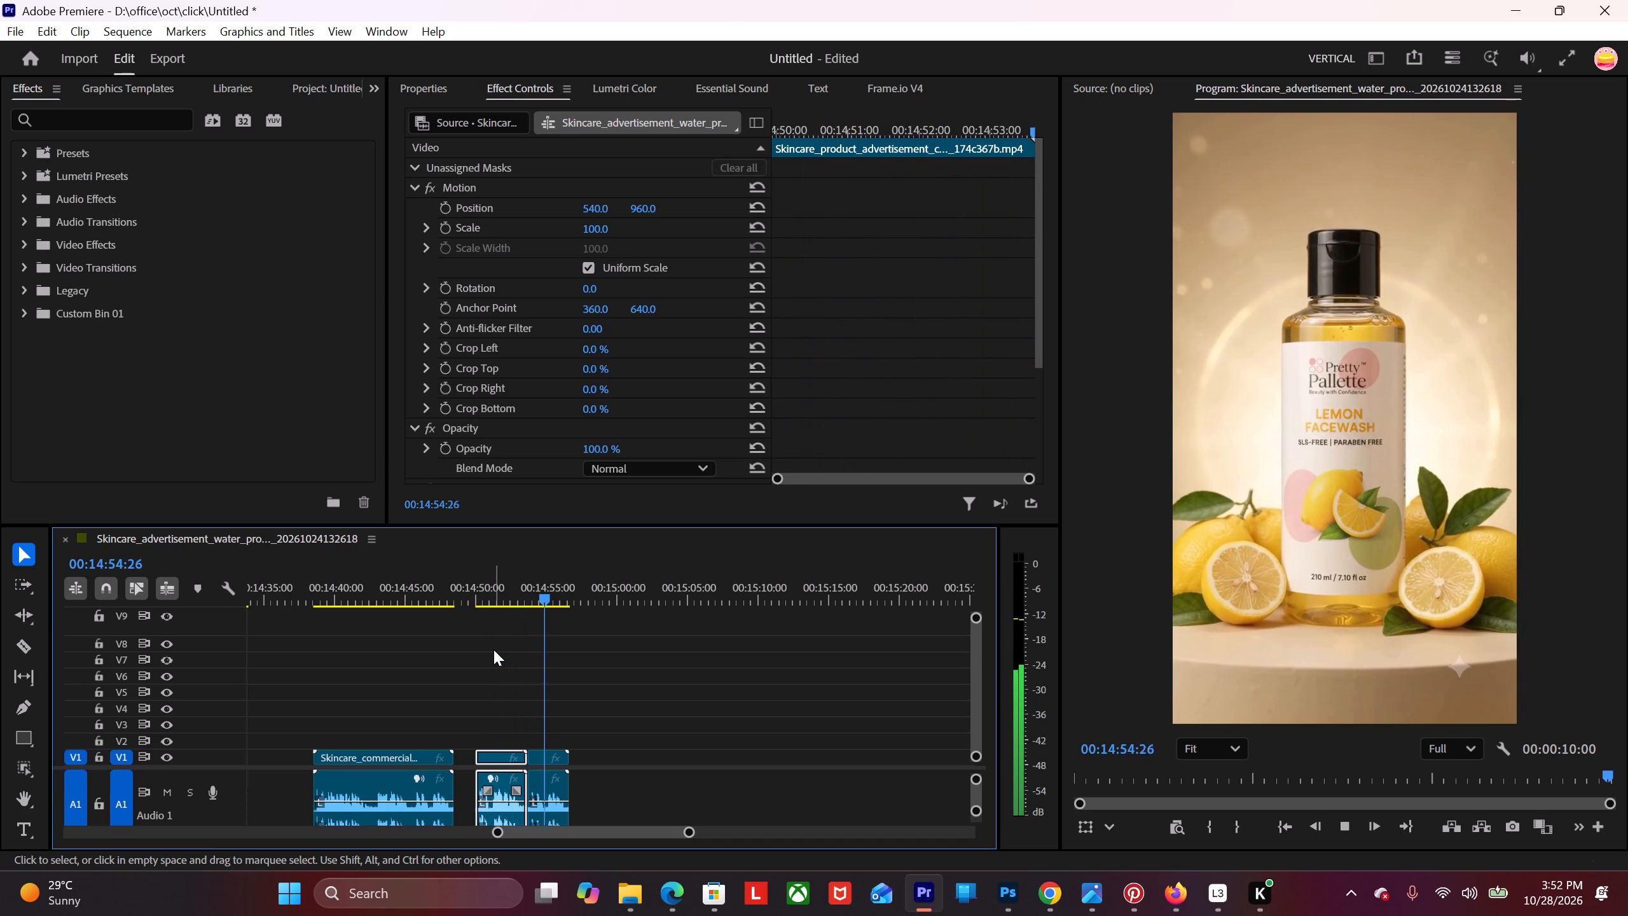
key(space)
drag(556, 582, 366, 677)
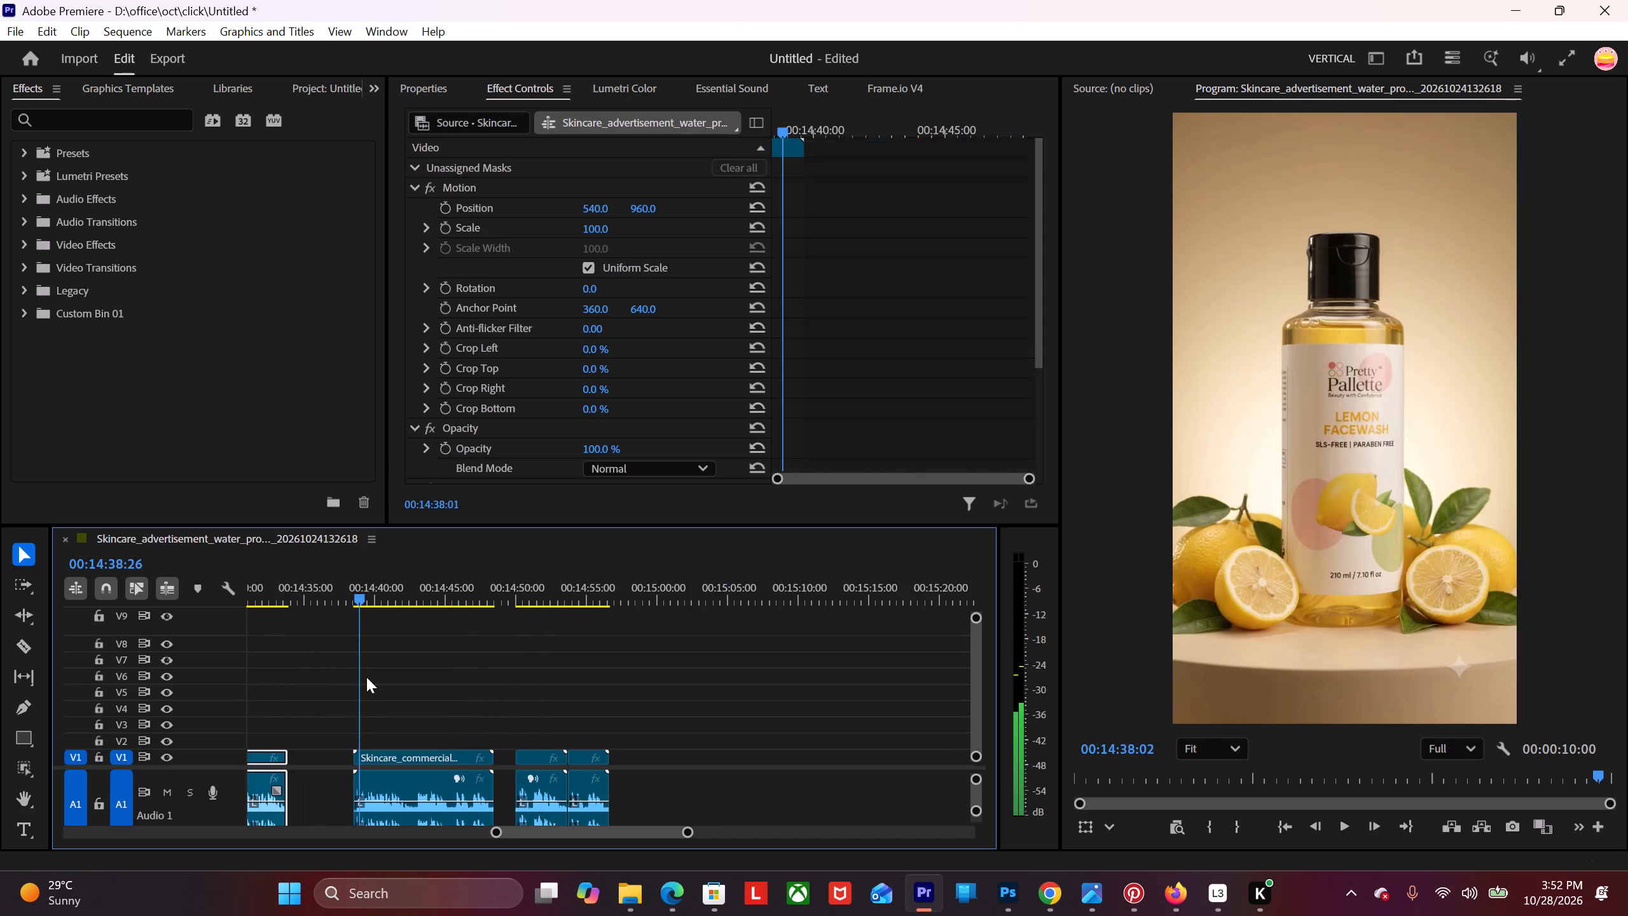
drag(366, 677, 355, 678)
key(space)
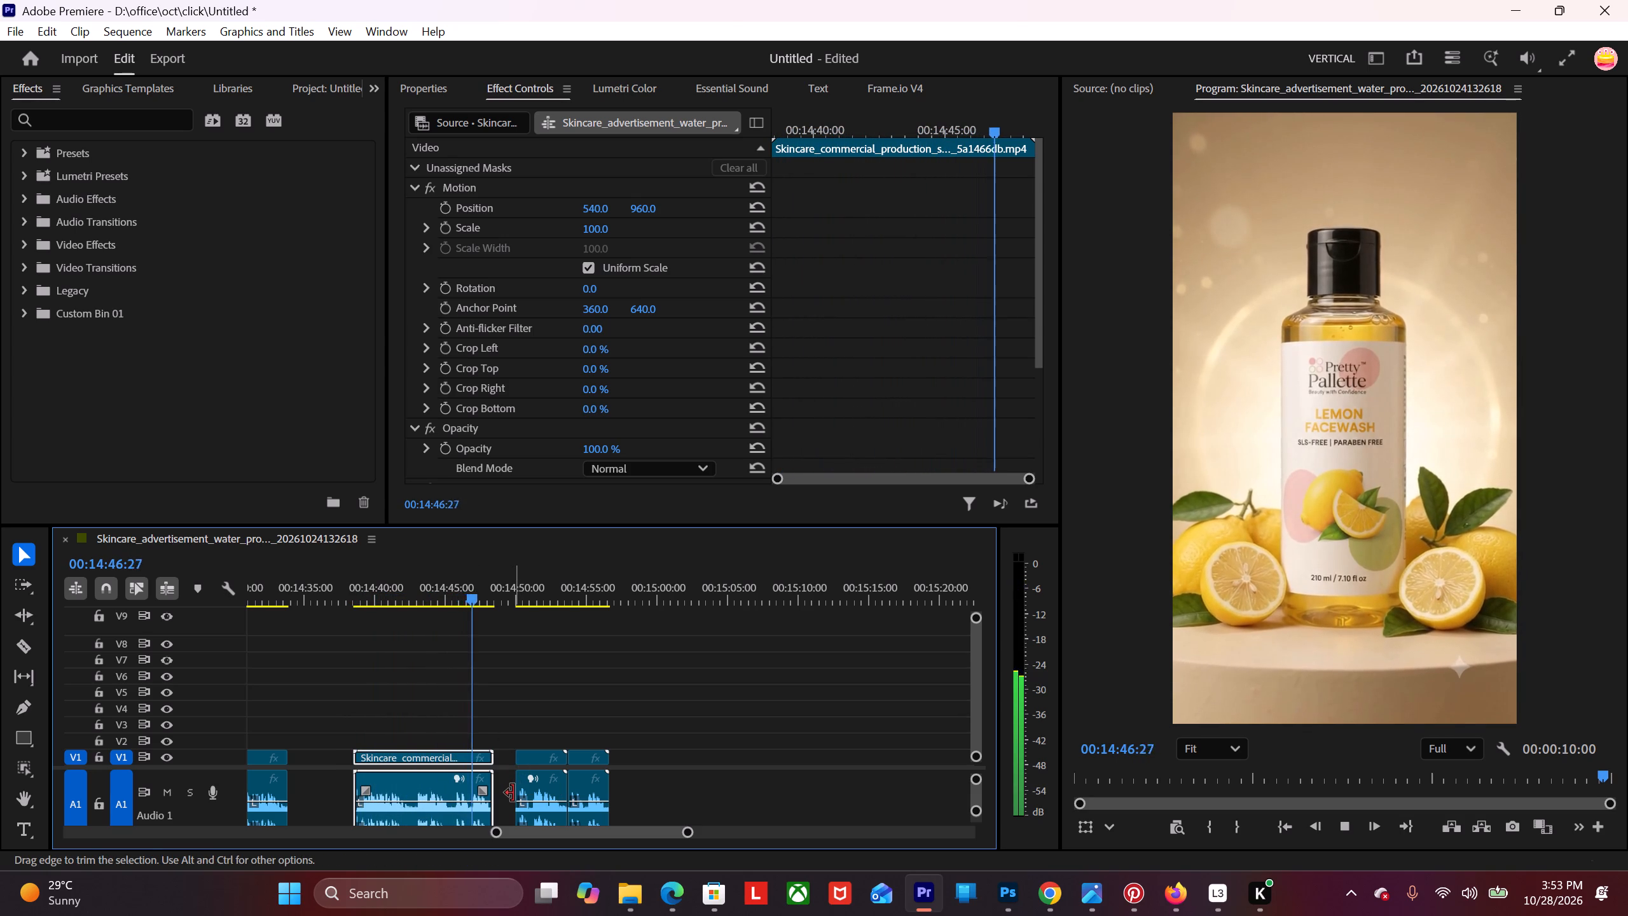
key(space)
Go back to the earlier pair of skincare clips starting near 00:13:46 and play them through the cut between them.
drag(482, 583, 457, 628)
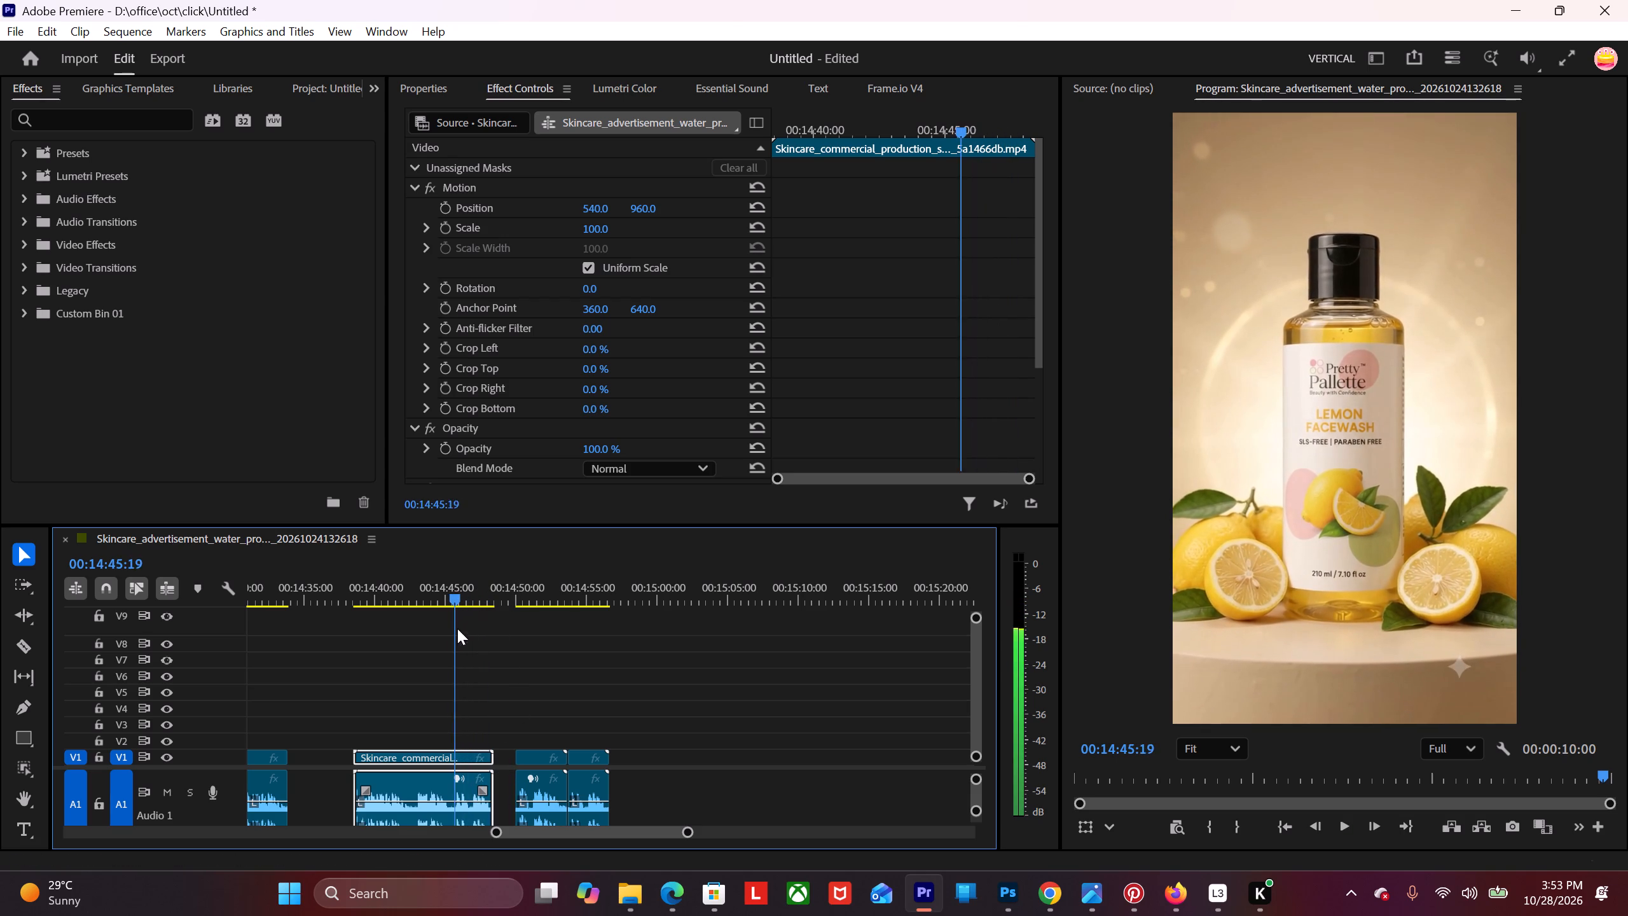
drag(457, 628, 290, 660)
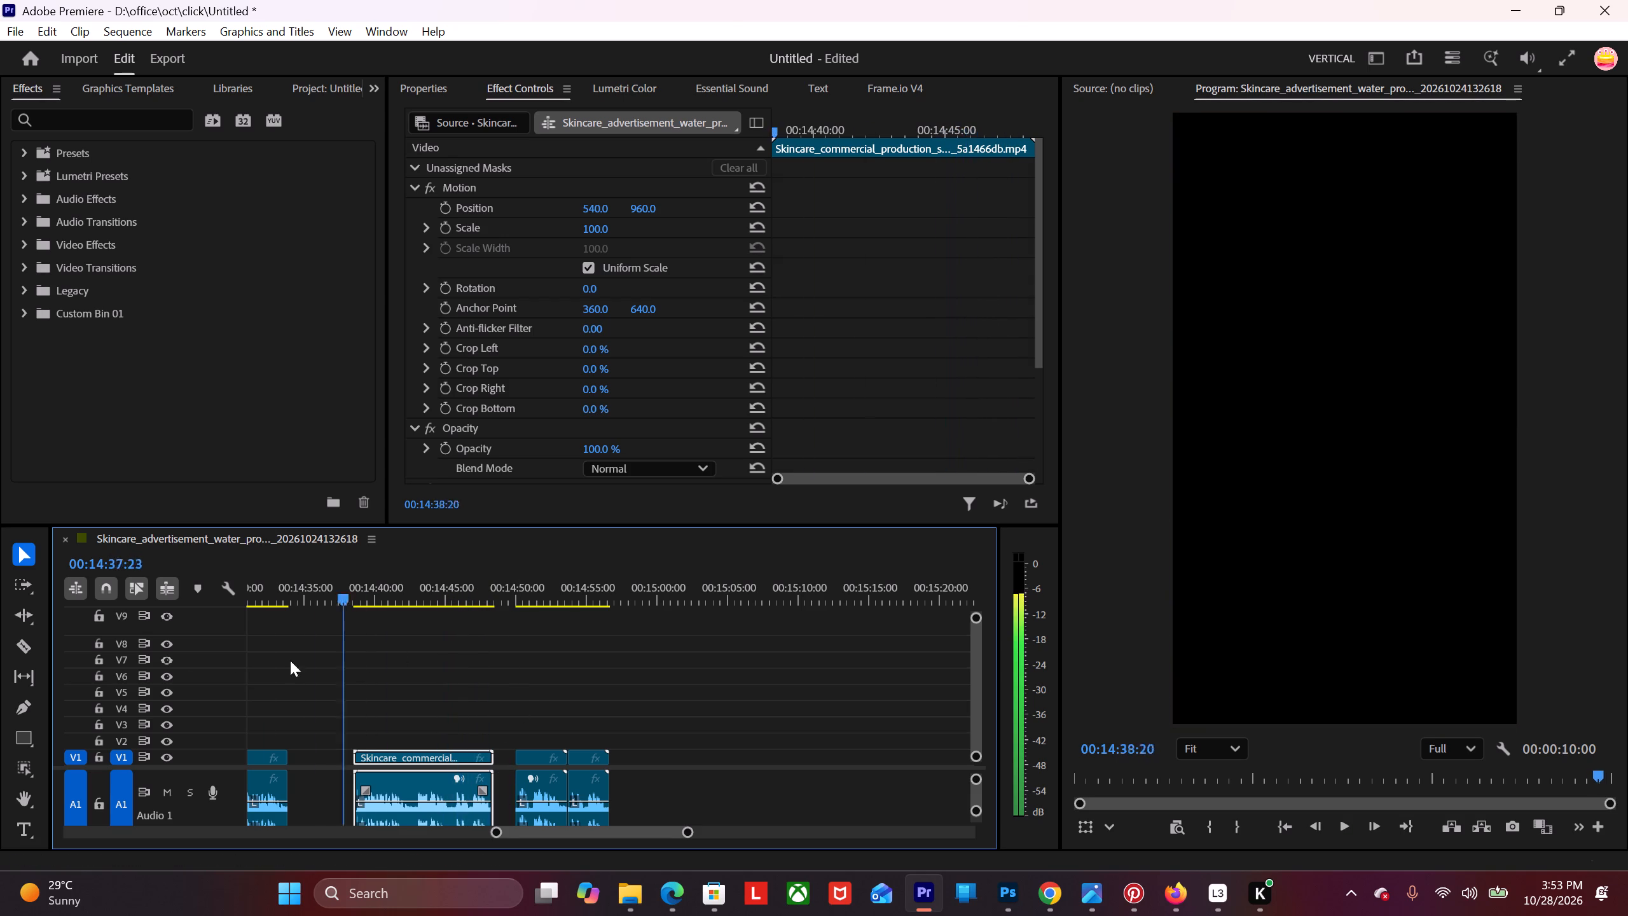
drag(290, 660, 0, 629)
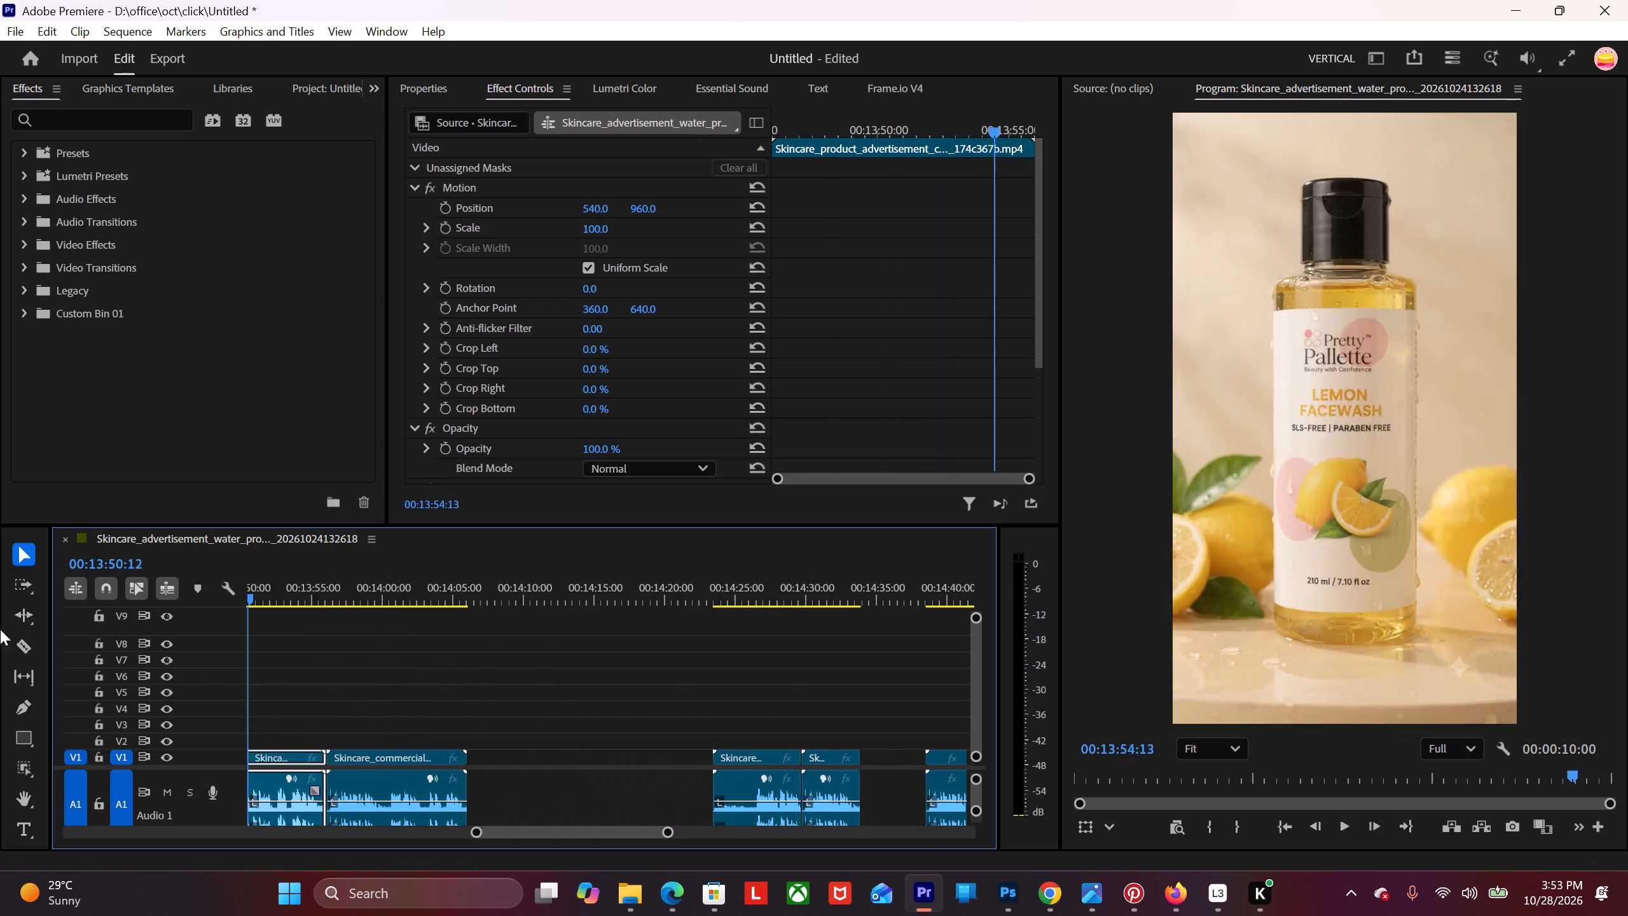
drag(0, 629, 658, 662)
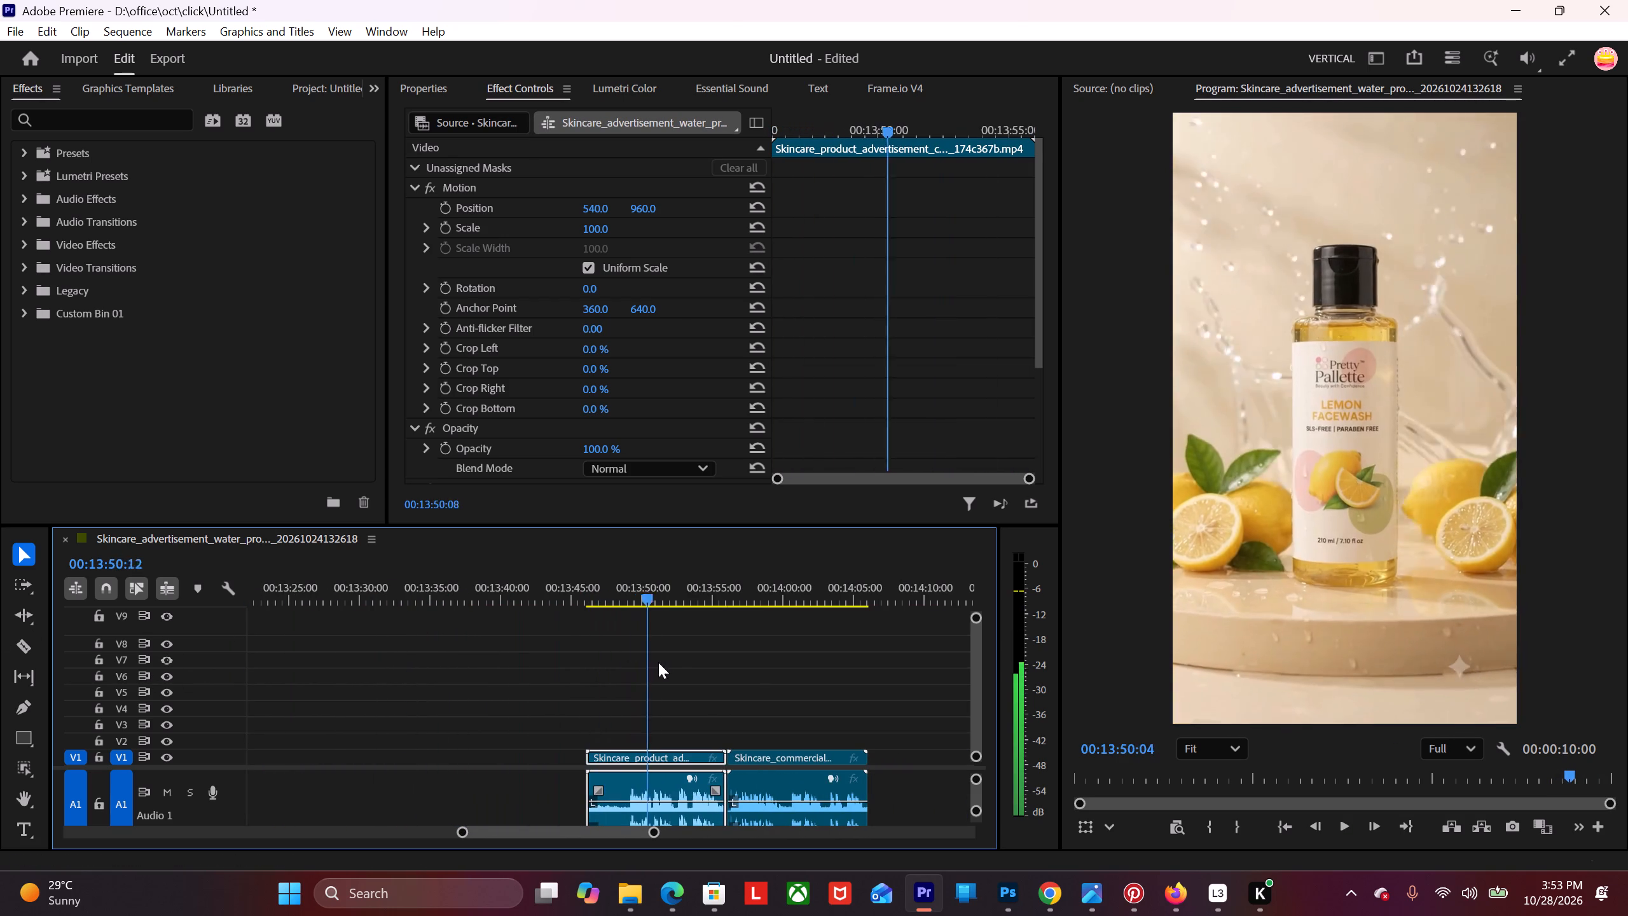
drag(658, 662, 565, 666)
key(space)
key(space)
key(space)
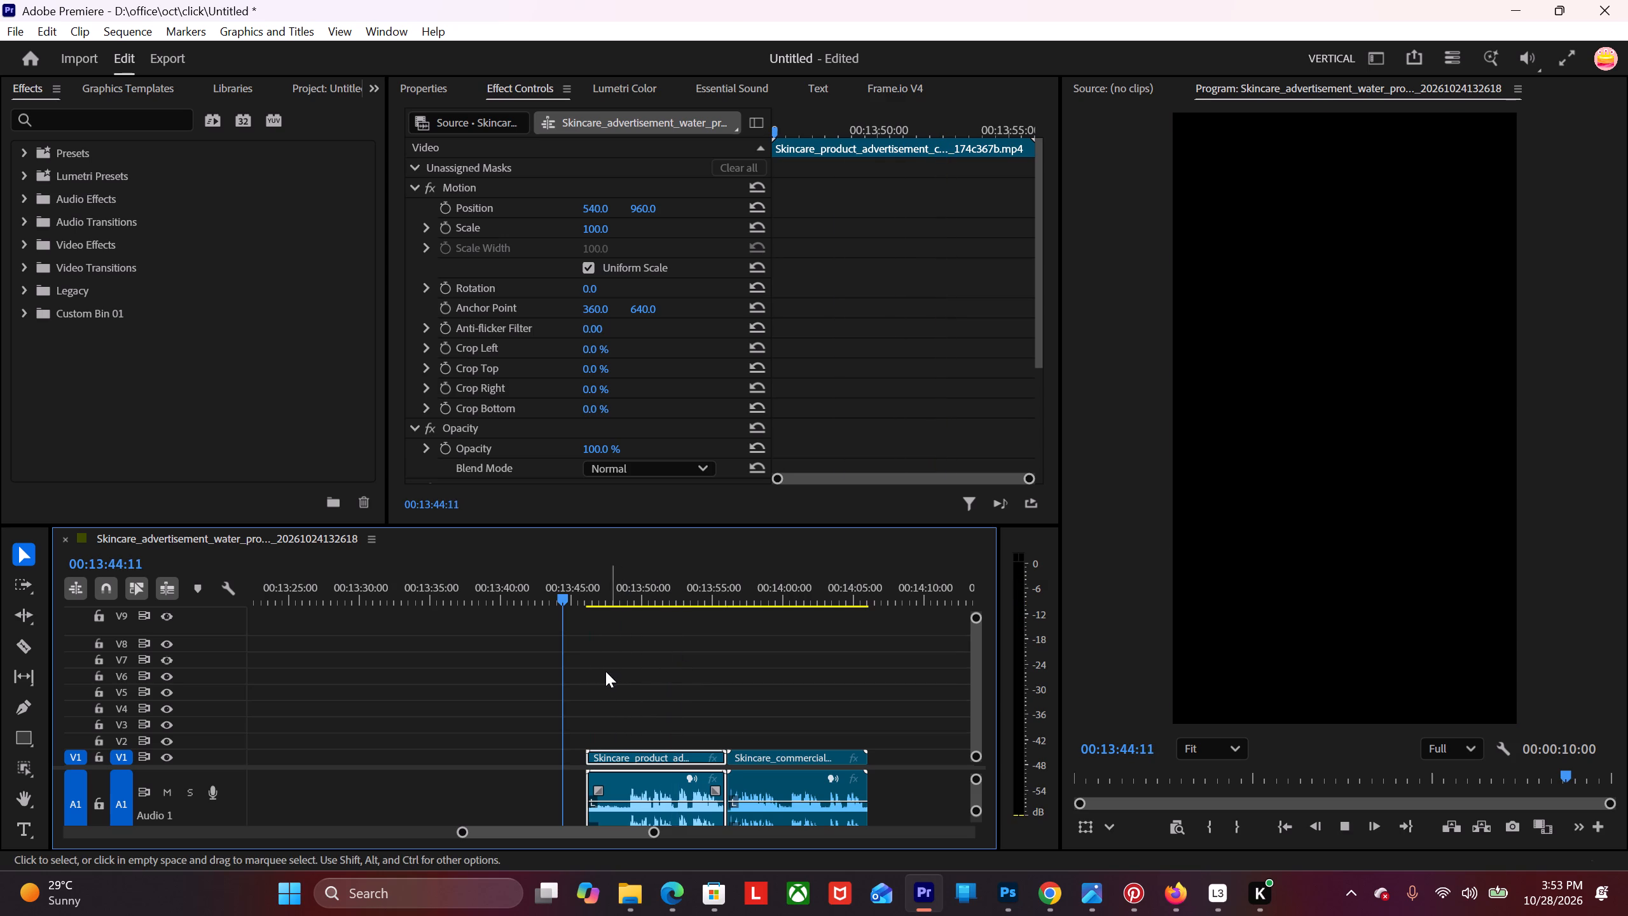
drag(607, 597, 635, 598)
key(space)
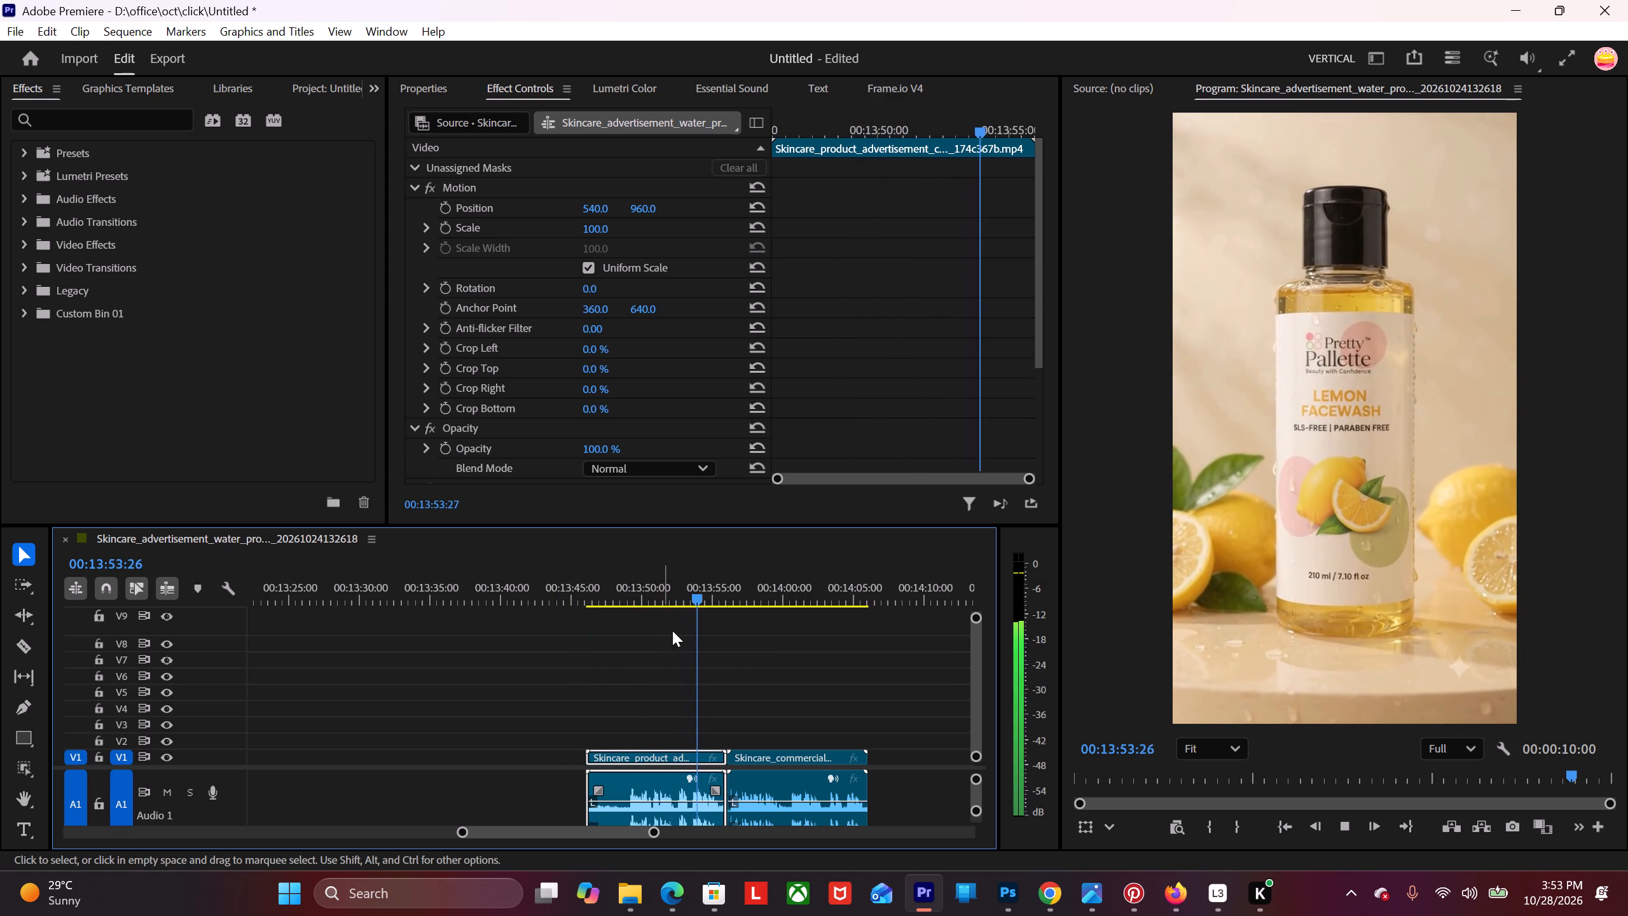
scroll(747, 714, down, 8)
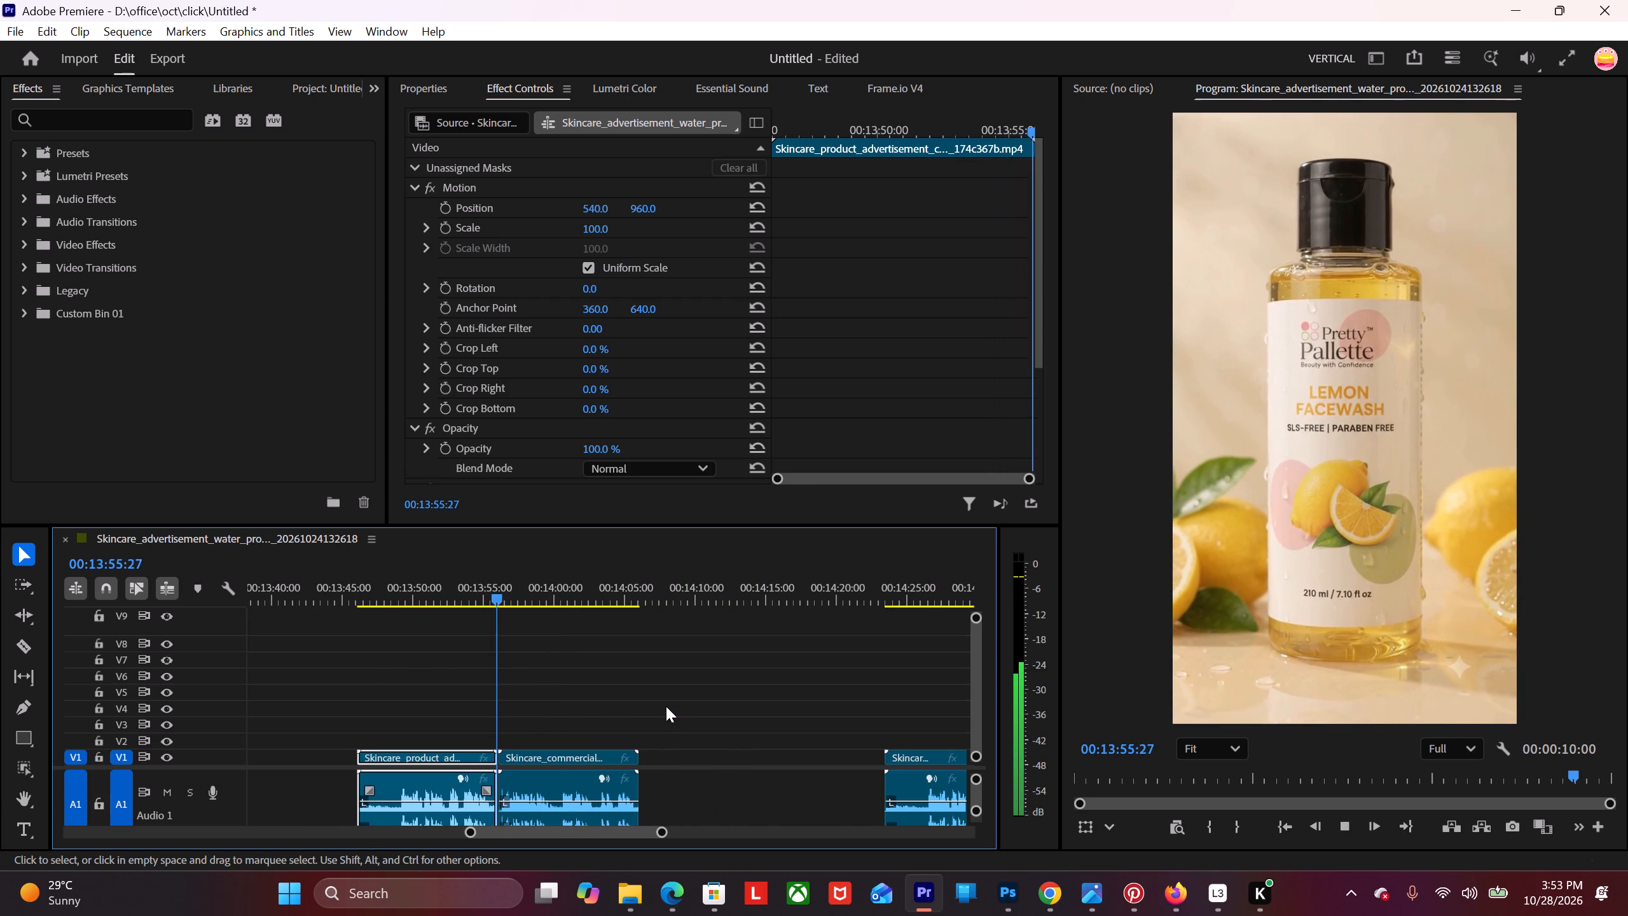
key(space)
alt+scroll(666, 706, down, 5)
scroll(659, 725, down, 3)
key(space)
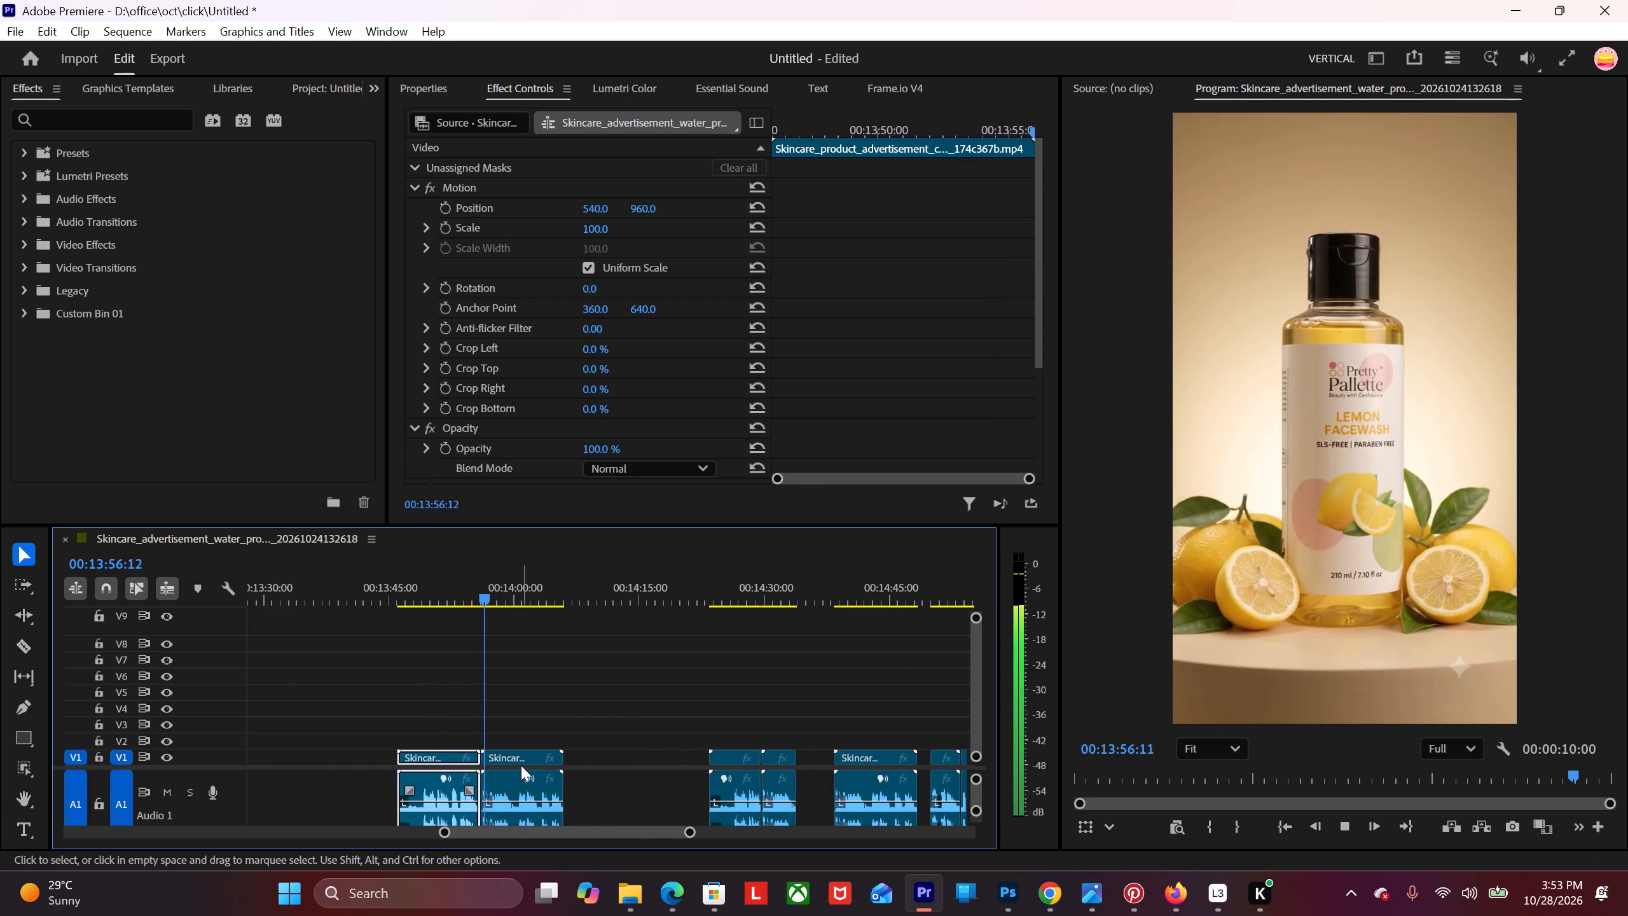
scroll(531, 779, down, 4)
key(space)
Move the Skincare_commercial_production clip from about 00:13:56 to the empty V1 area past the last clips, at about 00:15:01.
drag(396, 783, 893, 794)
Delete all the clips between about 00:14:23 and 00:14:56, ahead of the relocated skincare commercial clip.
scroll(908, 790, down, 11)
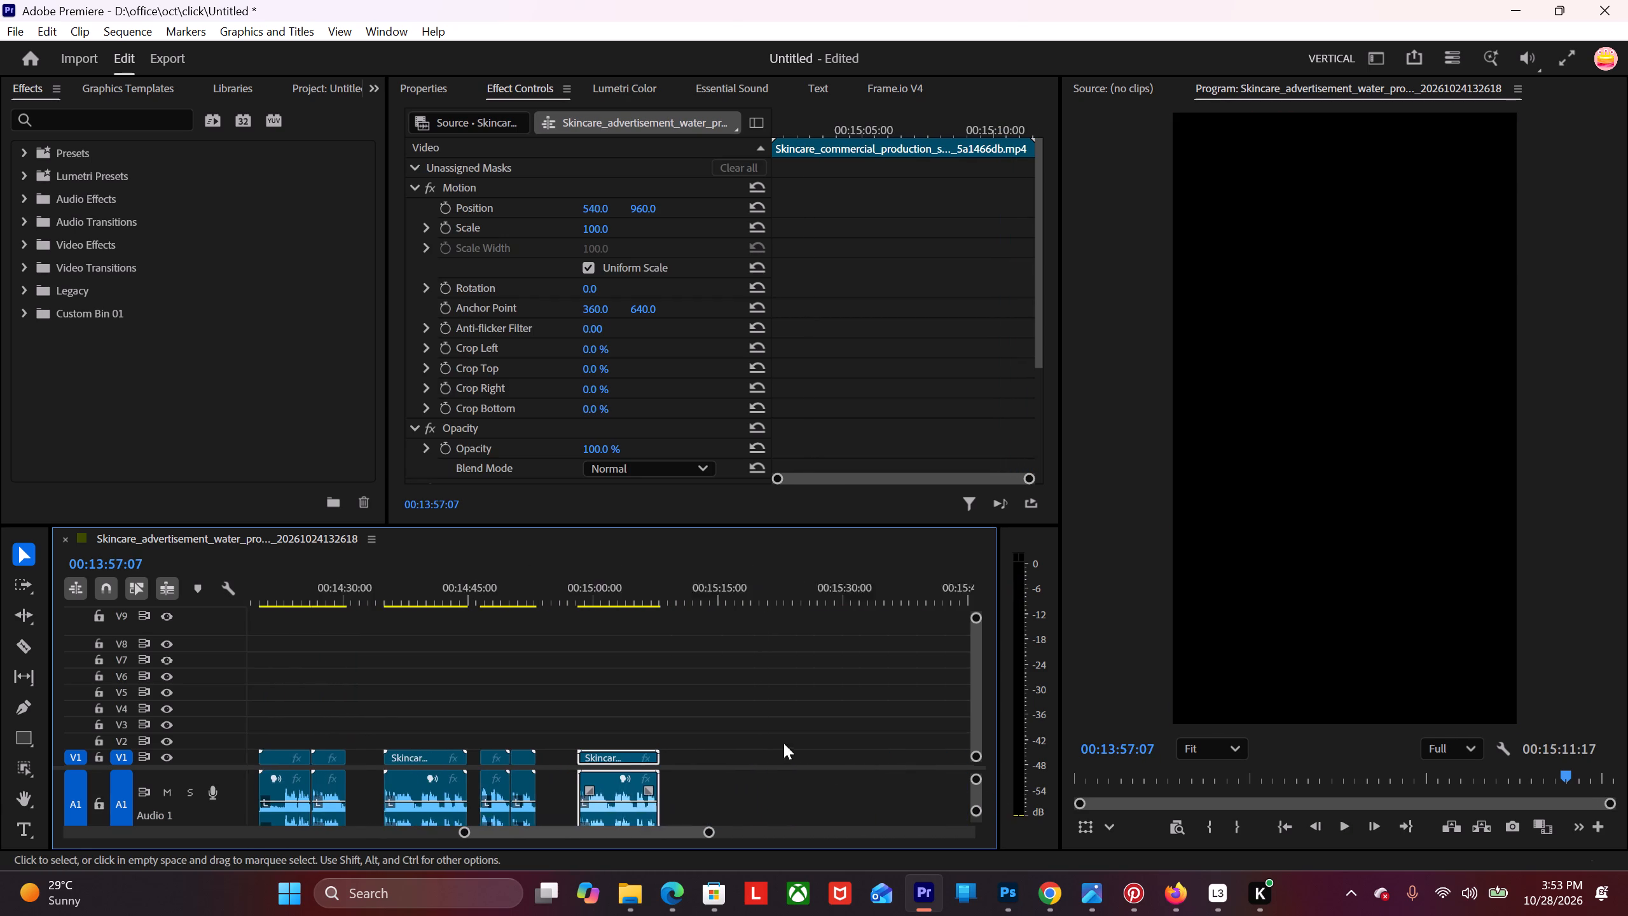
alt+scroll(631, 756, down, 2)
drag(542, 730, 430, 716)
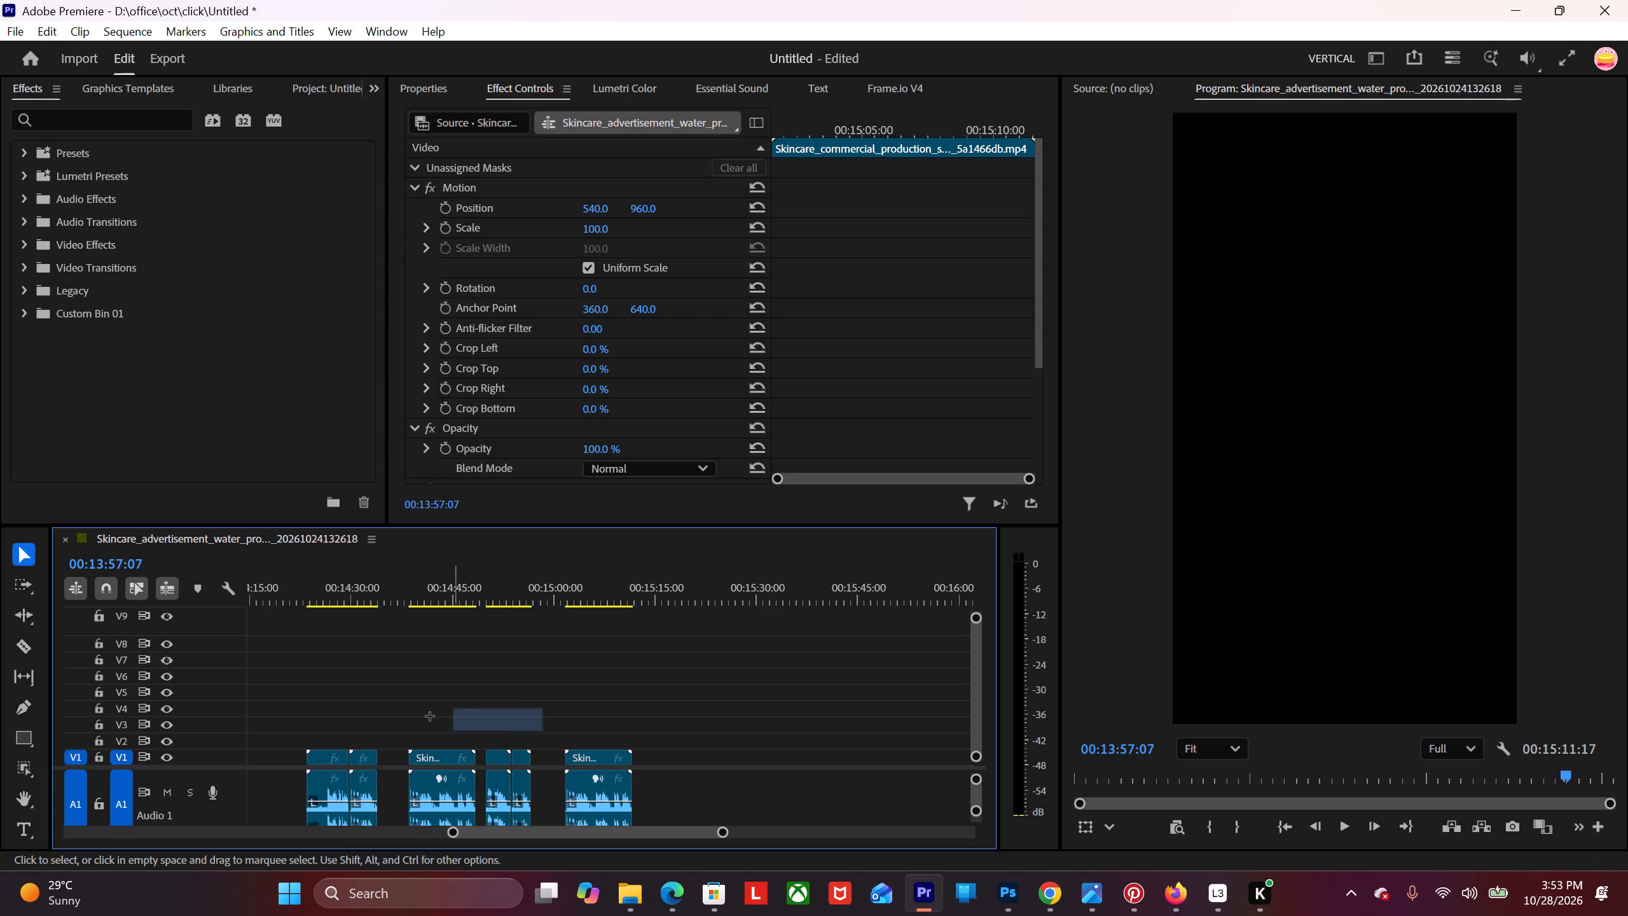
drag(430, 716, 268, 800)
key(Delete)
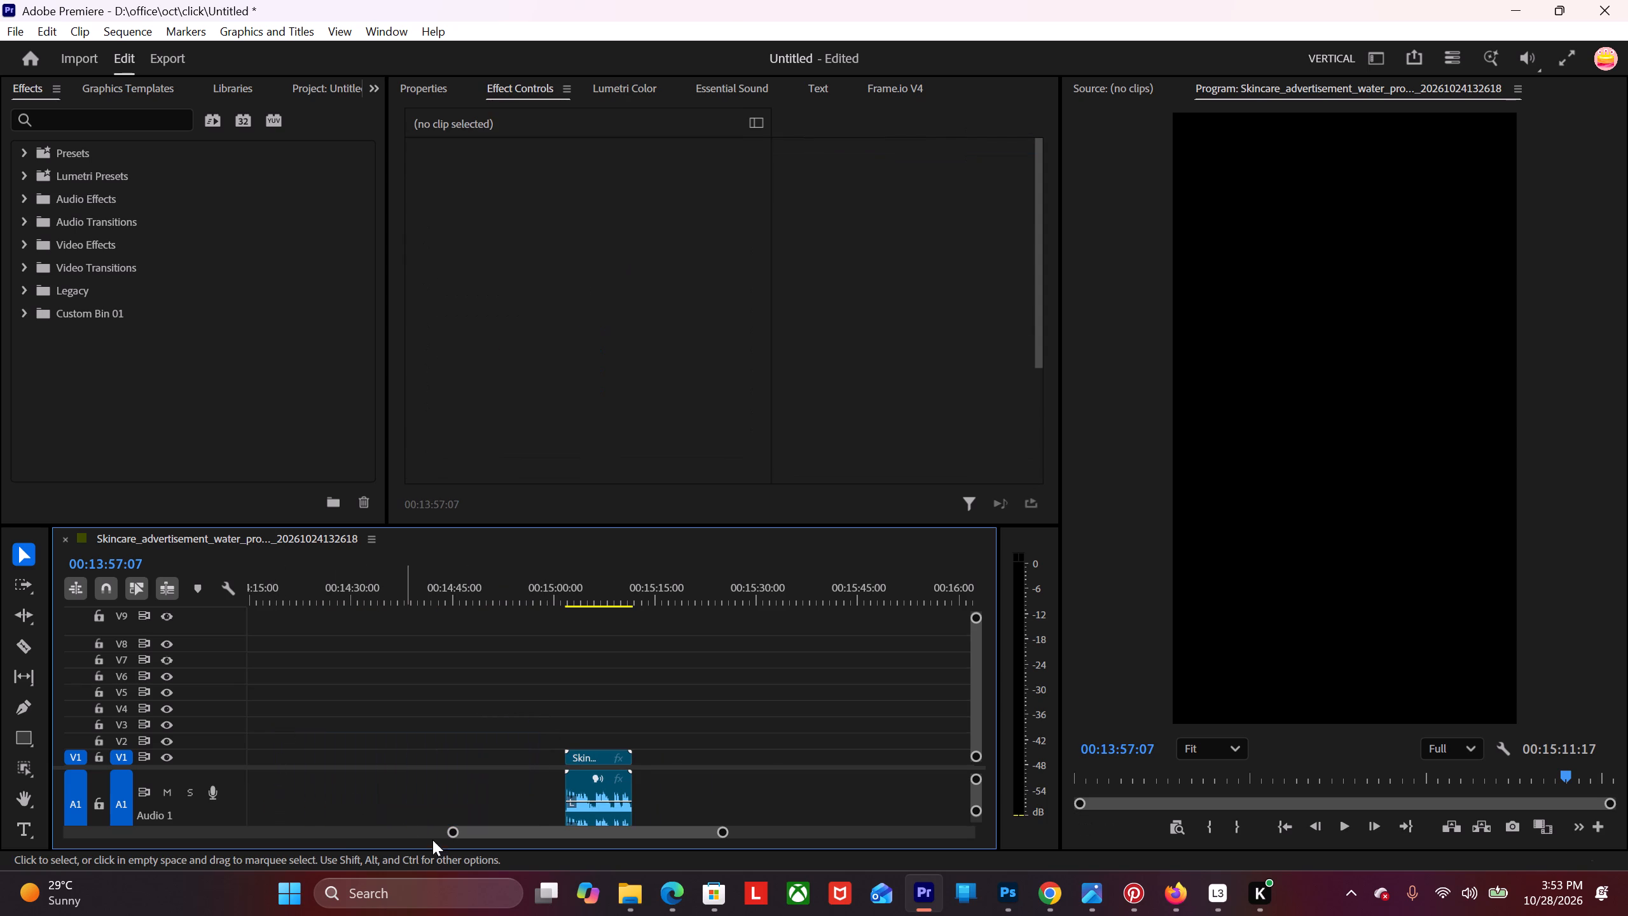
Bring Creating_3D_logo_animation_277e4531 from the Downloads folder onto V1, directly after the skincare commercial clip.
click(640, 891)
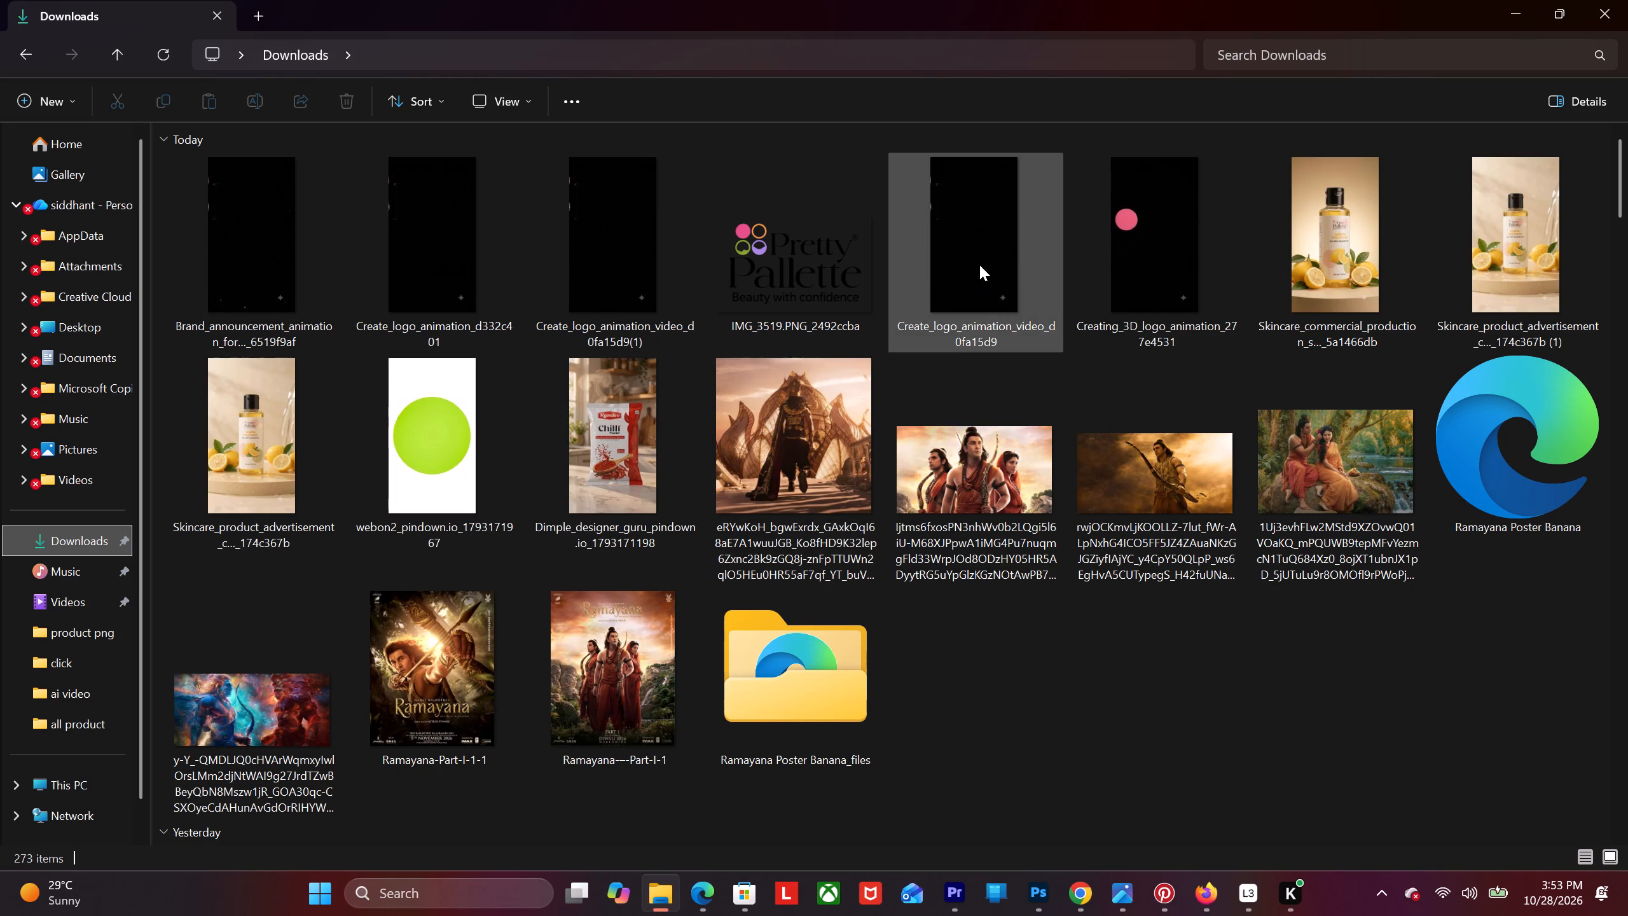
click(1140, 228)
drag(1123, 235, 1117, 426)
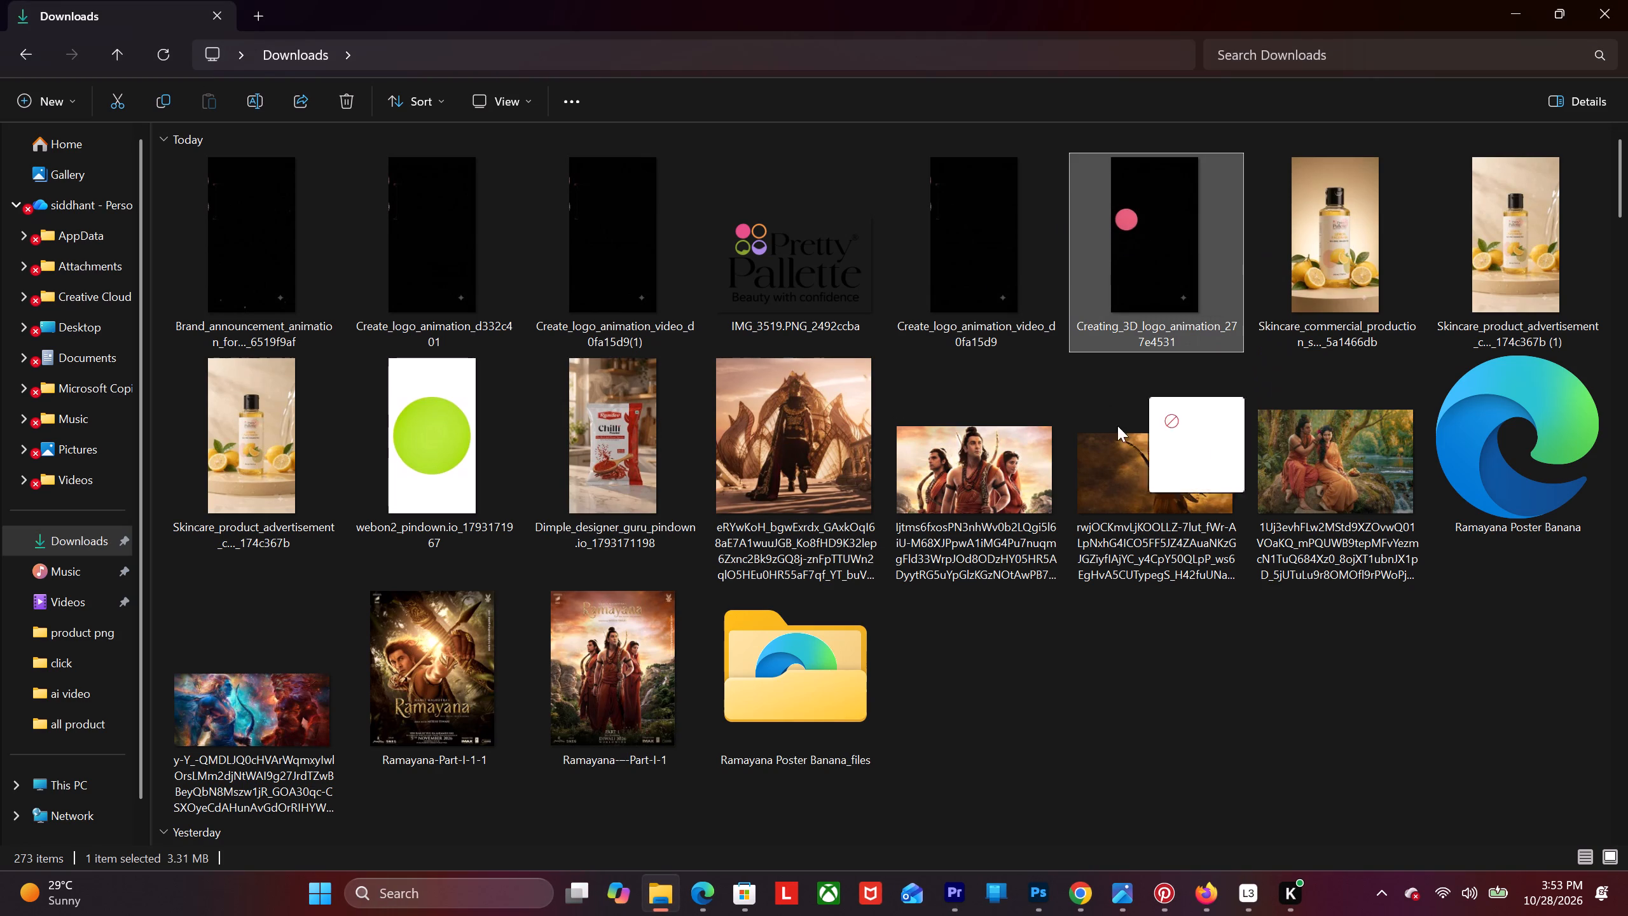
drag(1117, 426, 675, 808)
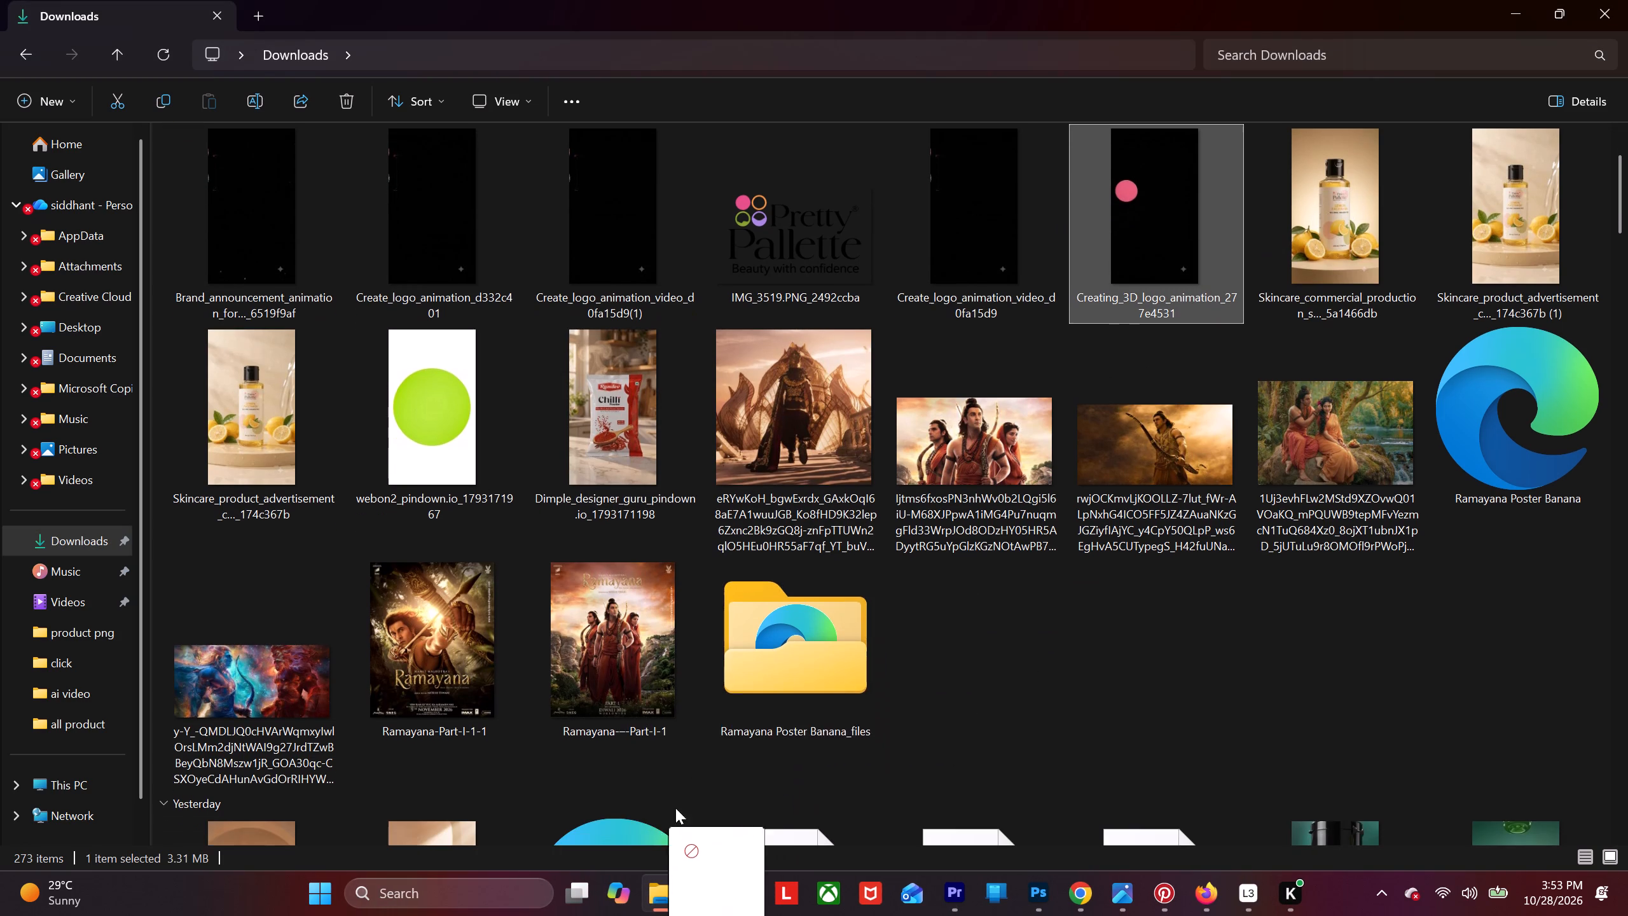
drag(675, 808, 935, 511)
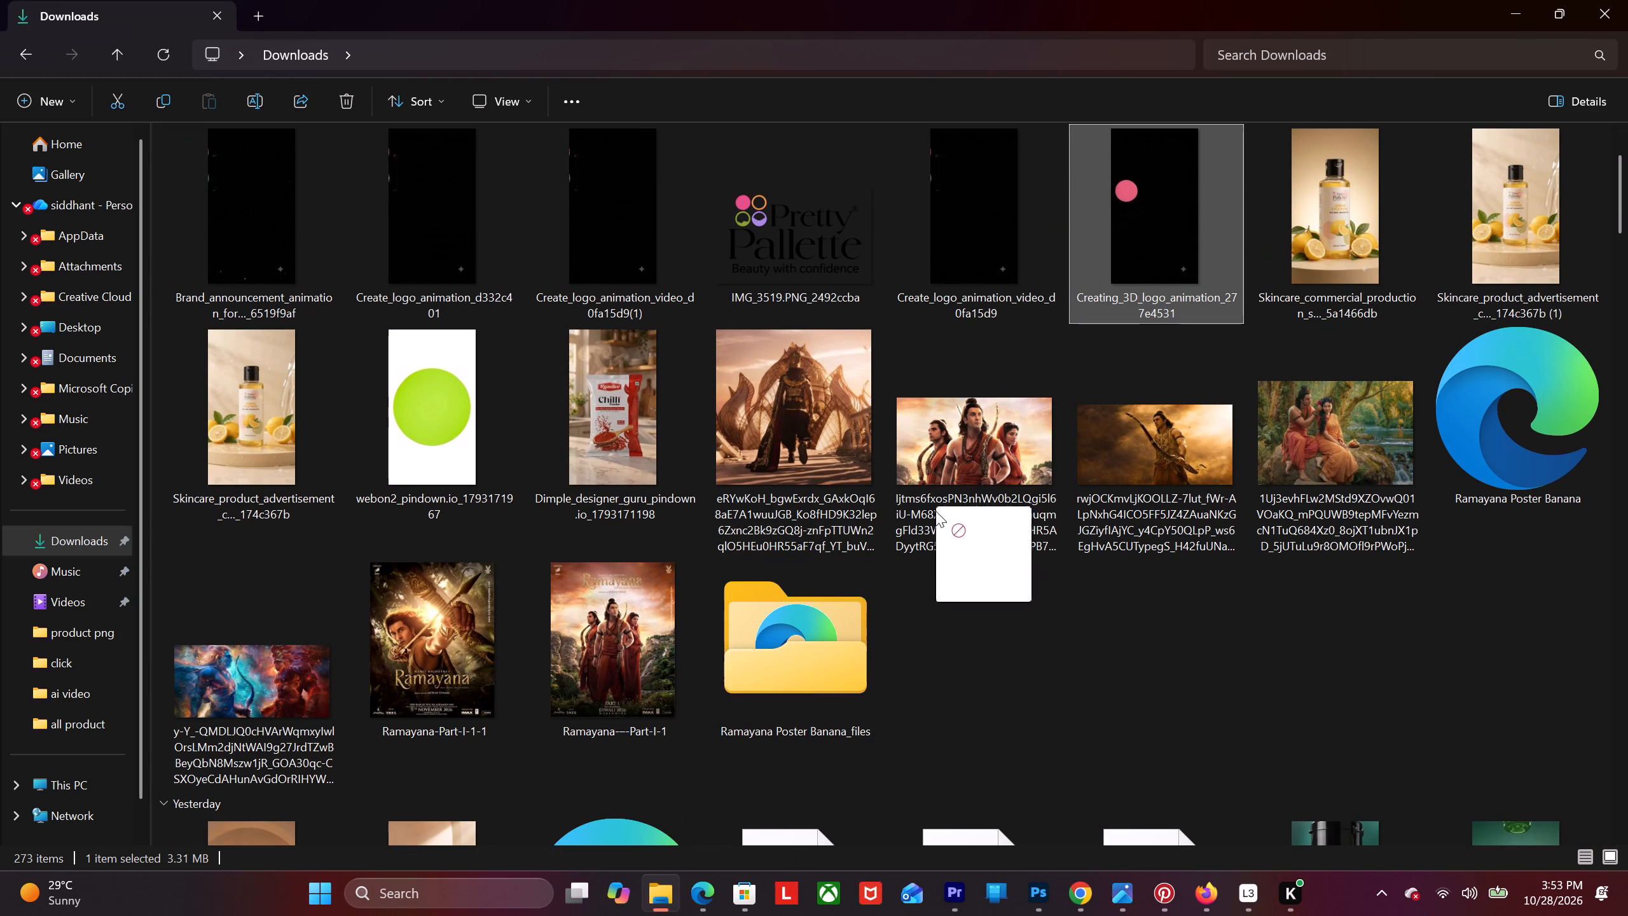
drag(935, 511, 807, 901)
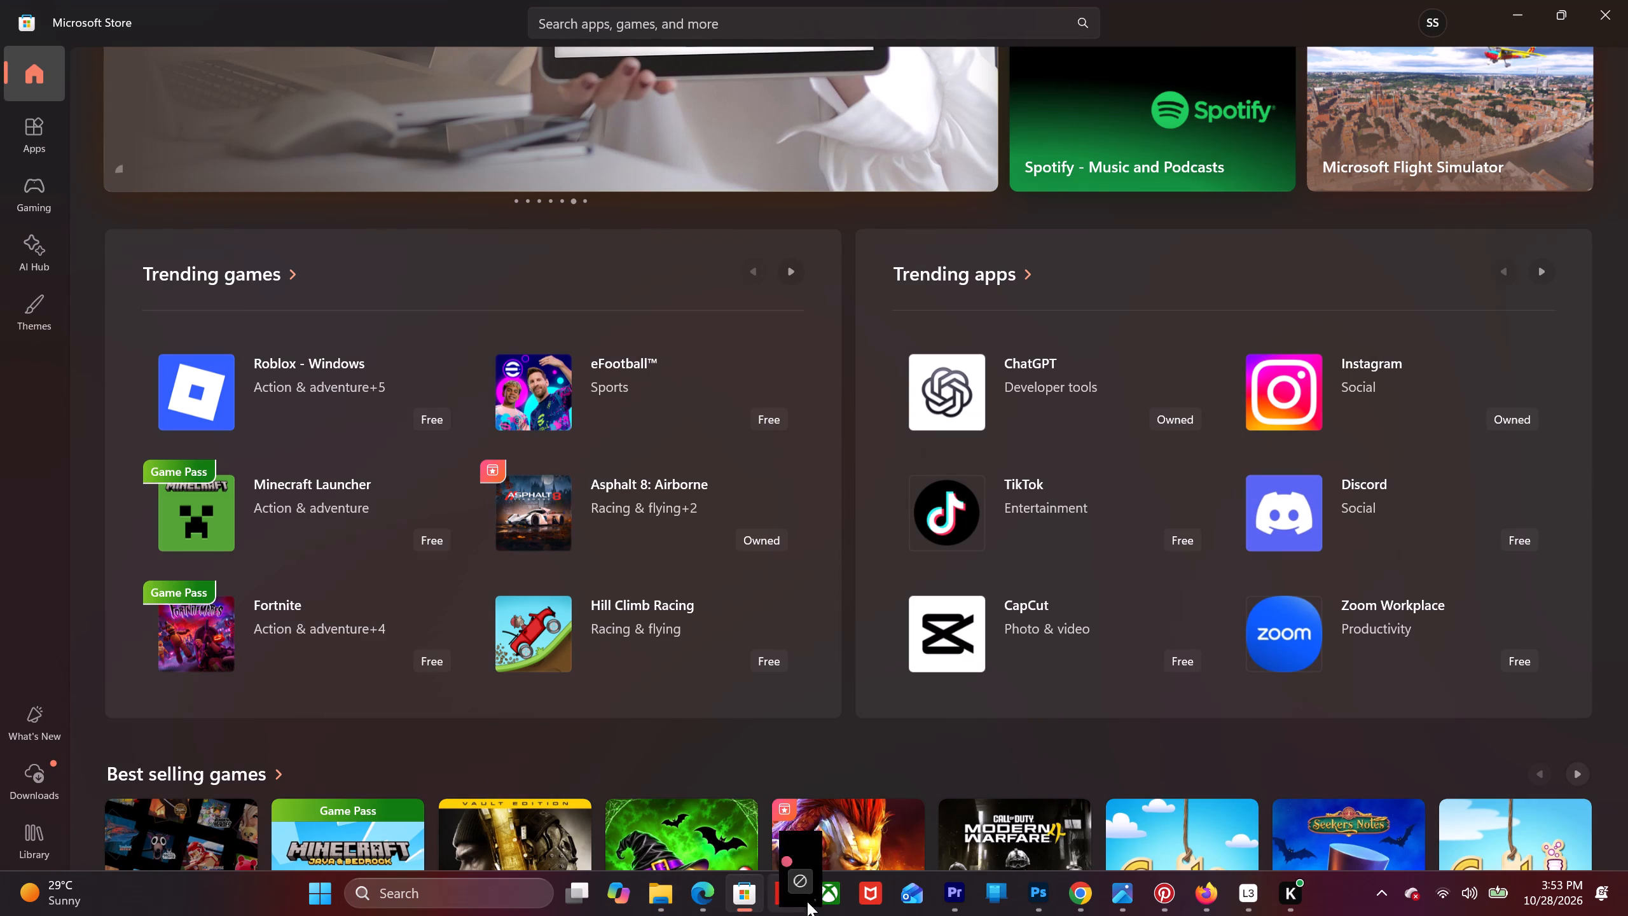
drag(807, 901, 810, 789)
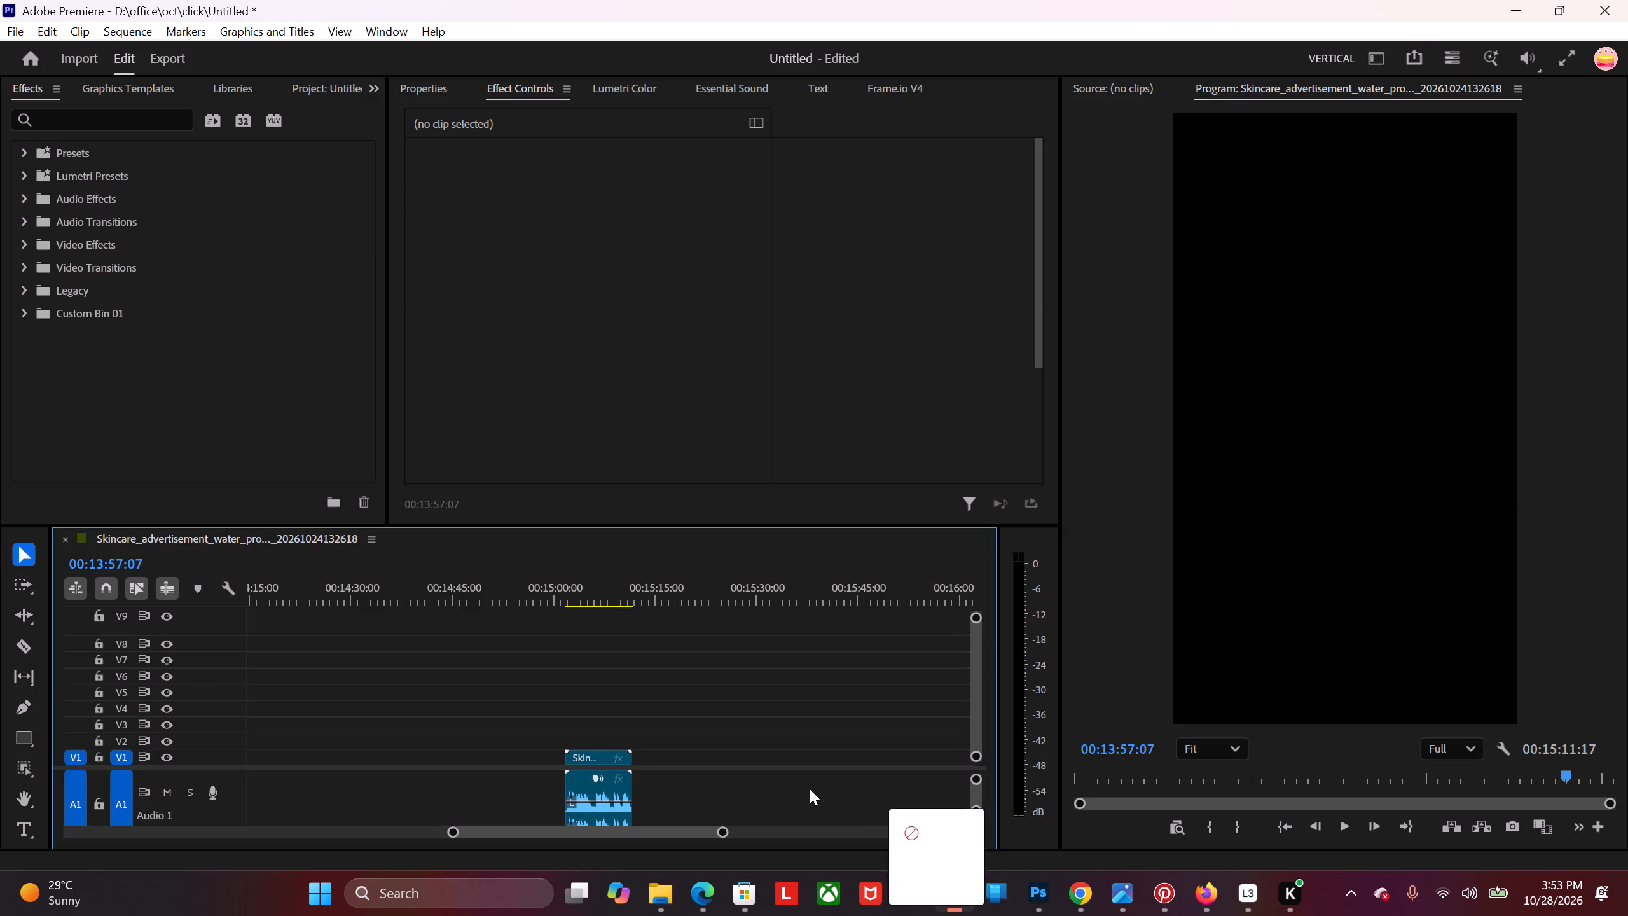
drag(810, 789, 635, 777)
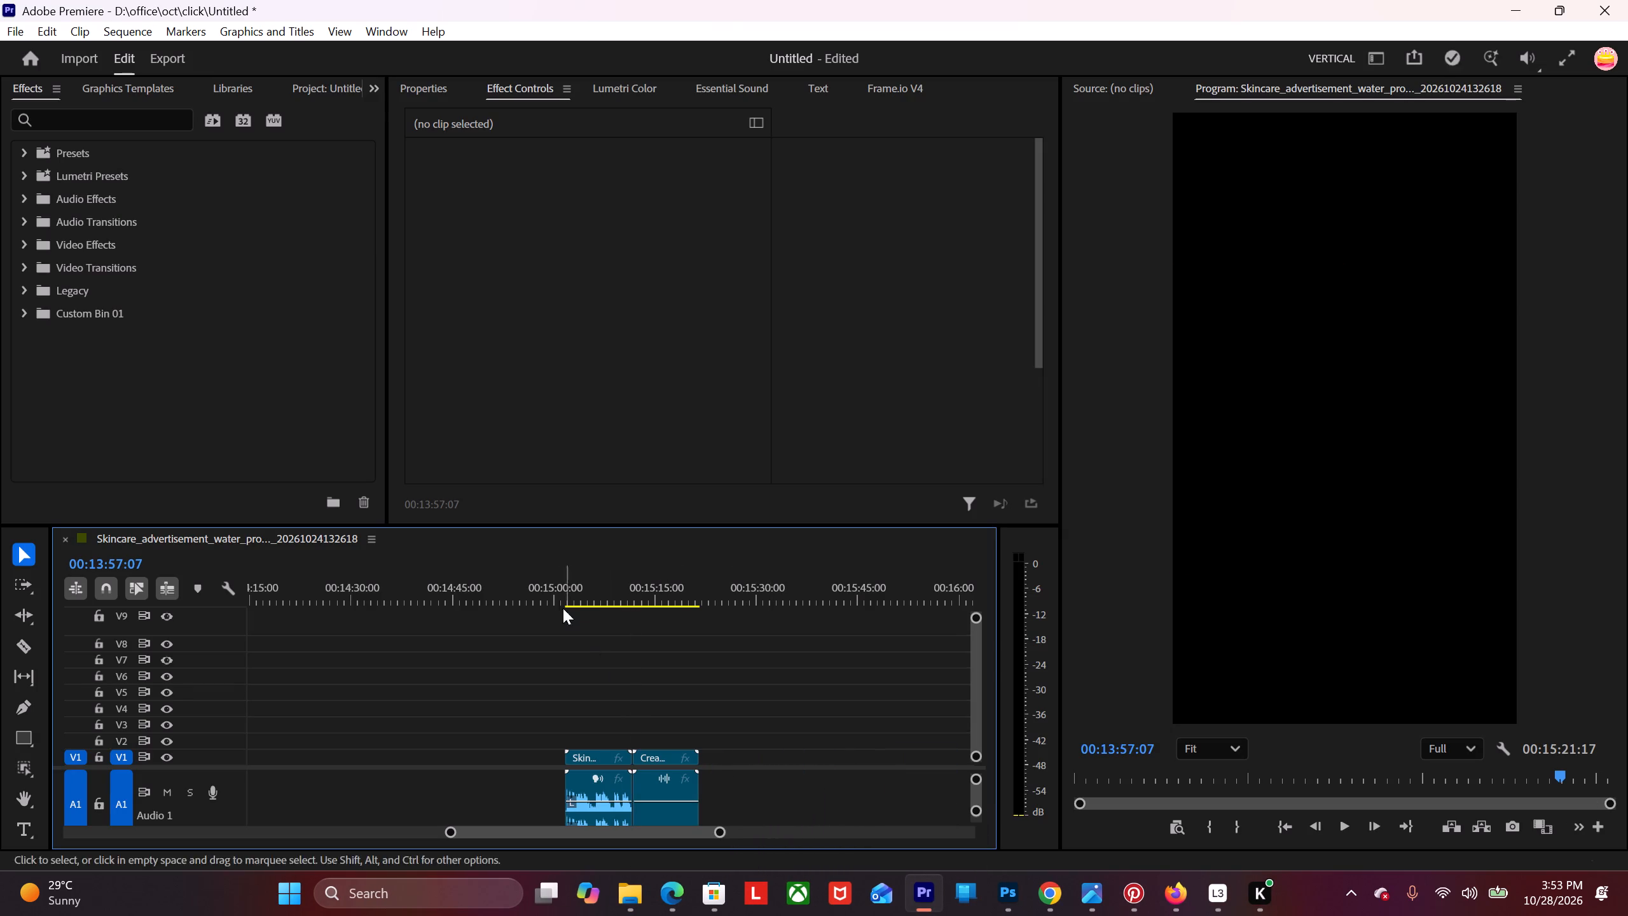
Play the logo animation to find the cut point and split its clip at 00:15:15:09, where the logo and tagline are formed.
drag(552, 586, 627, 590)
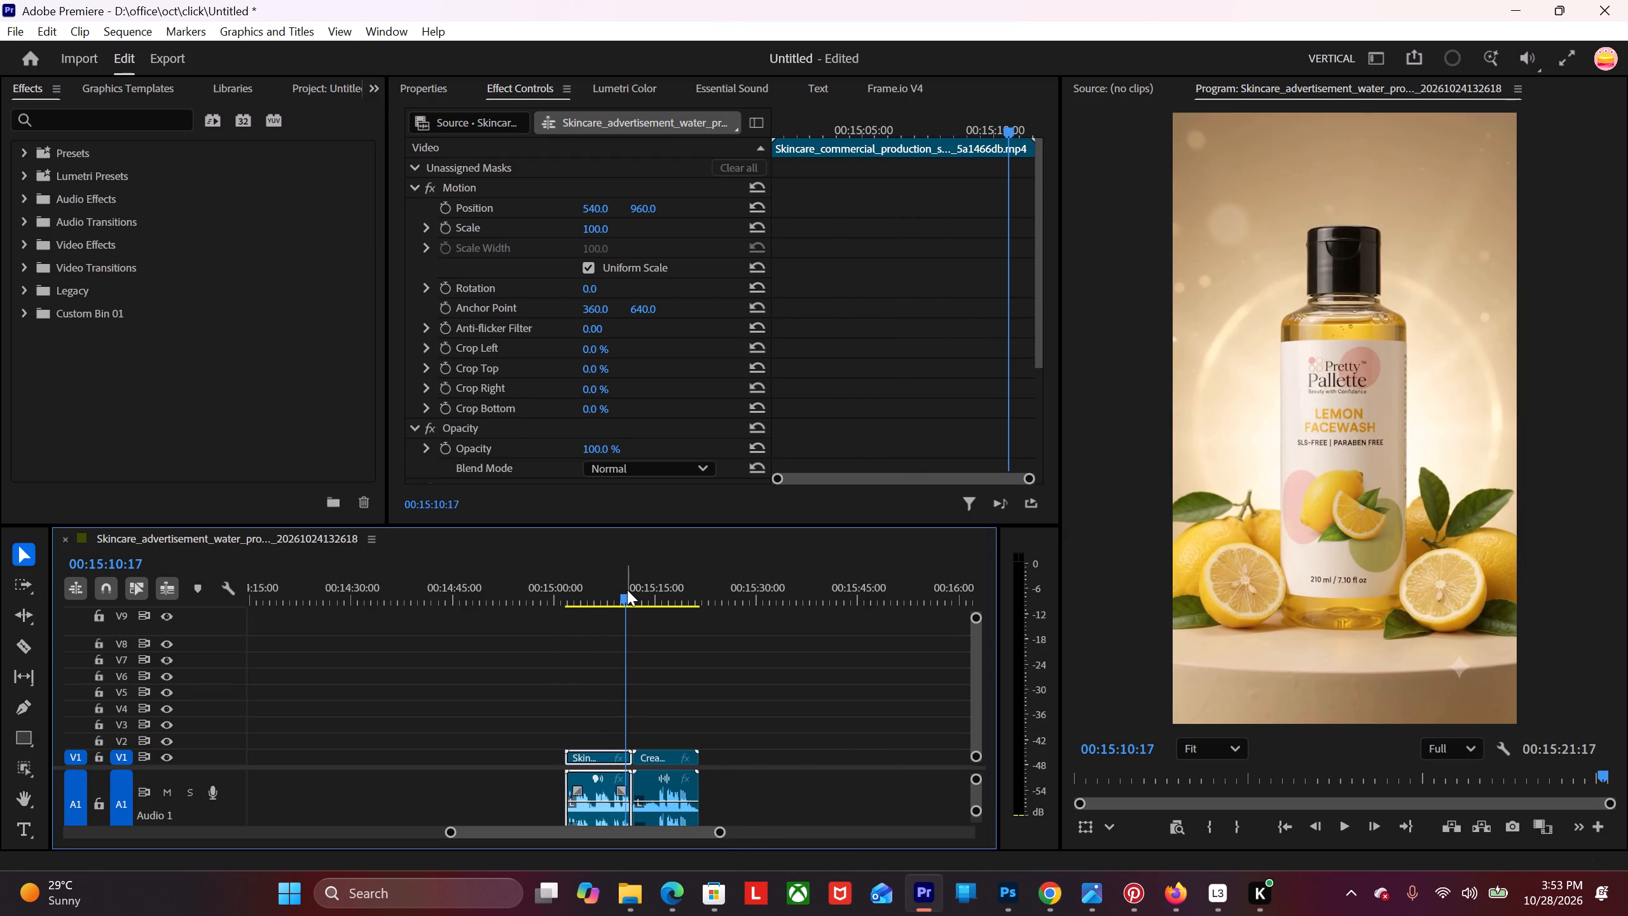
key(space)
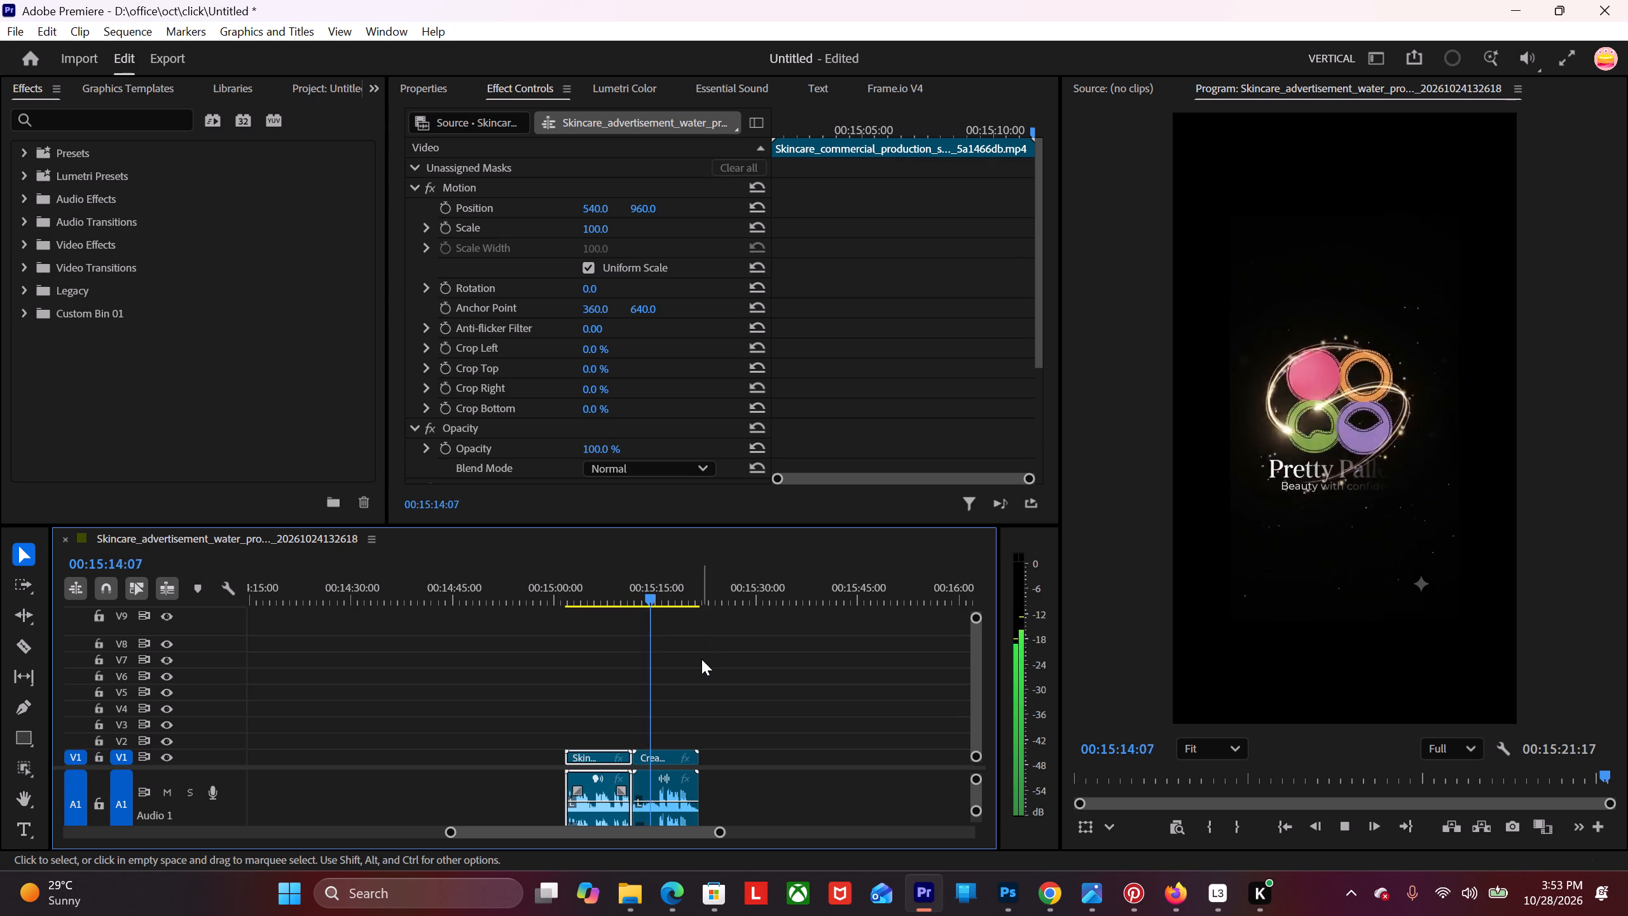
key(space)
alt+scroll(701, 659, up, 6)
key(space)
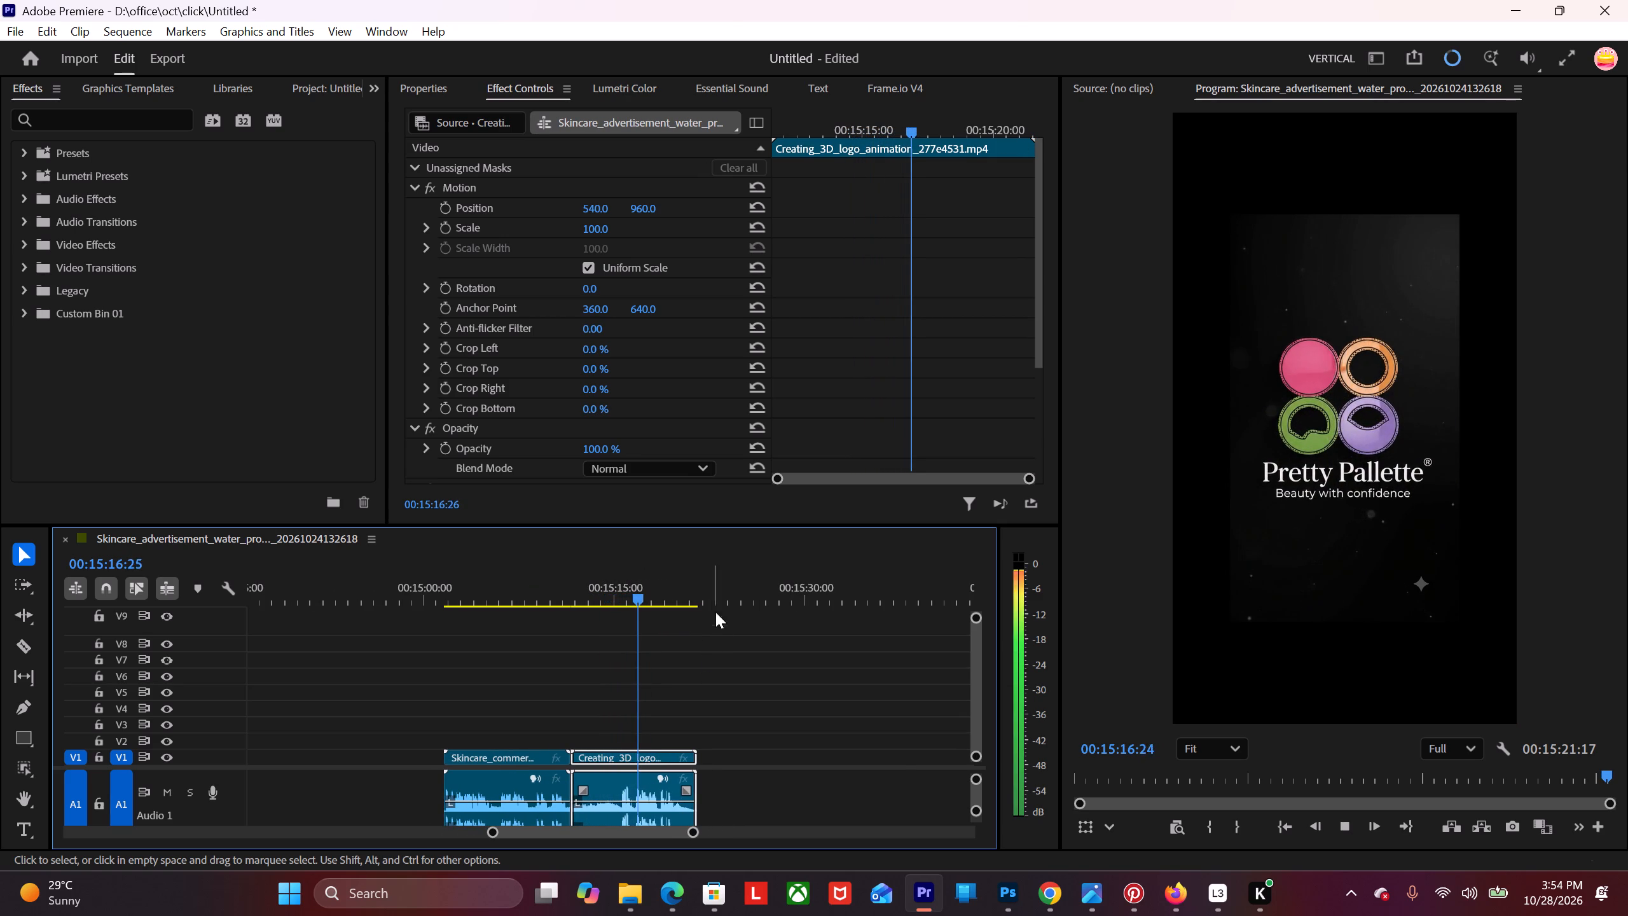
key(space)
drag(644, 596, 630, 611)
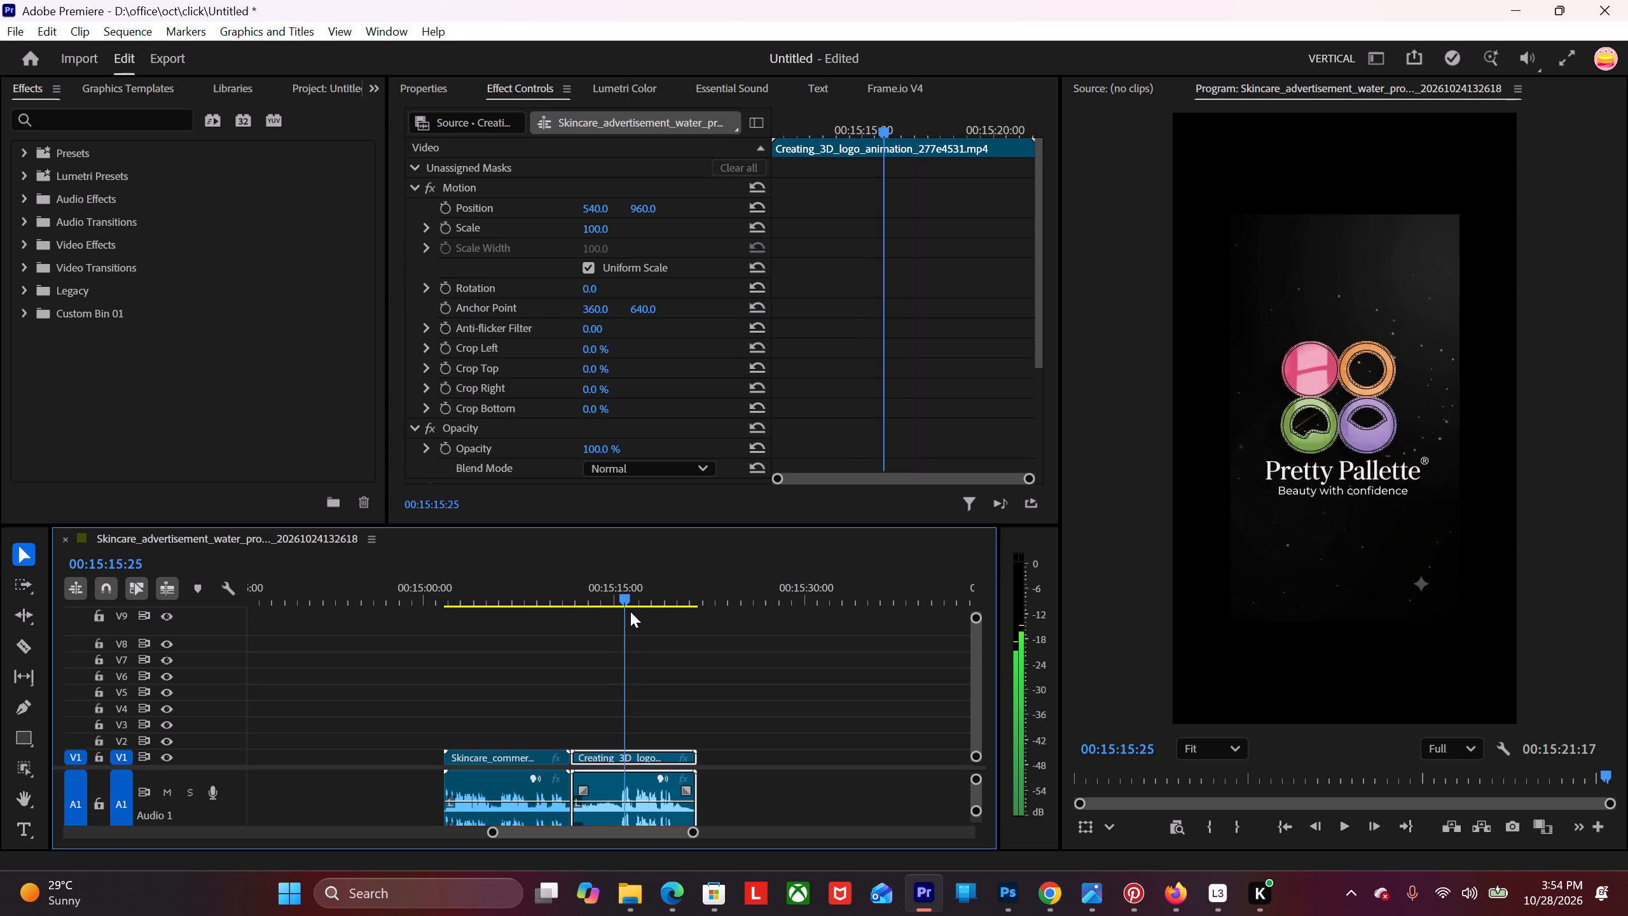
drag(630, 611, 622, 611)
alt+scroll(640, 679, up, 11)
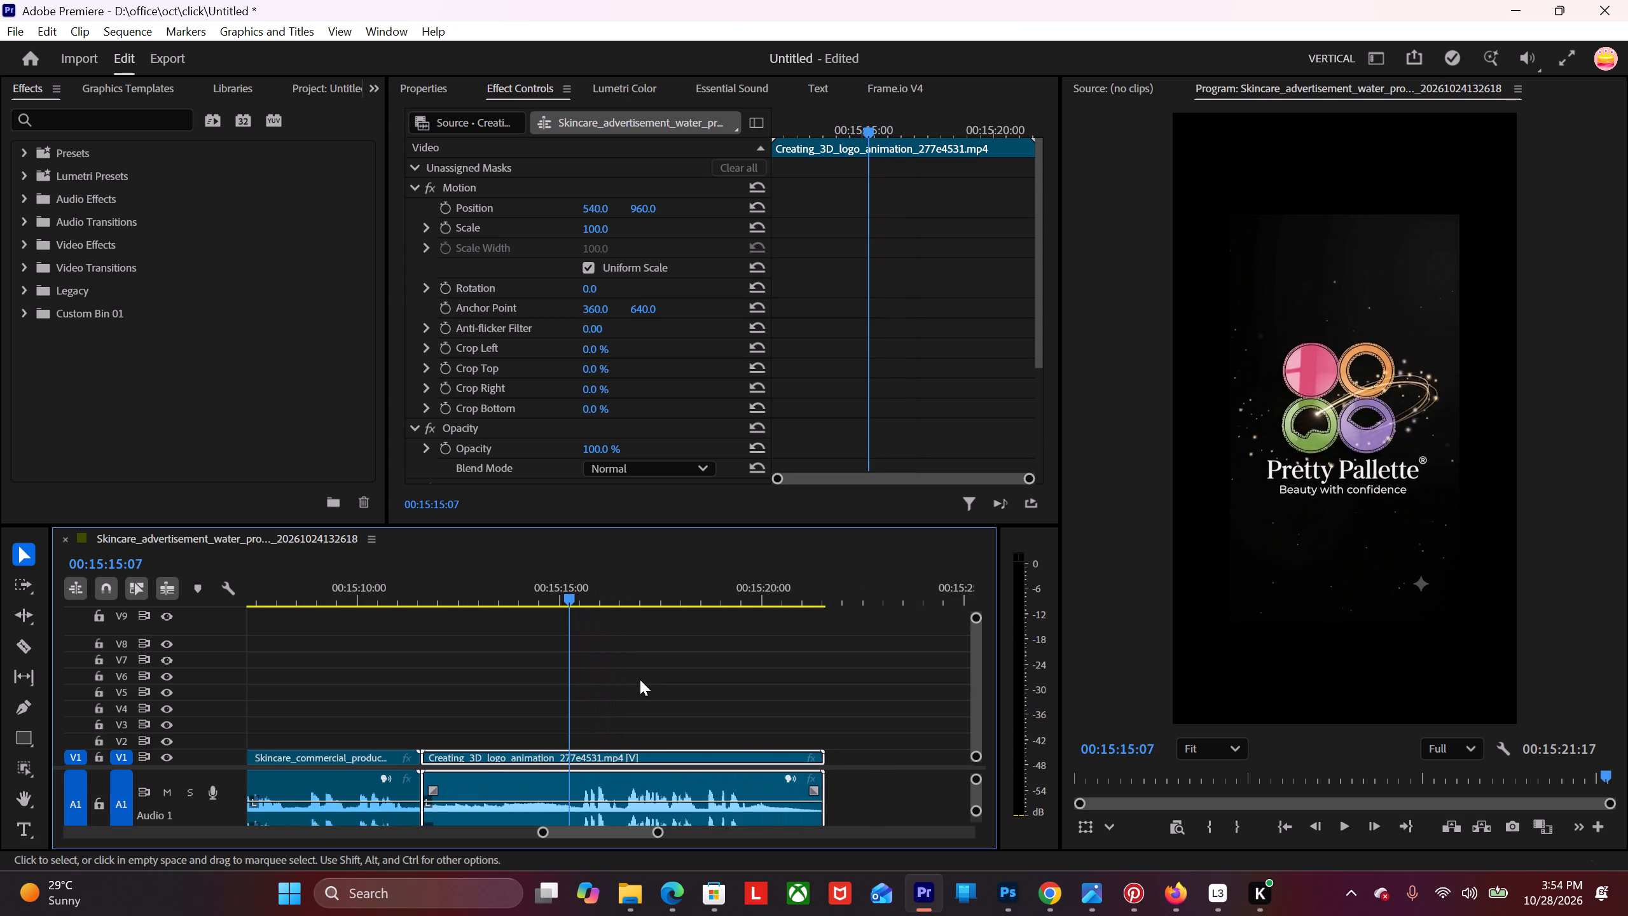
key(space)
key(space)
click(577, 587)
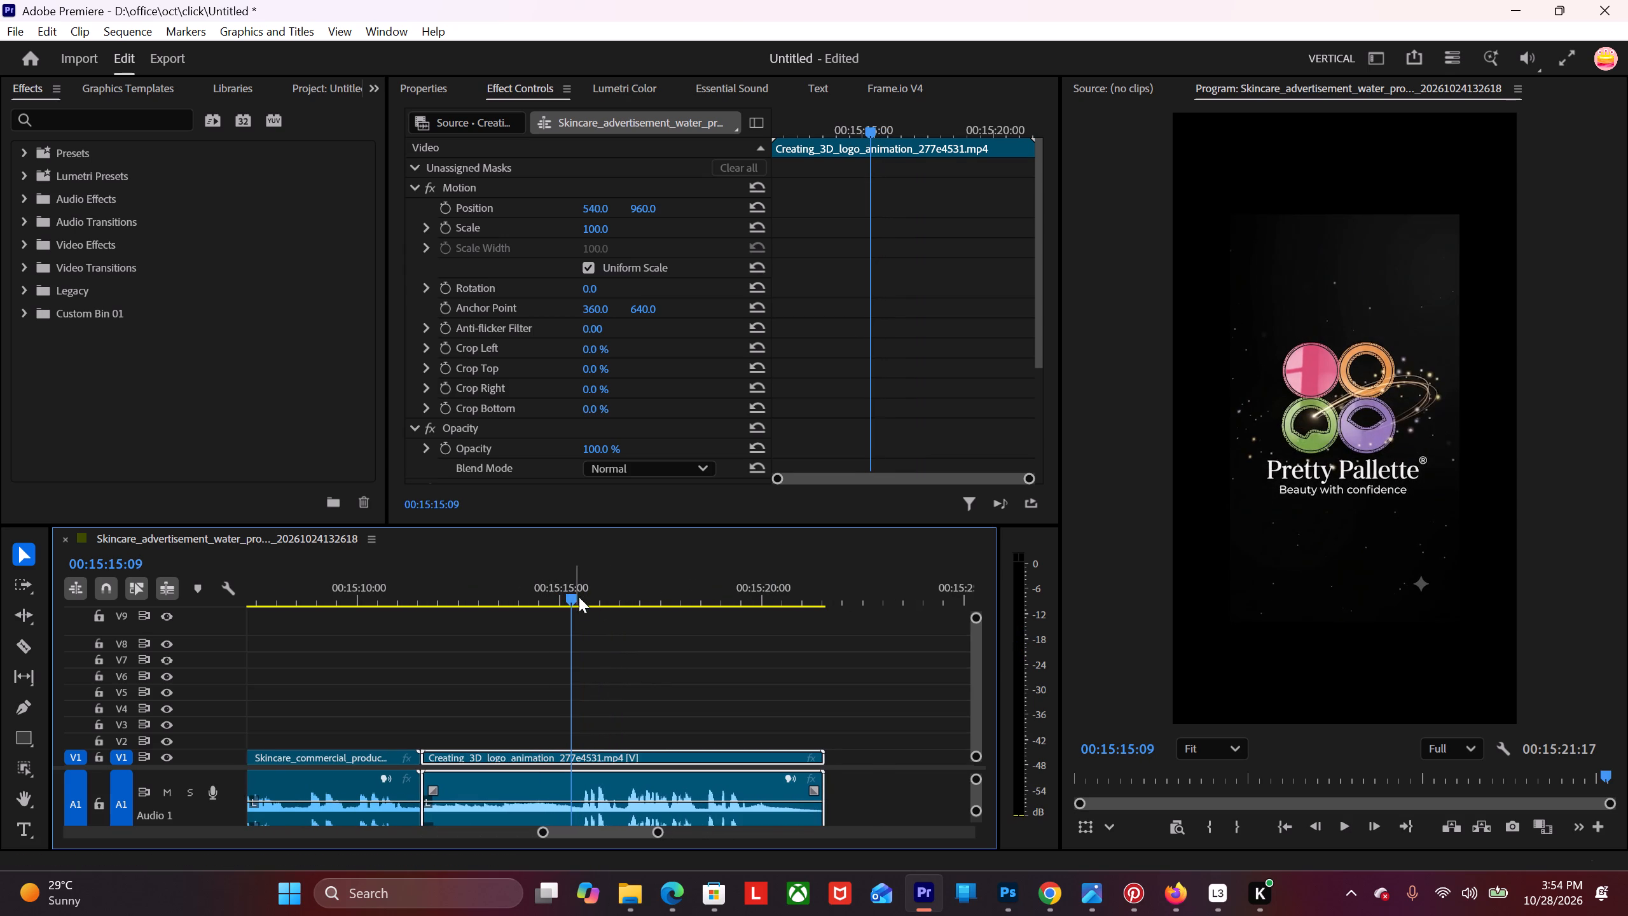
key(c)
click(578, 782)
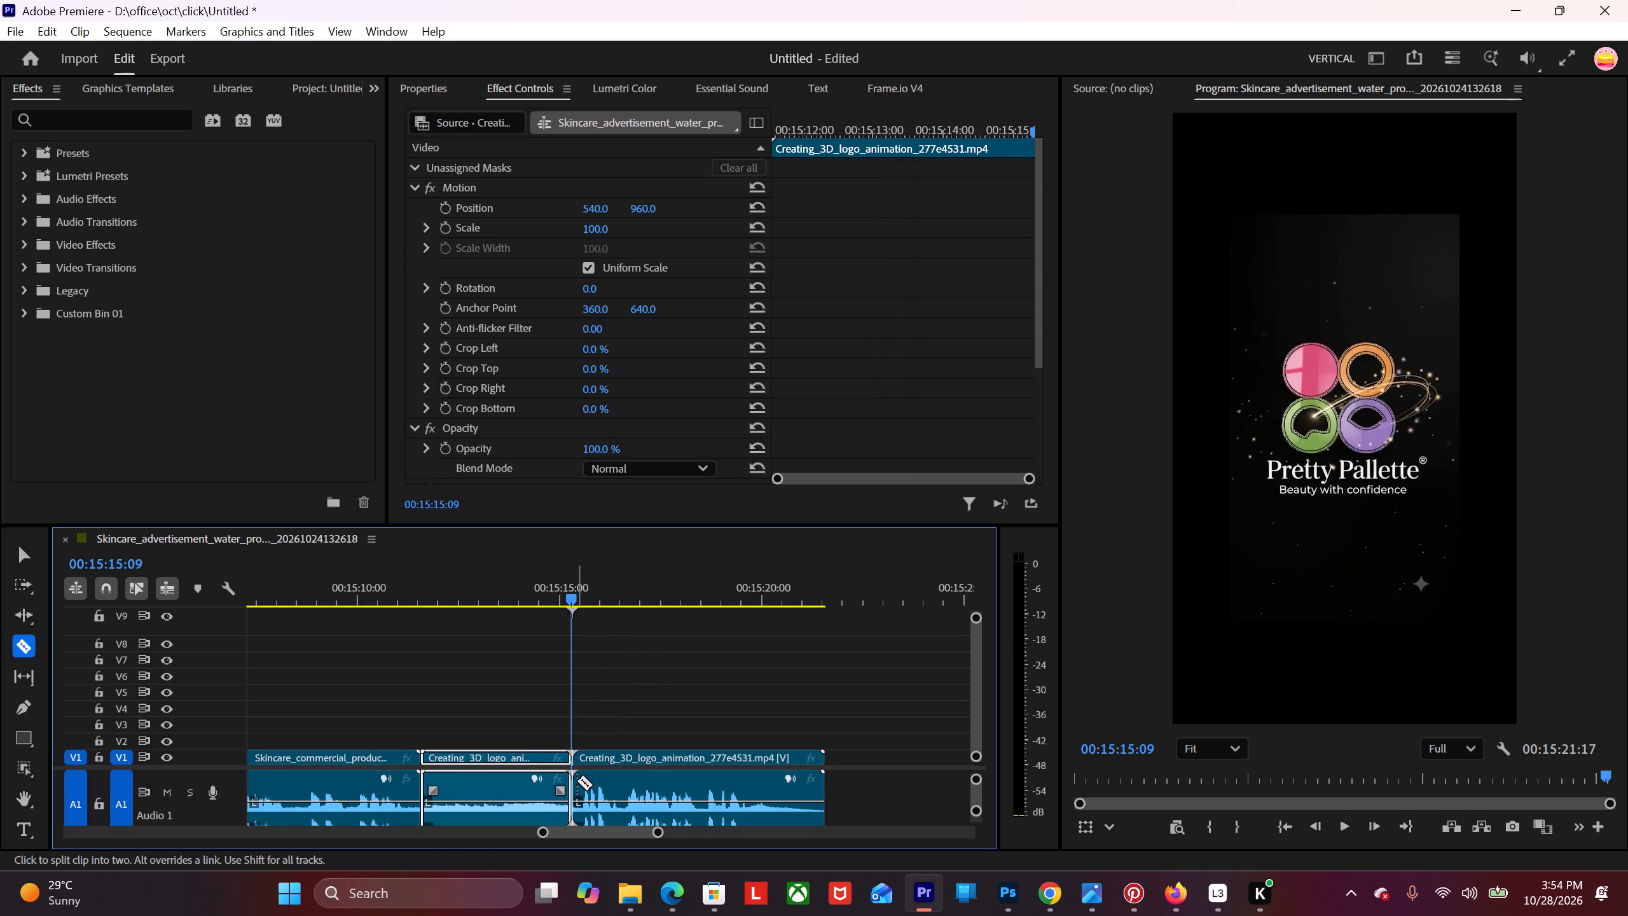
Delete the logo animation's first part and close the gap so the remainder follows the skincare commercial clip.
key(v)
click(528, 787)
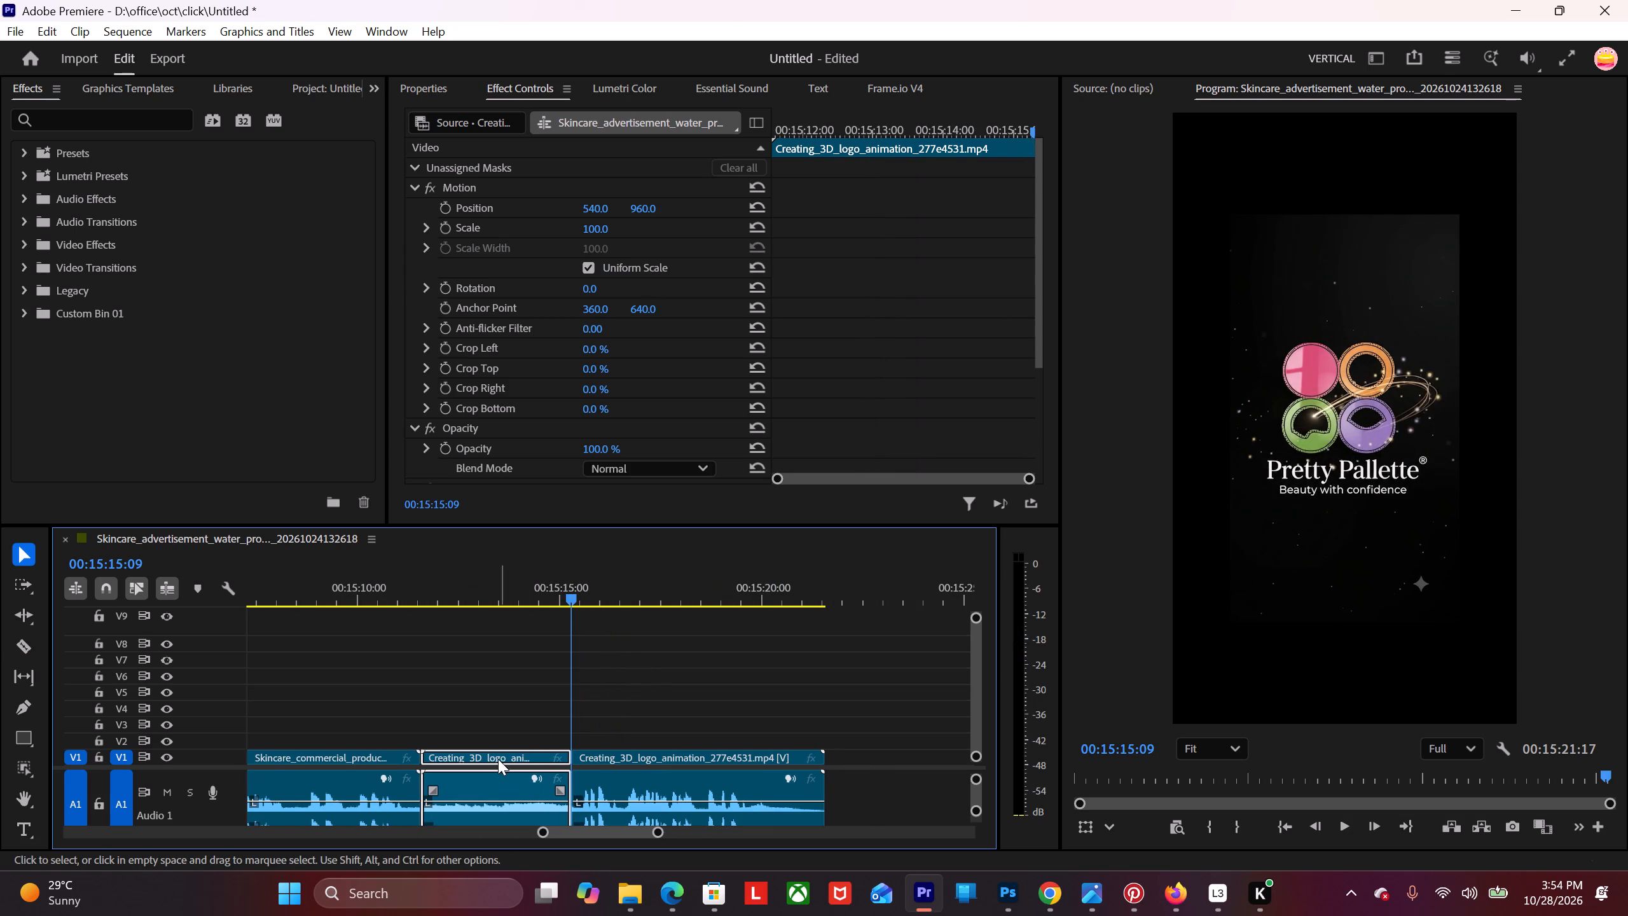
key(Delete)
click(488, 771)
key(Delete)
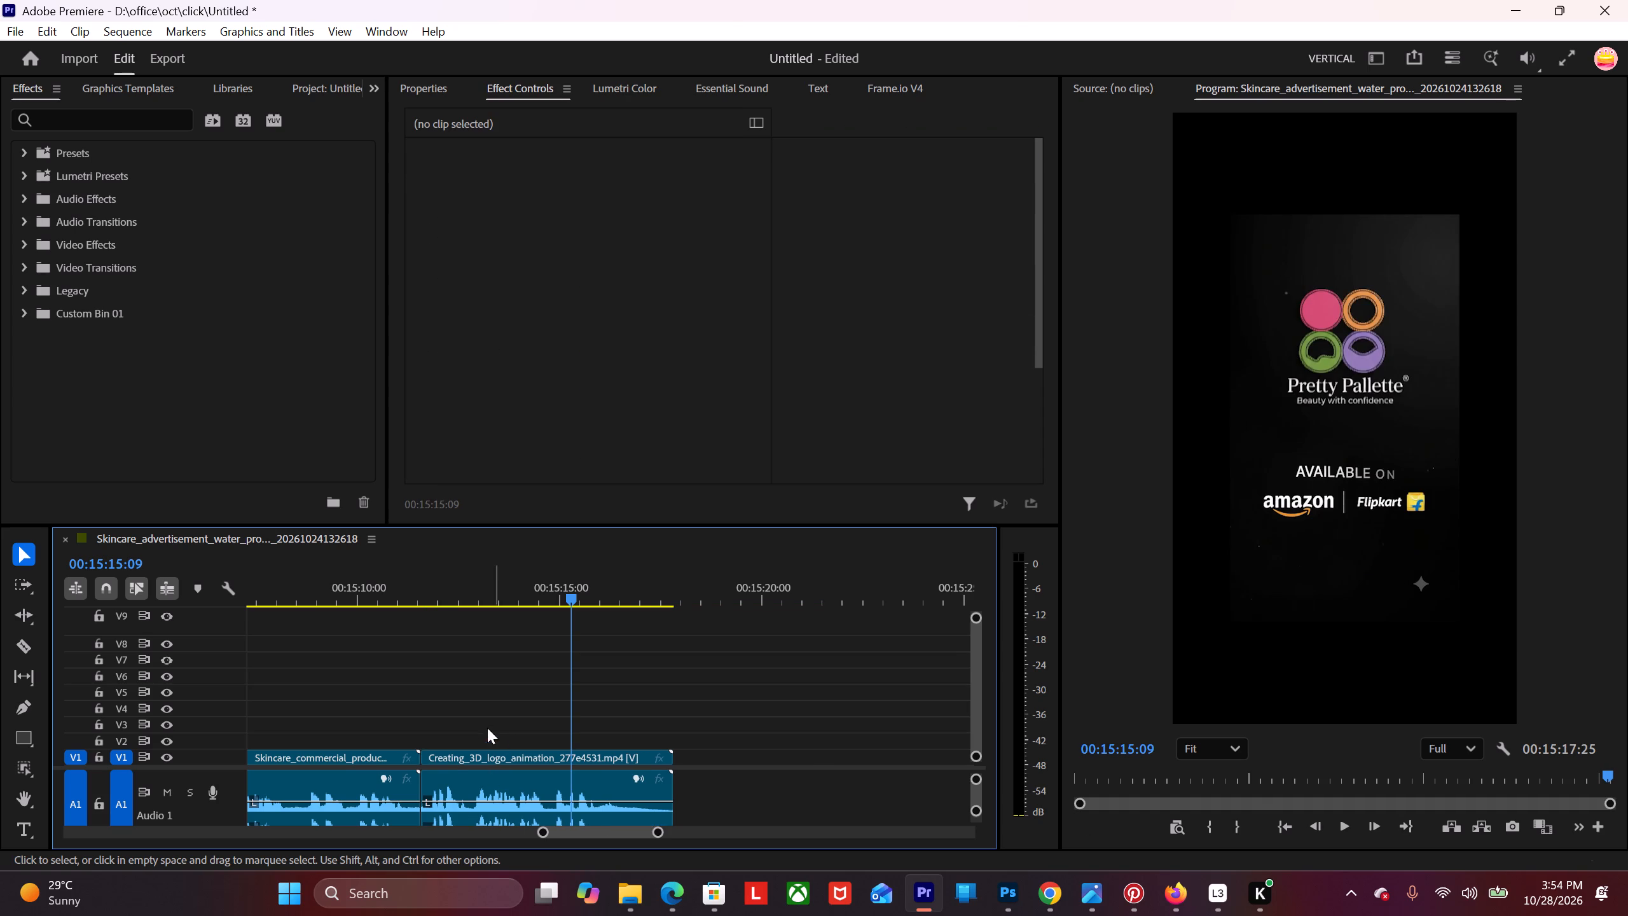
Play and scrub the logo animation from its join with the skincare commercial to examine the logo, tagline and store-availability reveal.
drag(570, 588, 407, 654)
key(space)
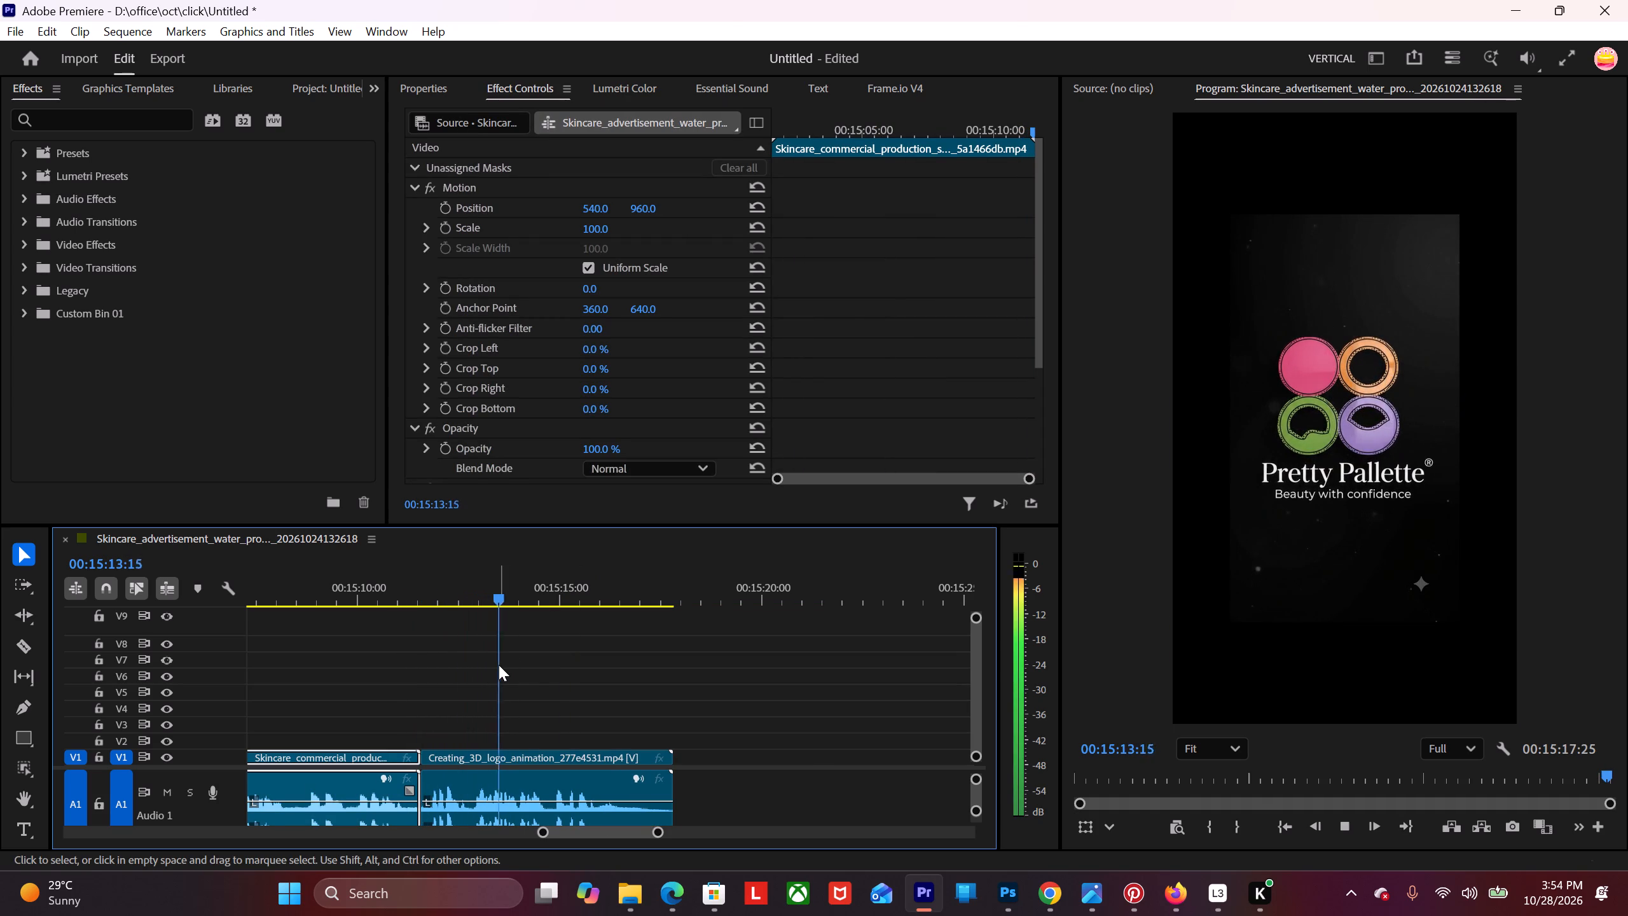
key(space)
key(space)
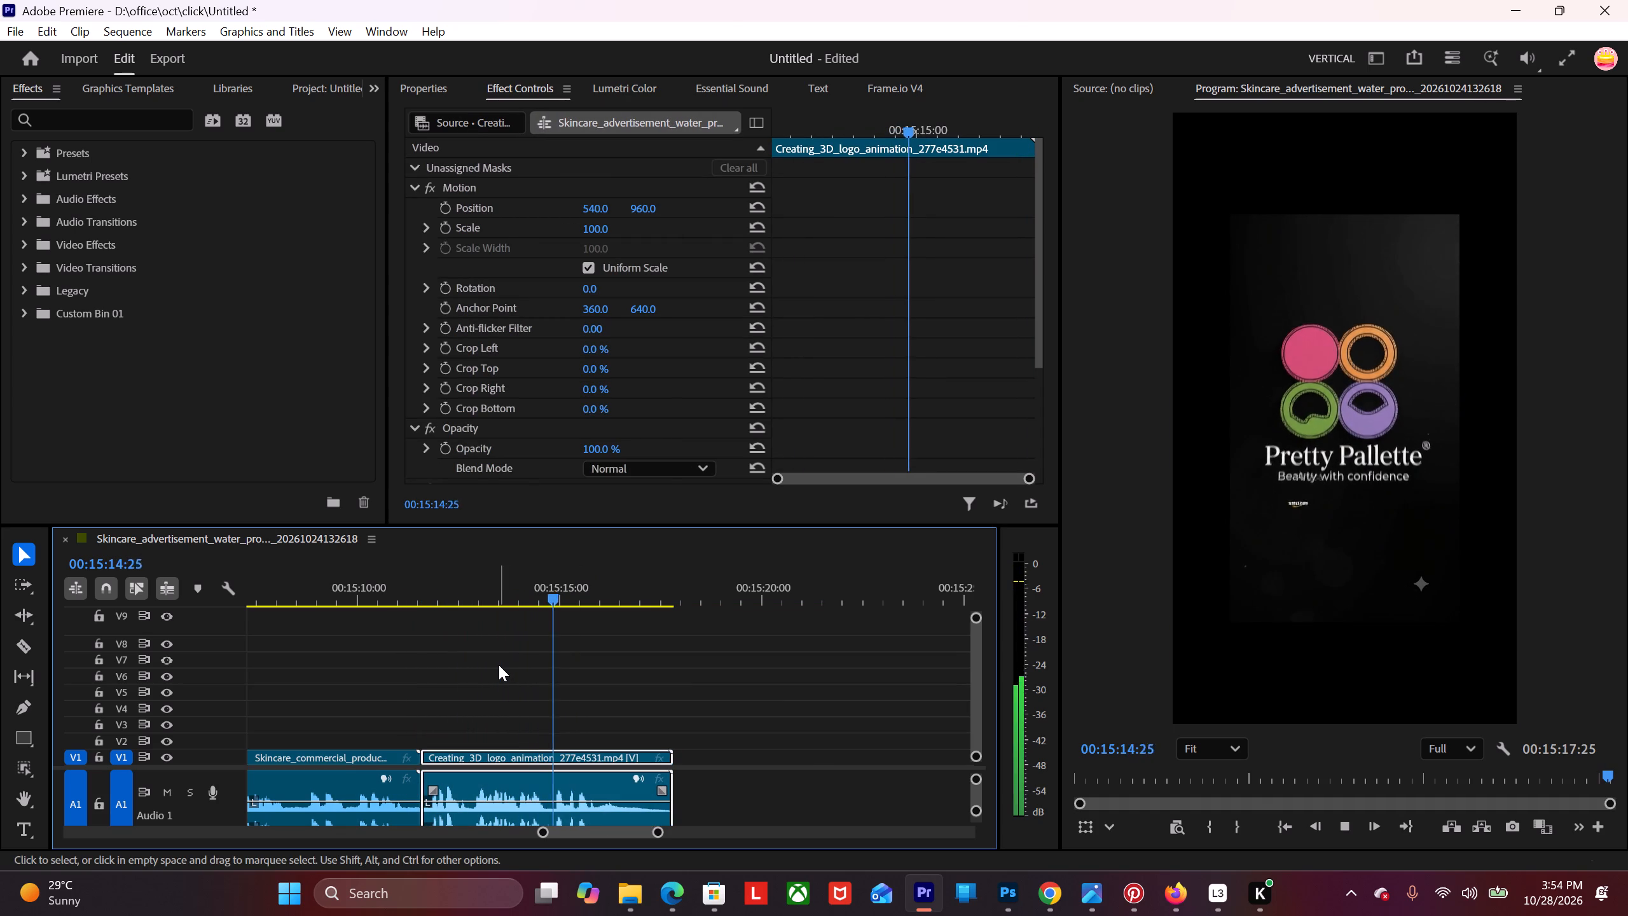
key(space)
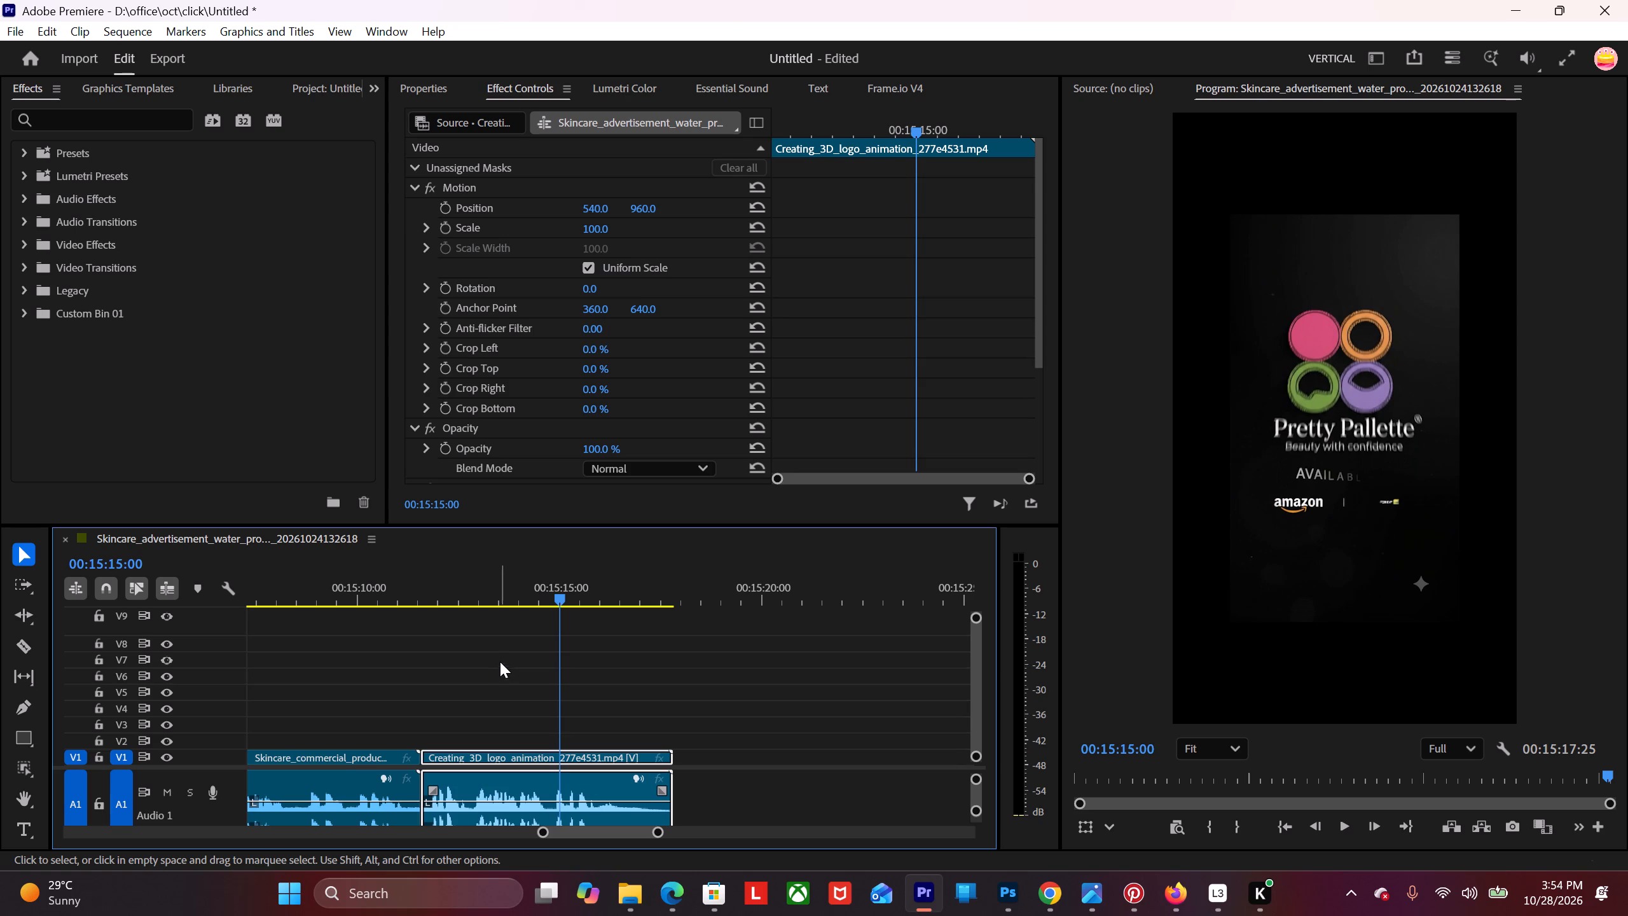
drag(564, 590, 553, 599)
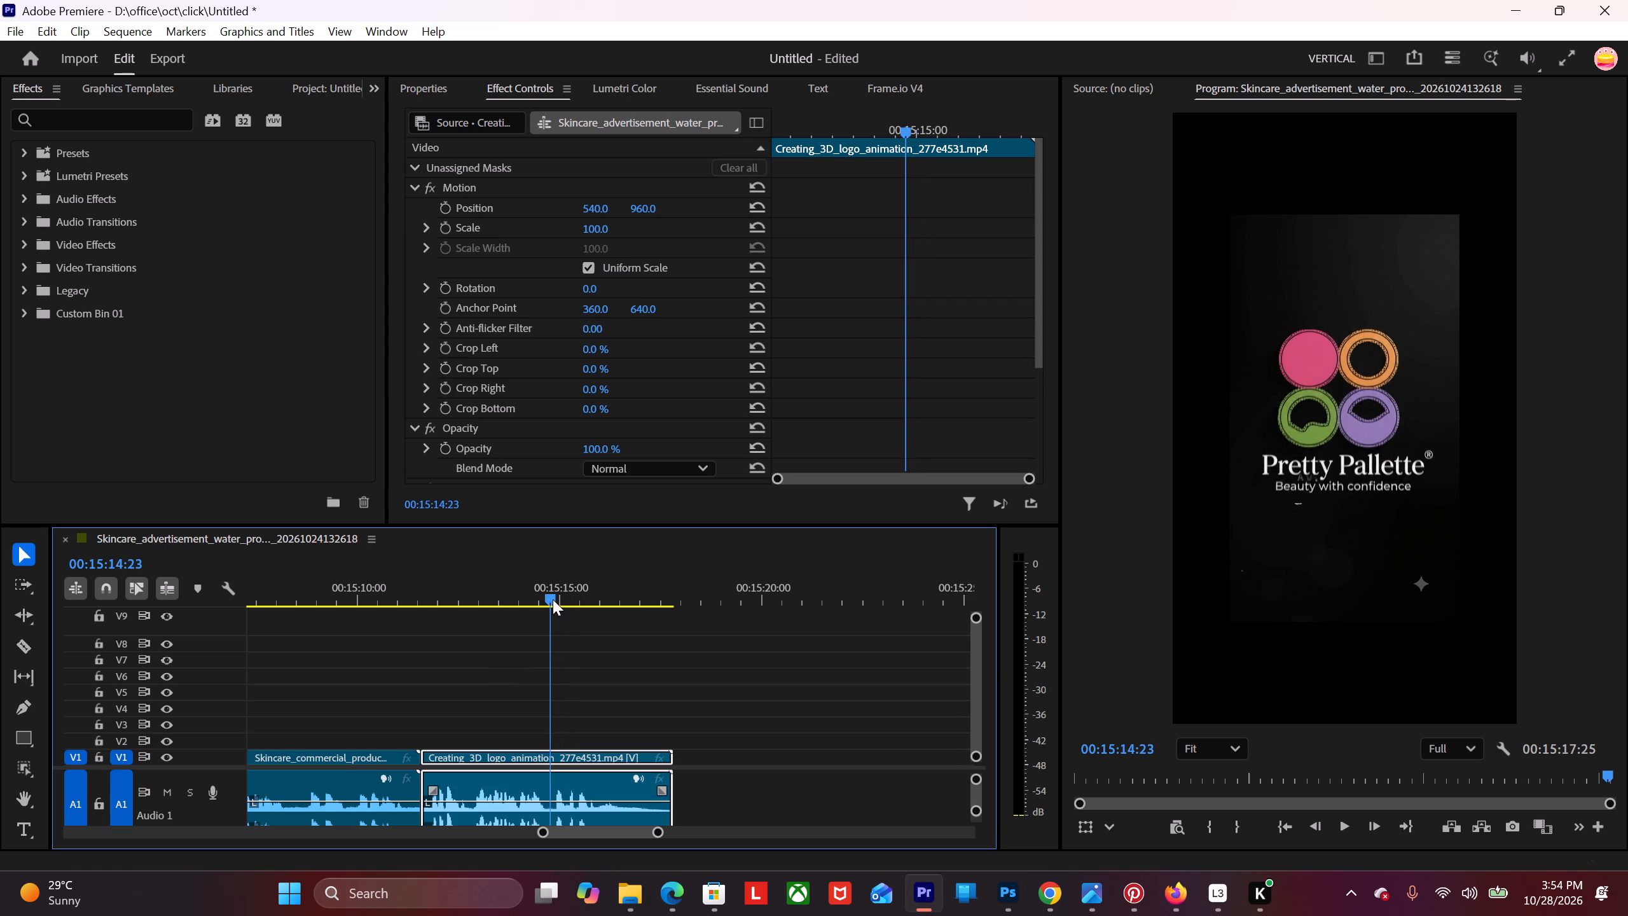
drag(553, 599, 562, 590)
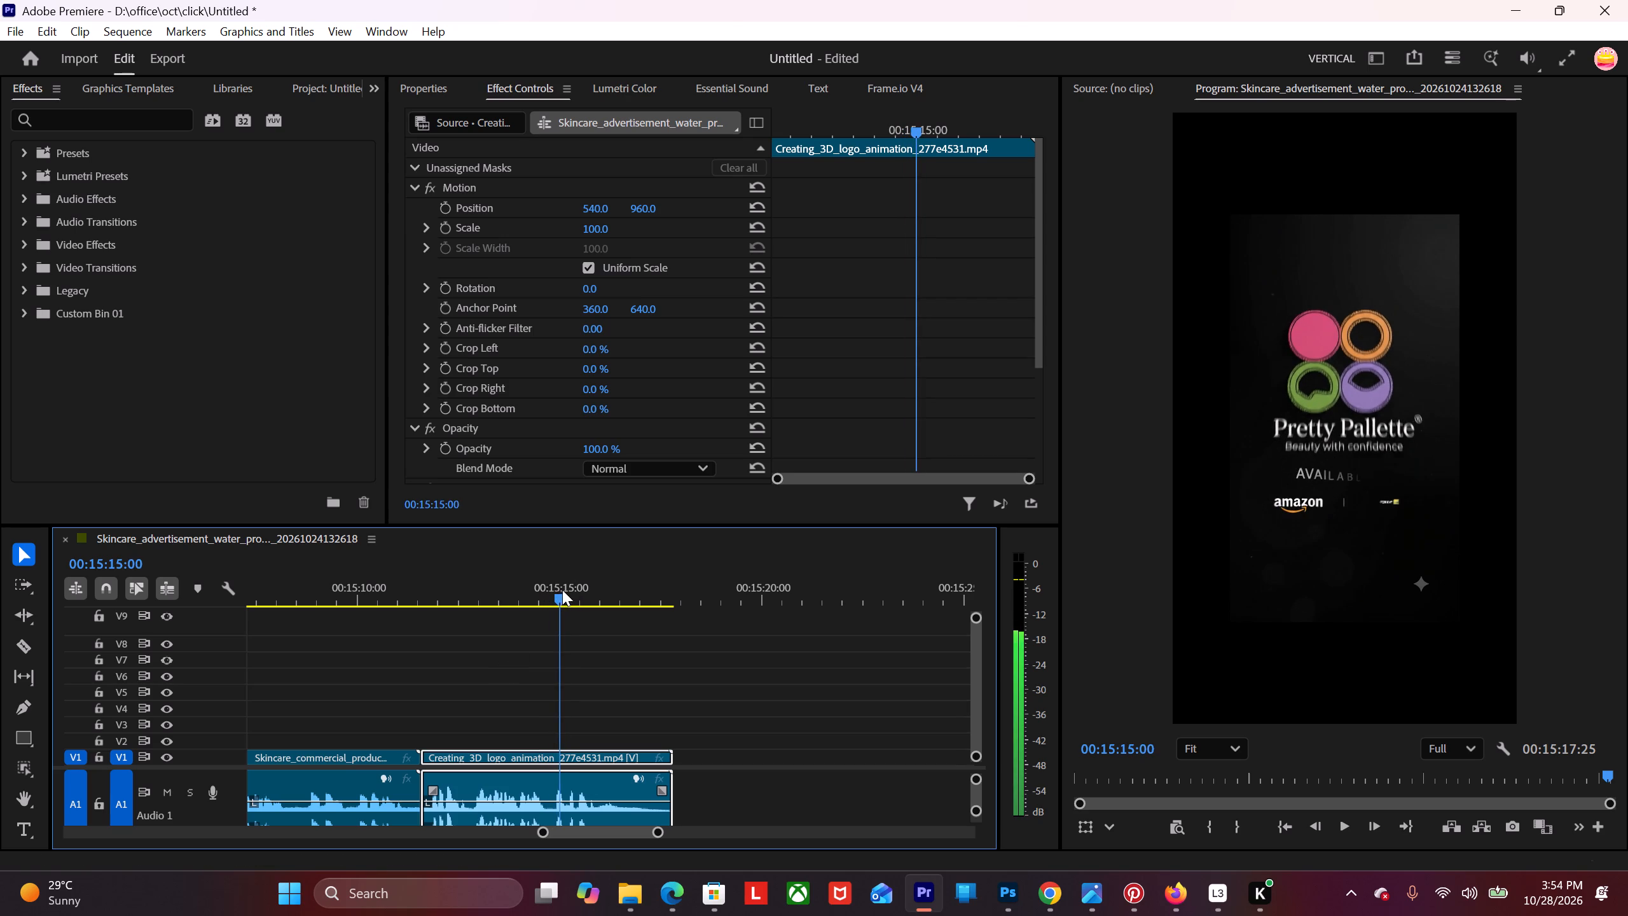
drag(562, 590, 590, 579)
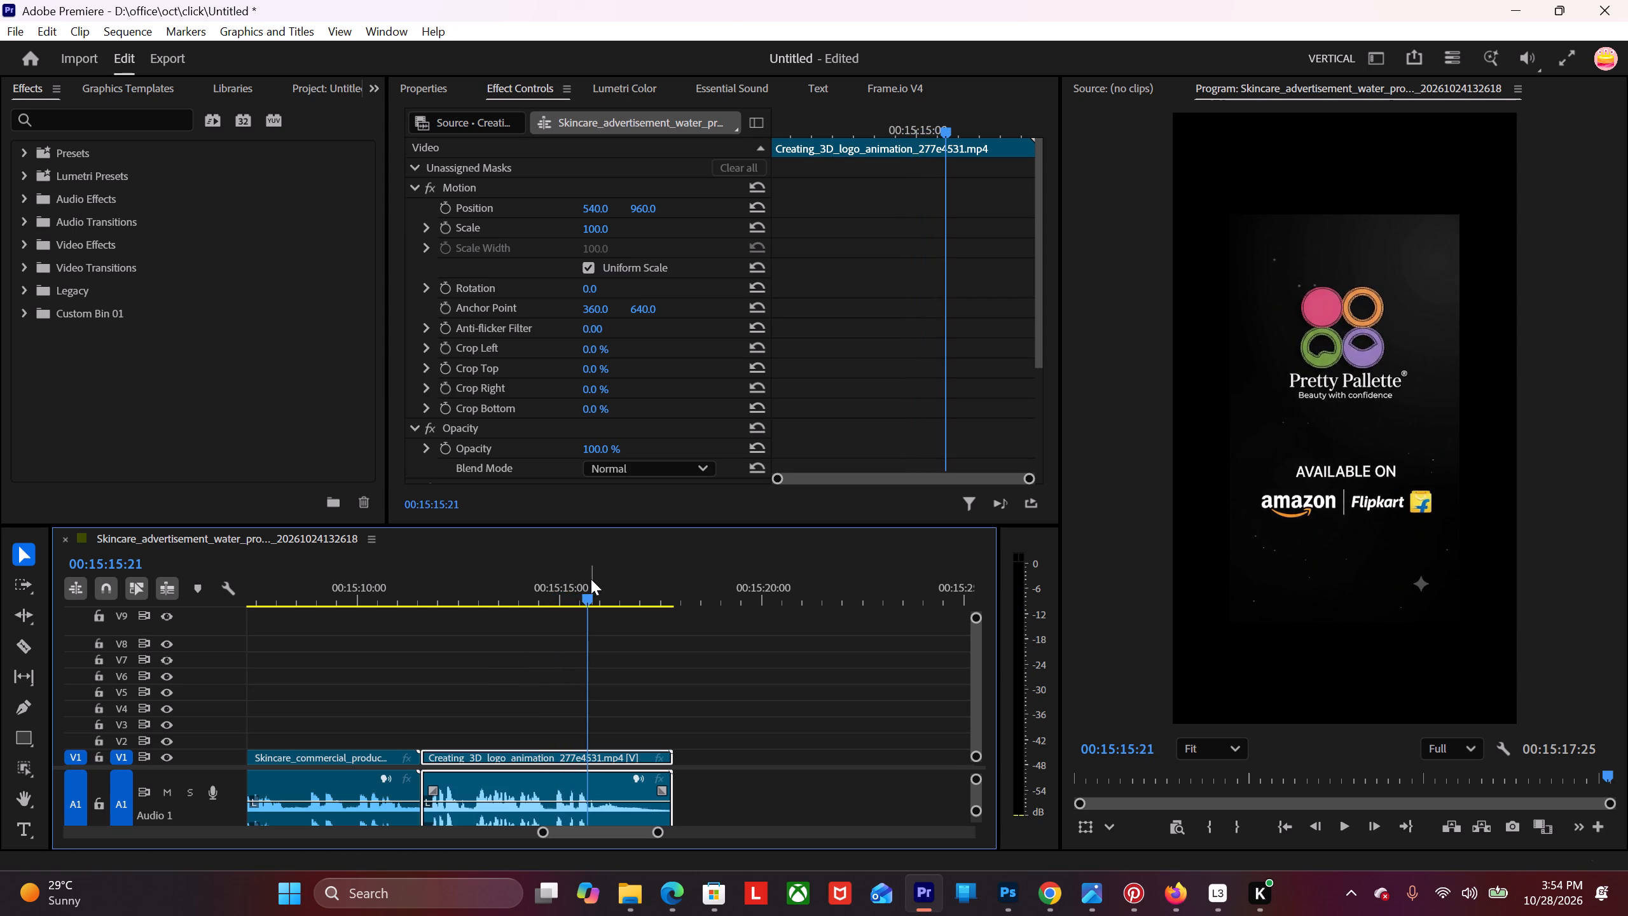
key(space)
key(space)
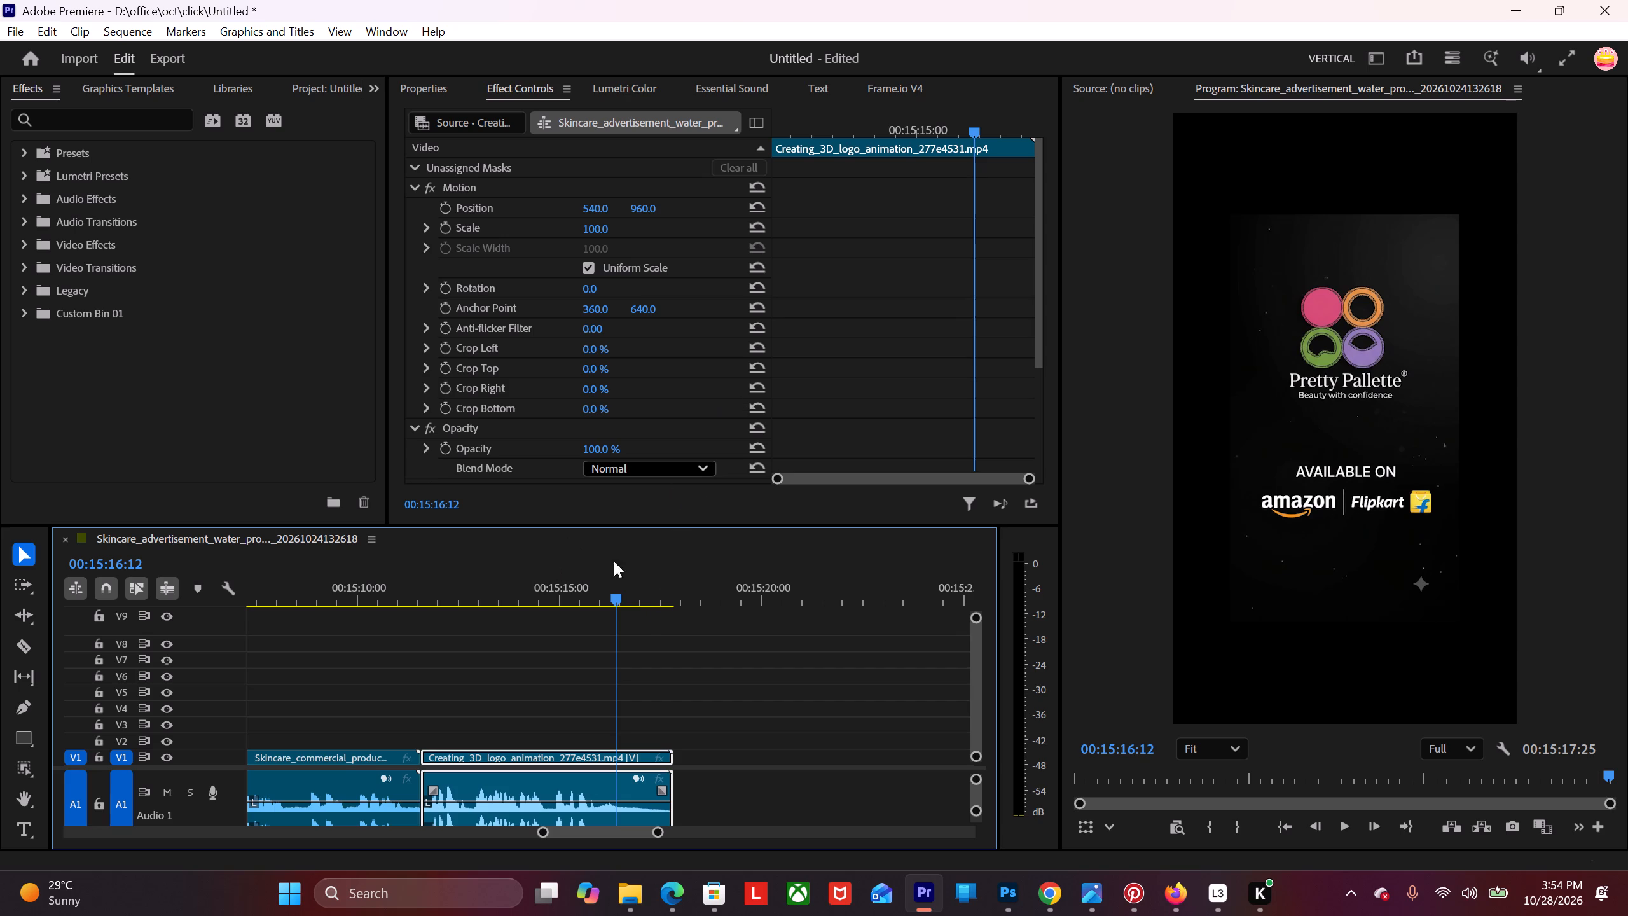
Apply Scale to Frame Size to the Creating_3D_logo_animation clip on V1 so it fills the vertical frame.
alt+scroll(469, 725, up, 6)
drag(733, 589, 575, 663)
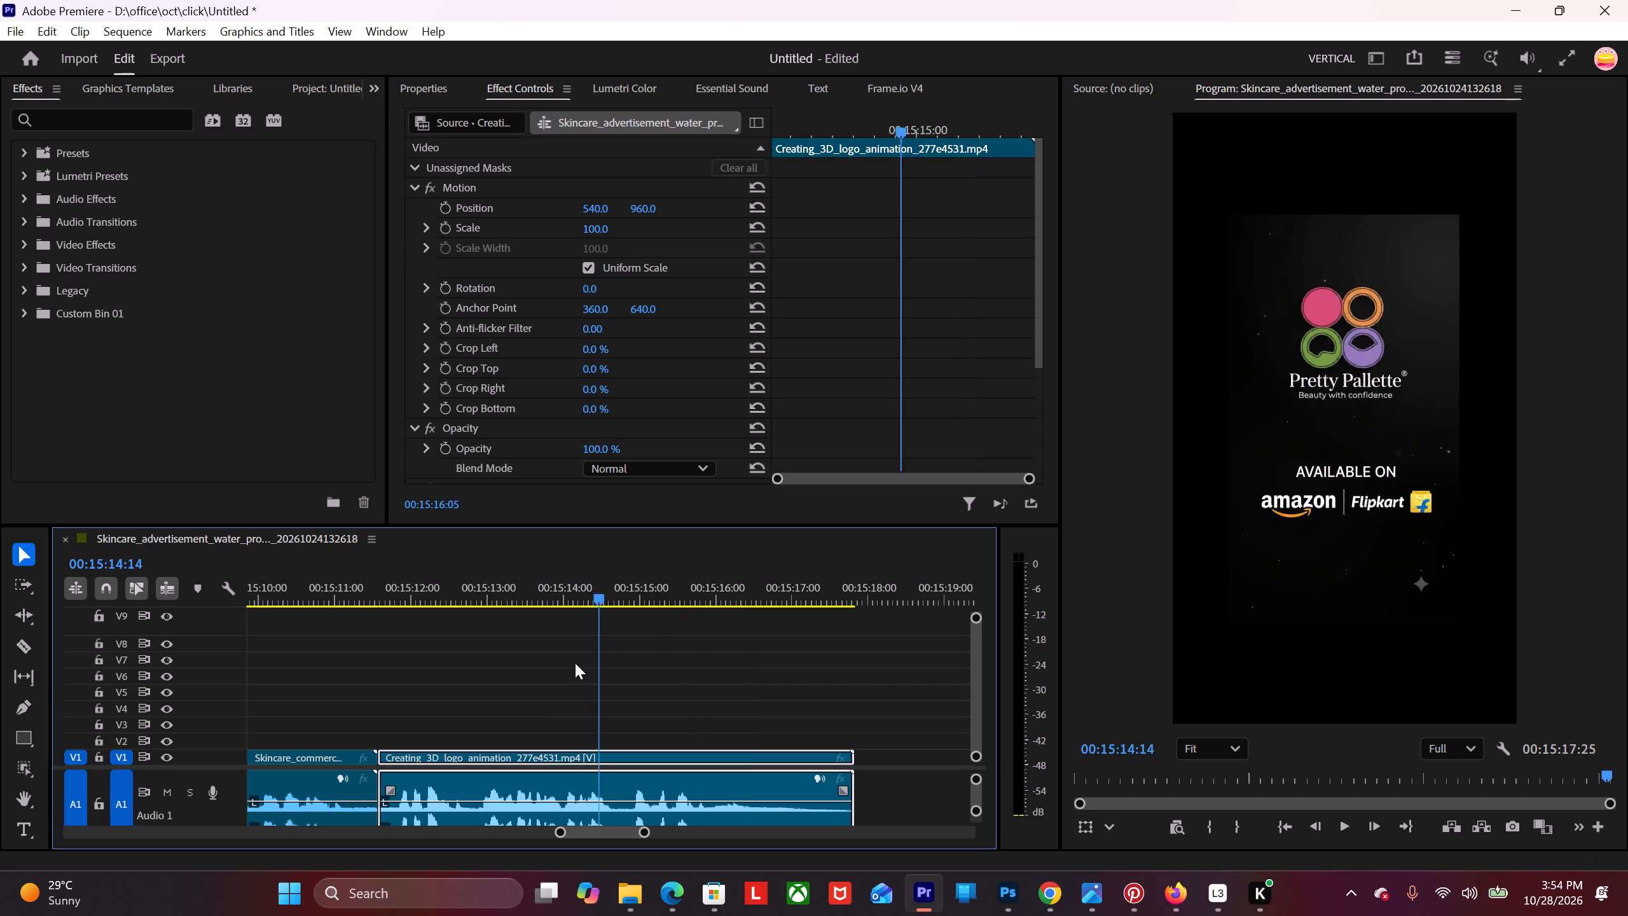
drag(575, 663, 440, 730)
click(451, 774)
right_click(444, 774)
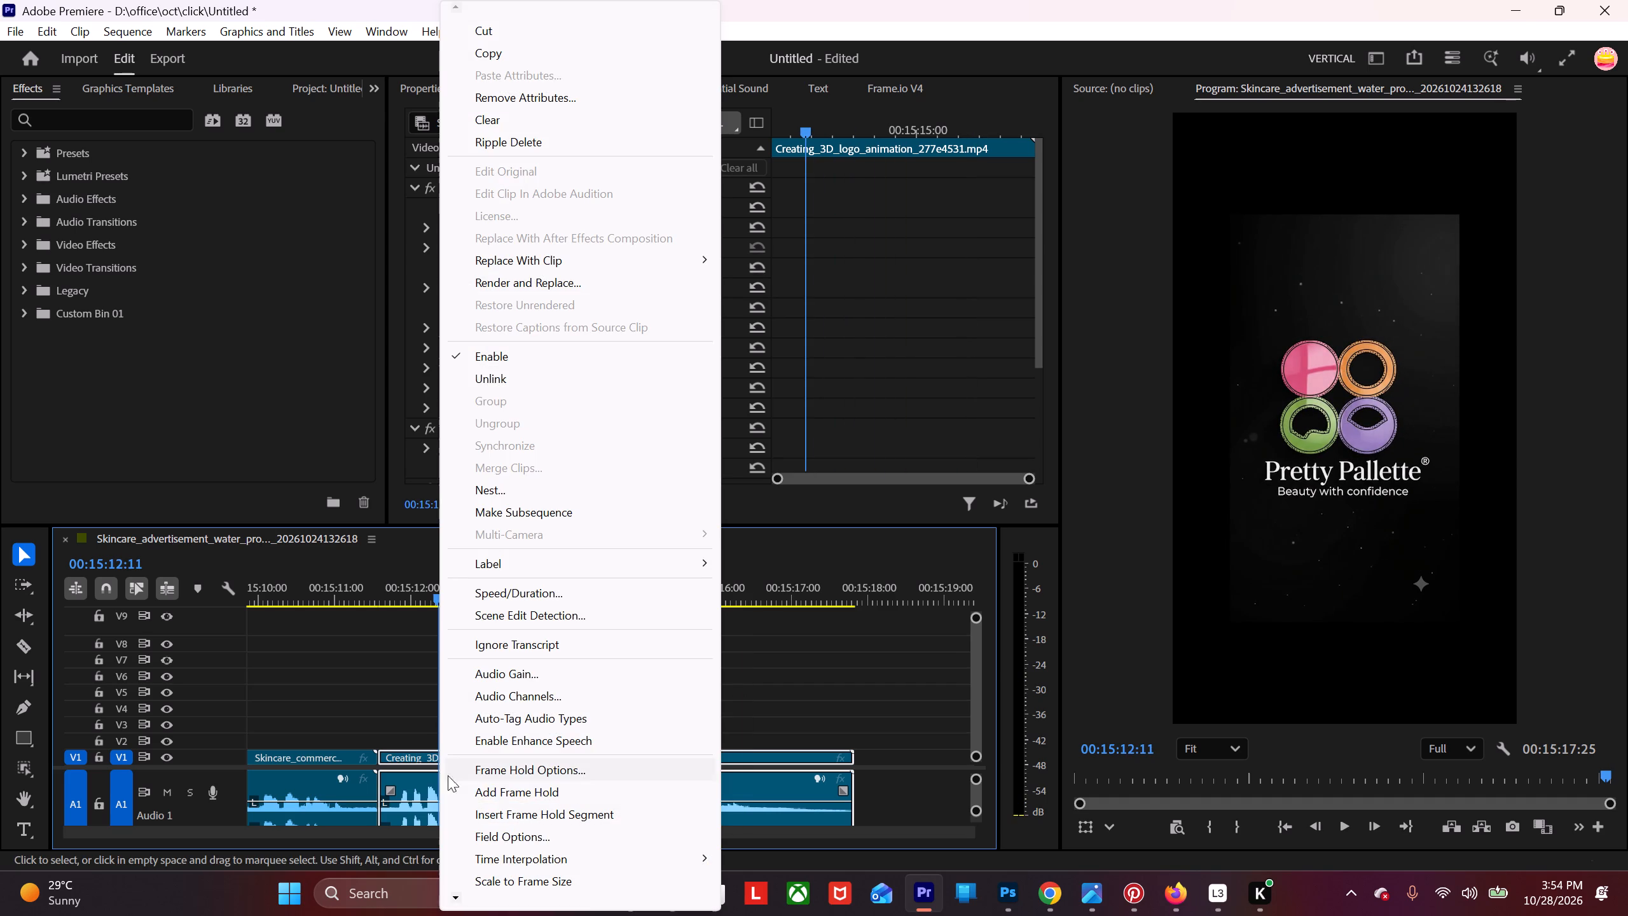
click(513, 875)
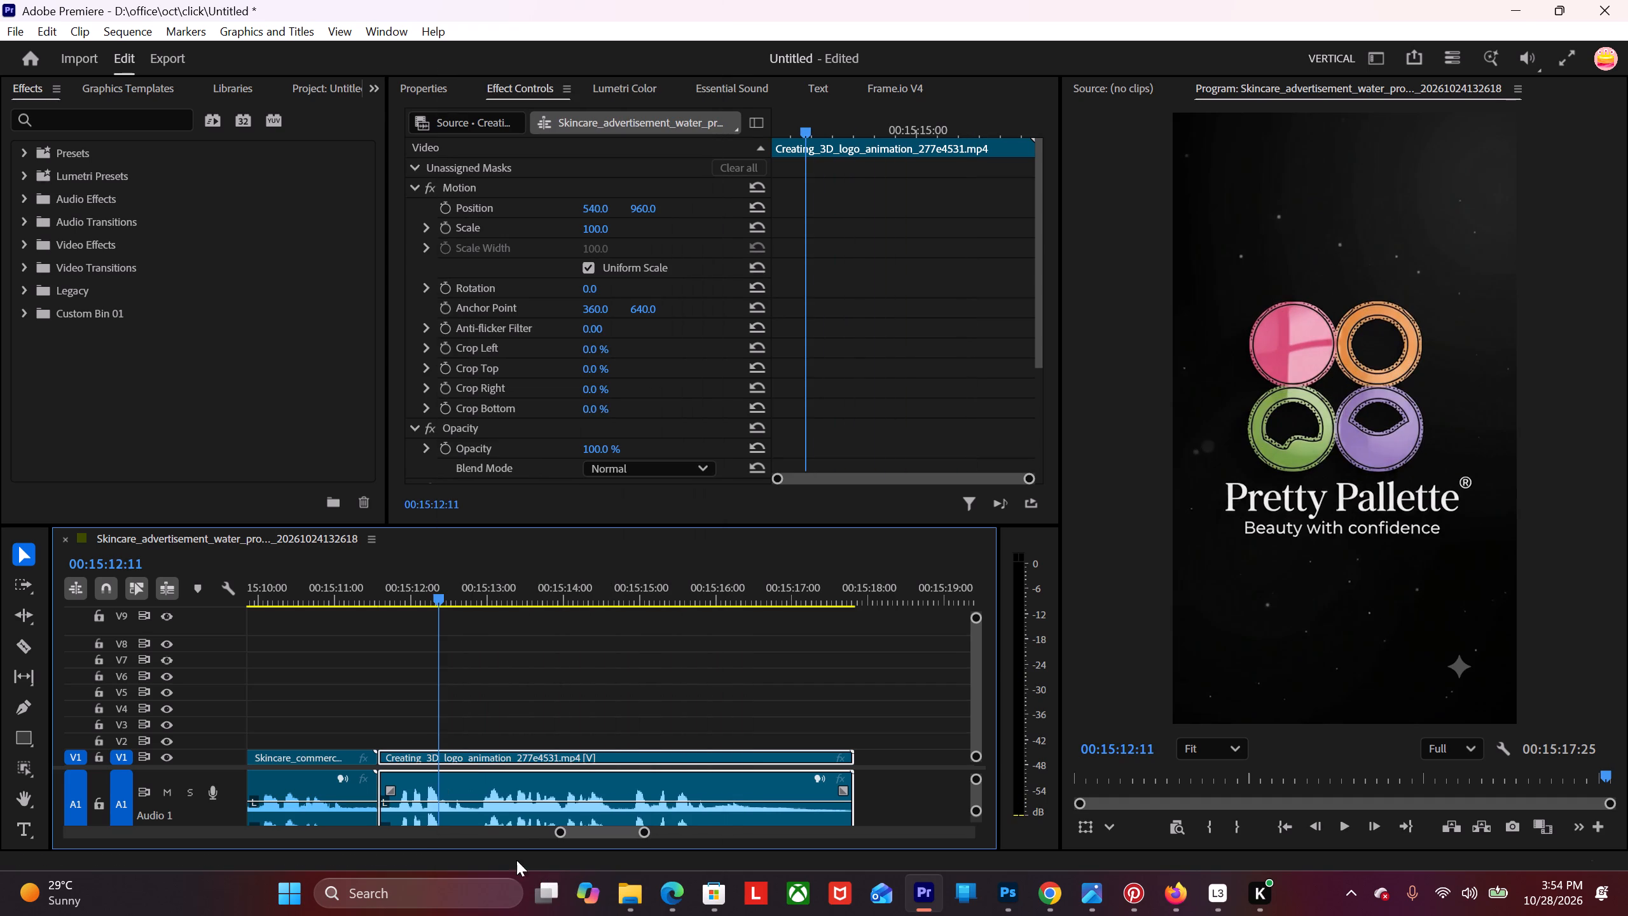
Play the logo animation to find the cut point and split its clip at 00:15:14:20, just before the availability text appears.
key(space)
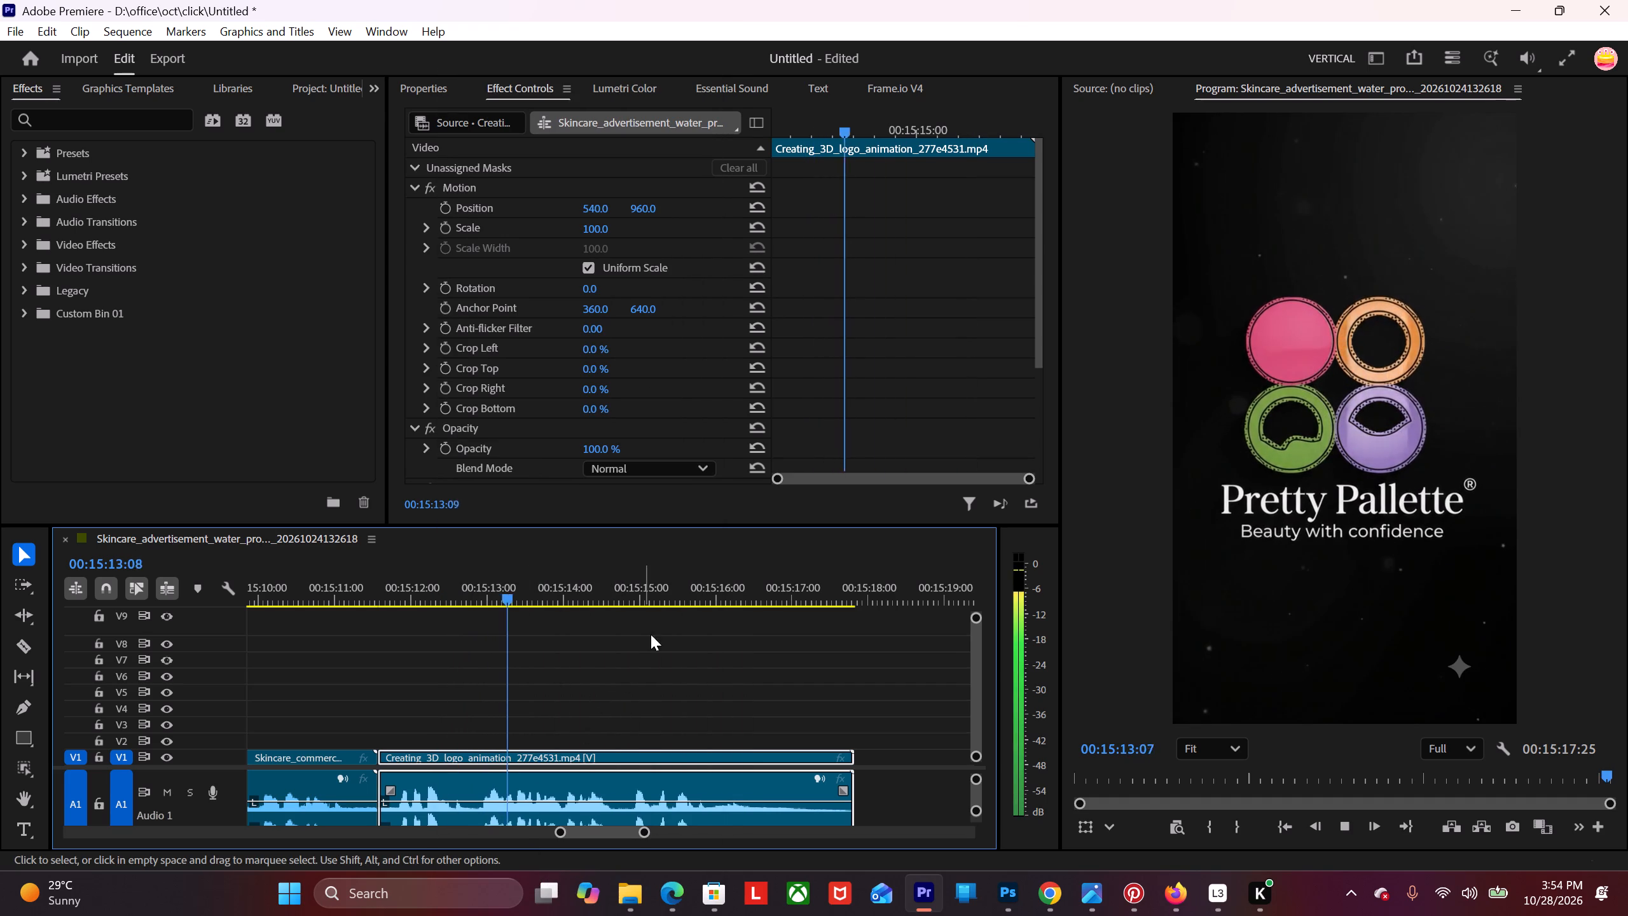
drag(558, 585, 653, 590)
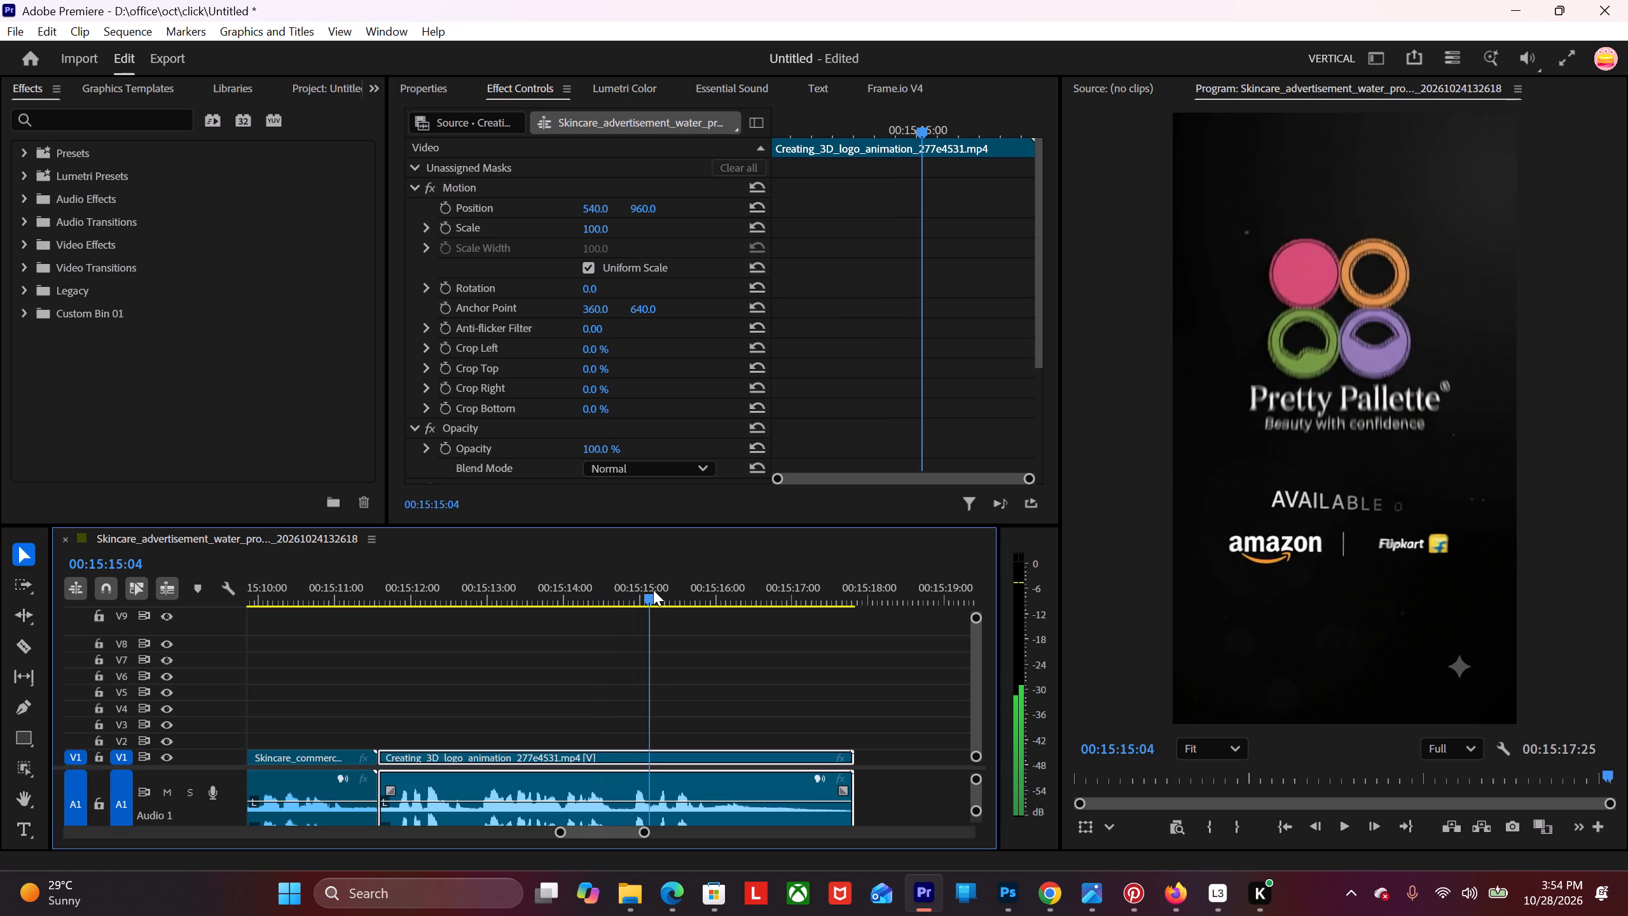
drag(653, 590, 406, 626)
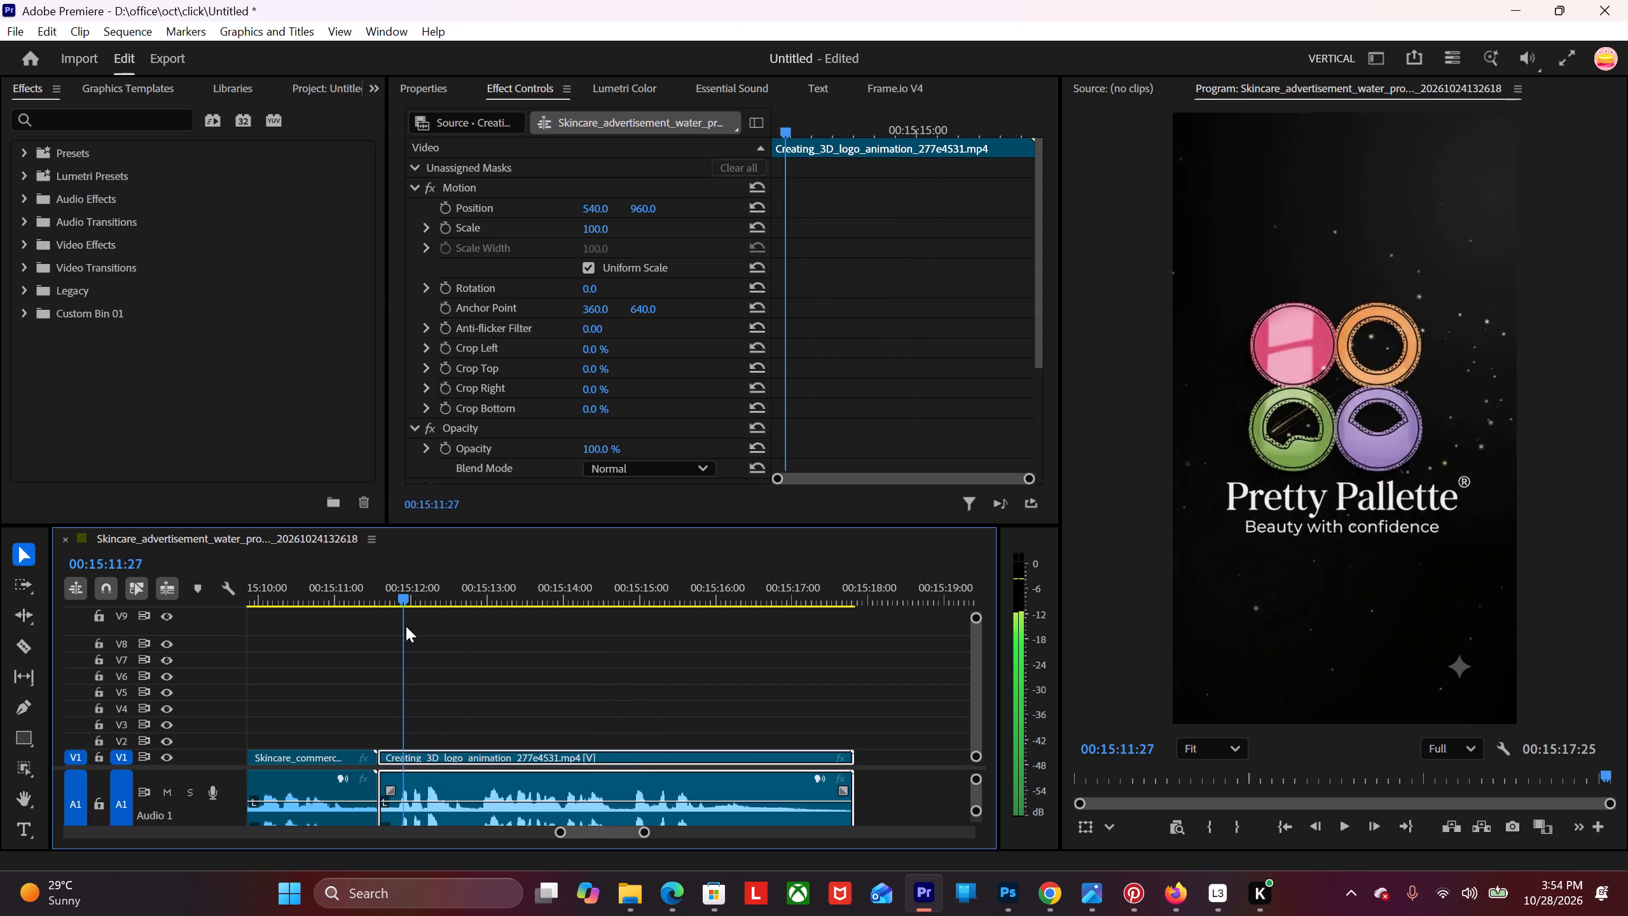
drag(406, 626, 383, 626)
key(space)
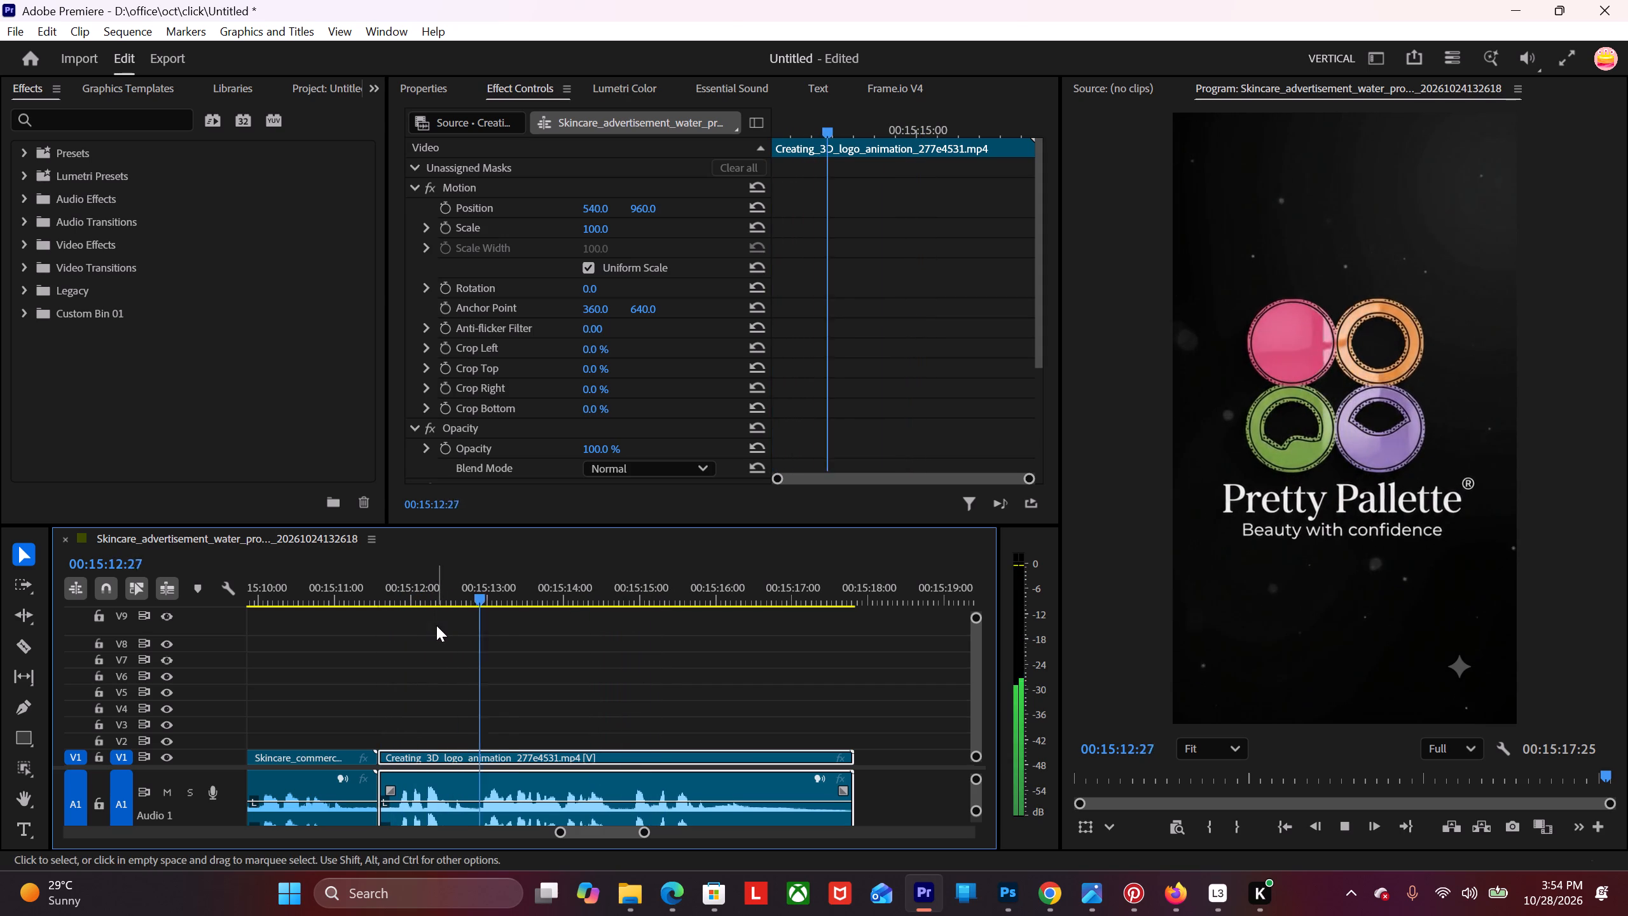
key(space)
key(space)
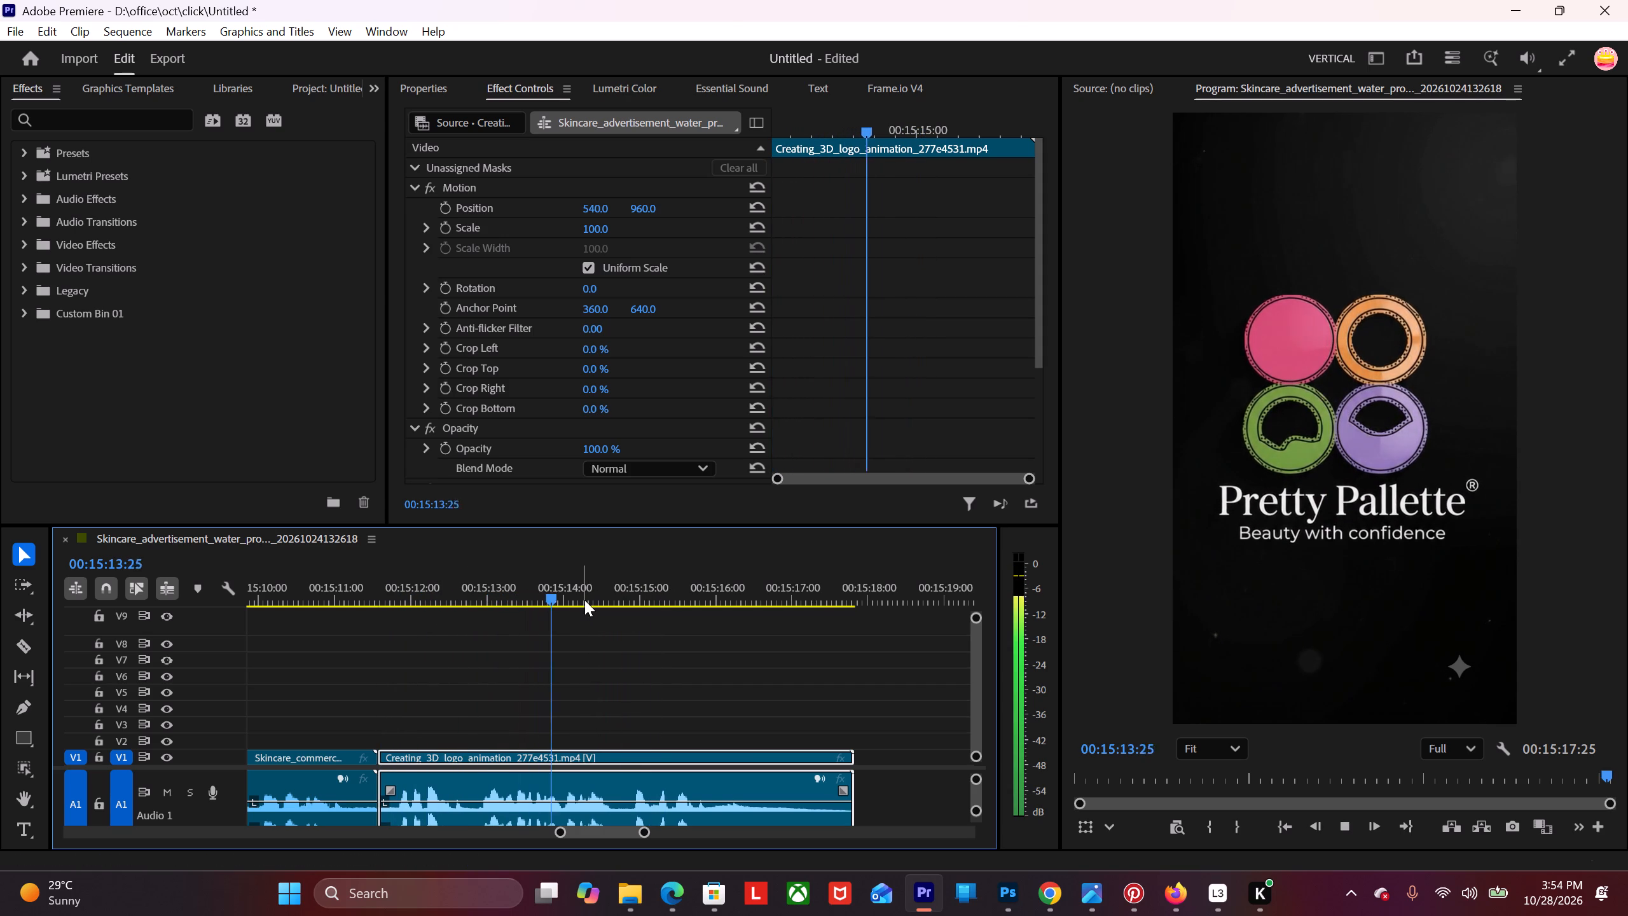
key(space)
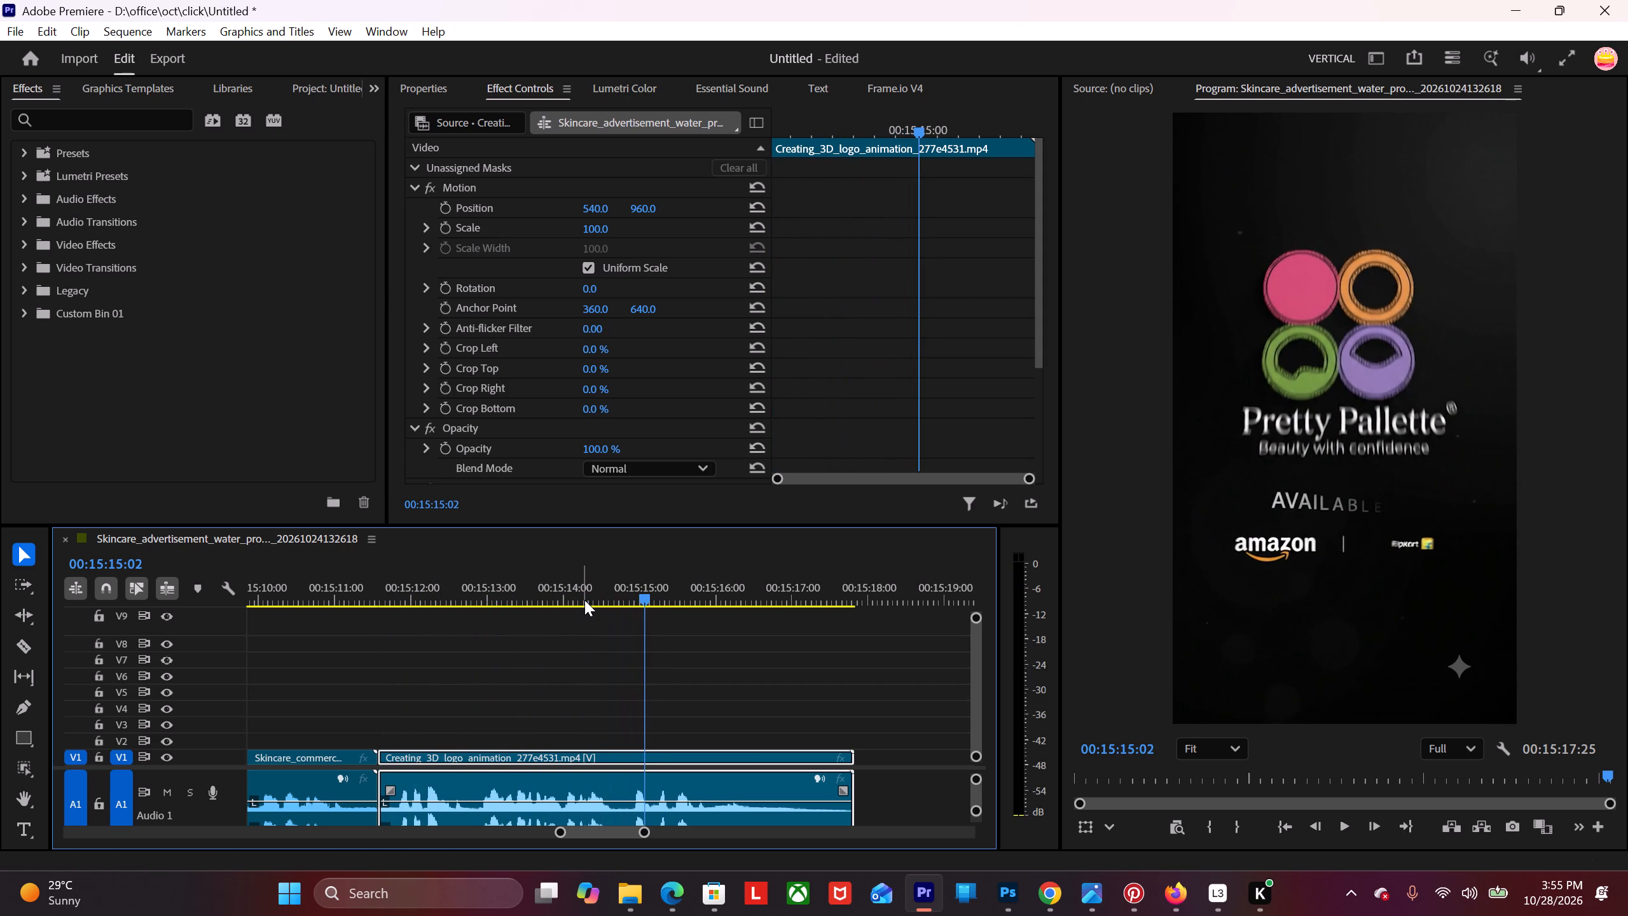
drag(640, 591, 624, 610)
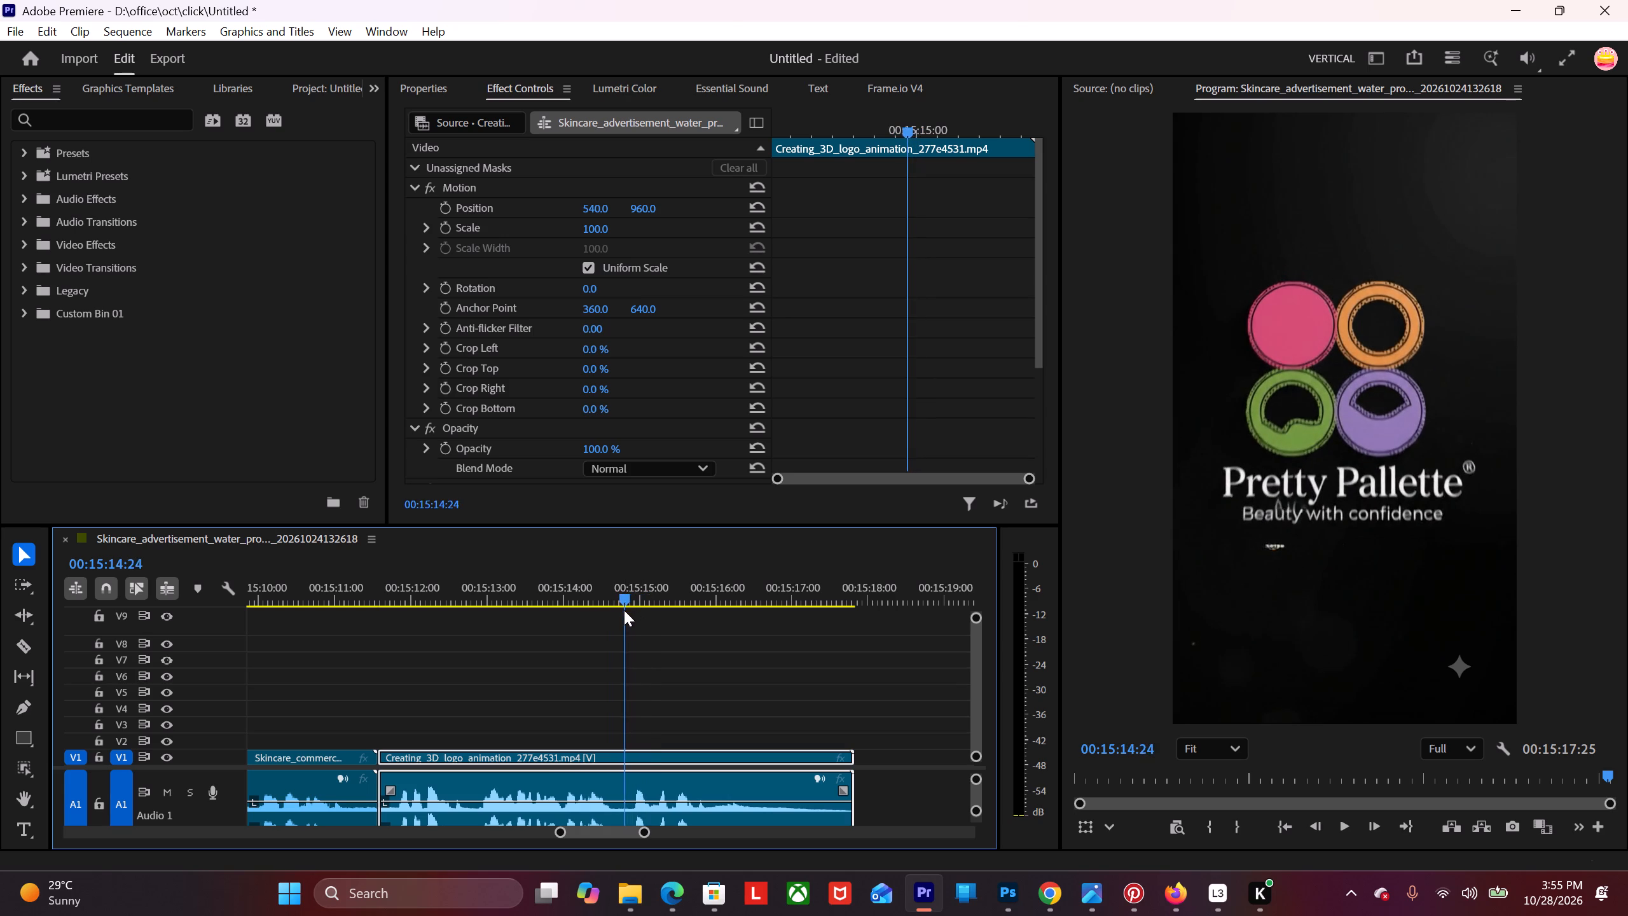
drag(624, 610, 617, 620)
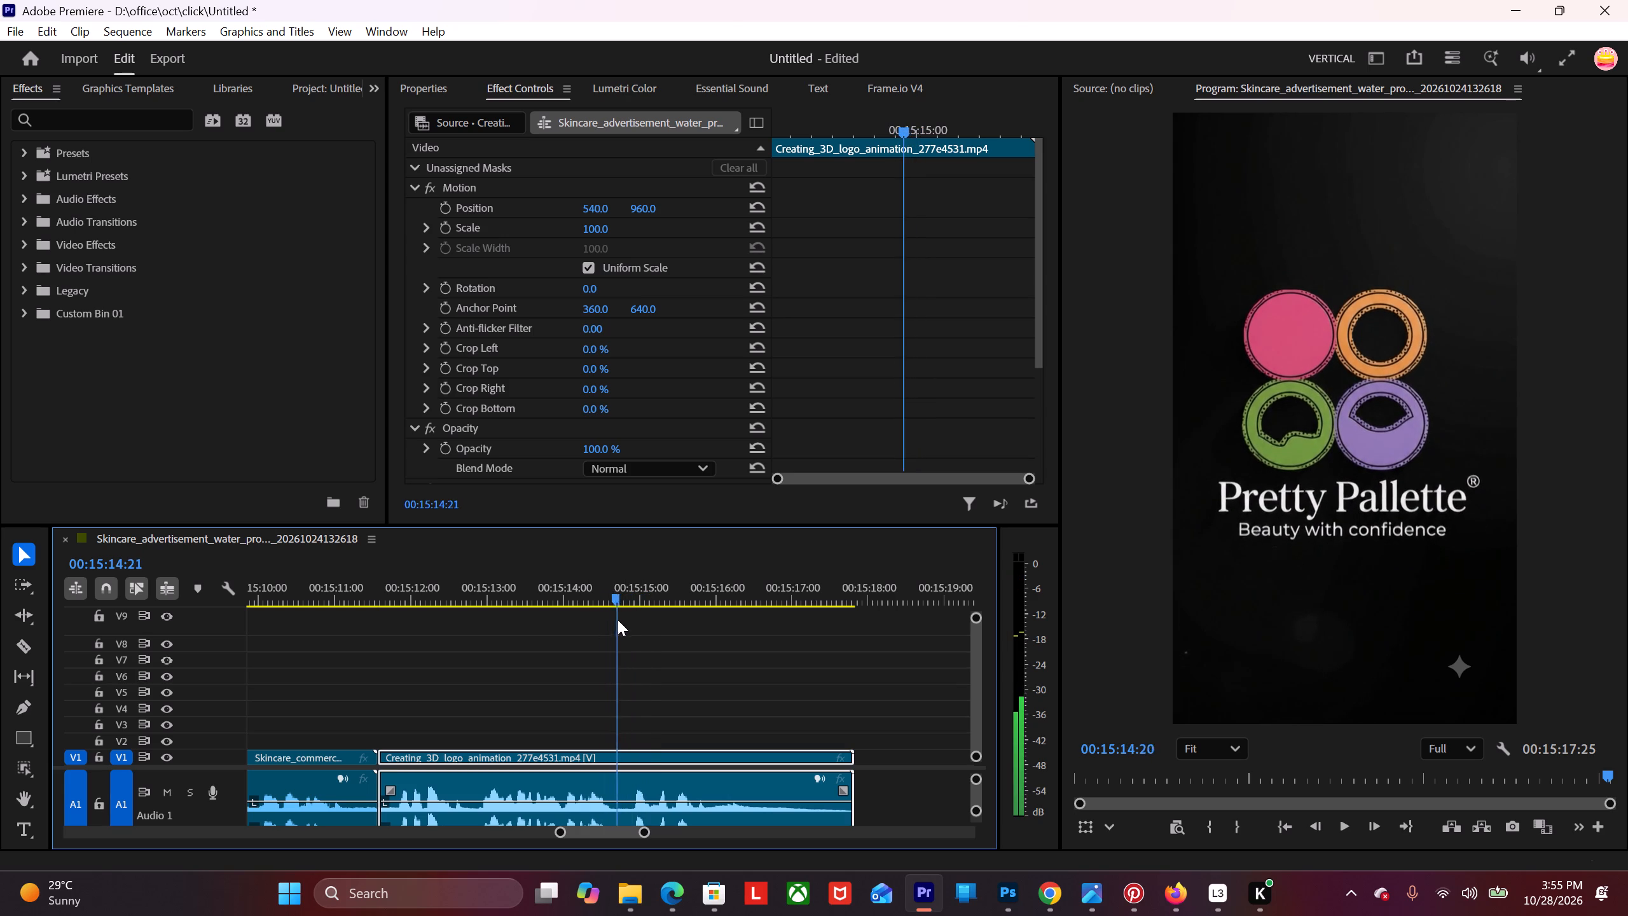
drag(617, 620, 628, 609)
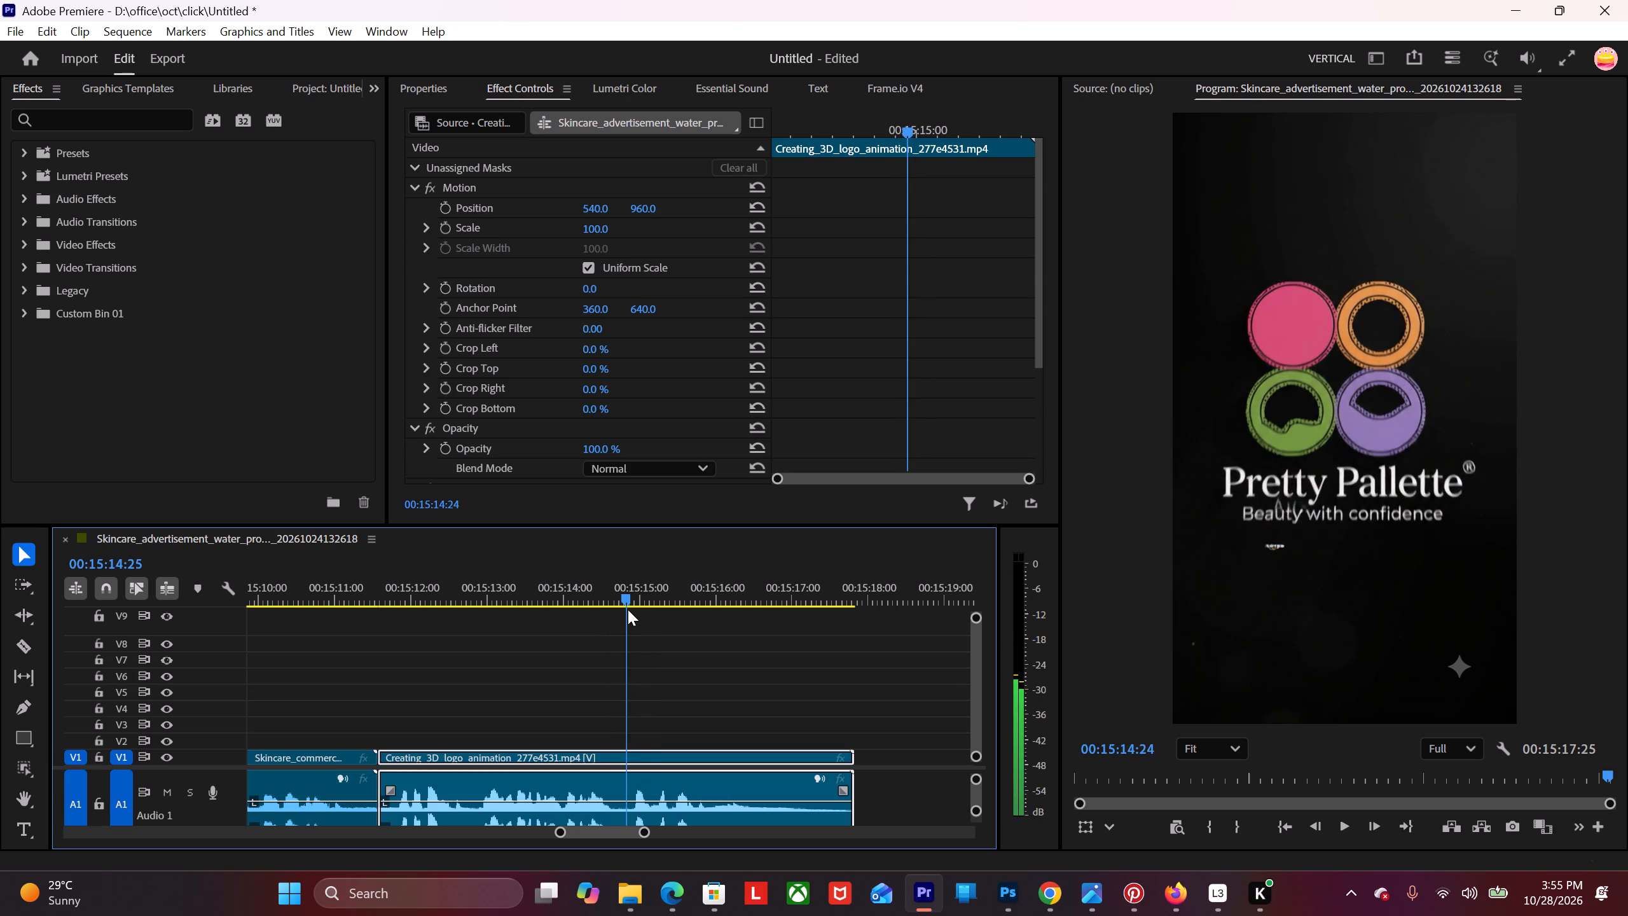
drag(628, 609, 619, 607)
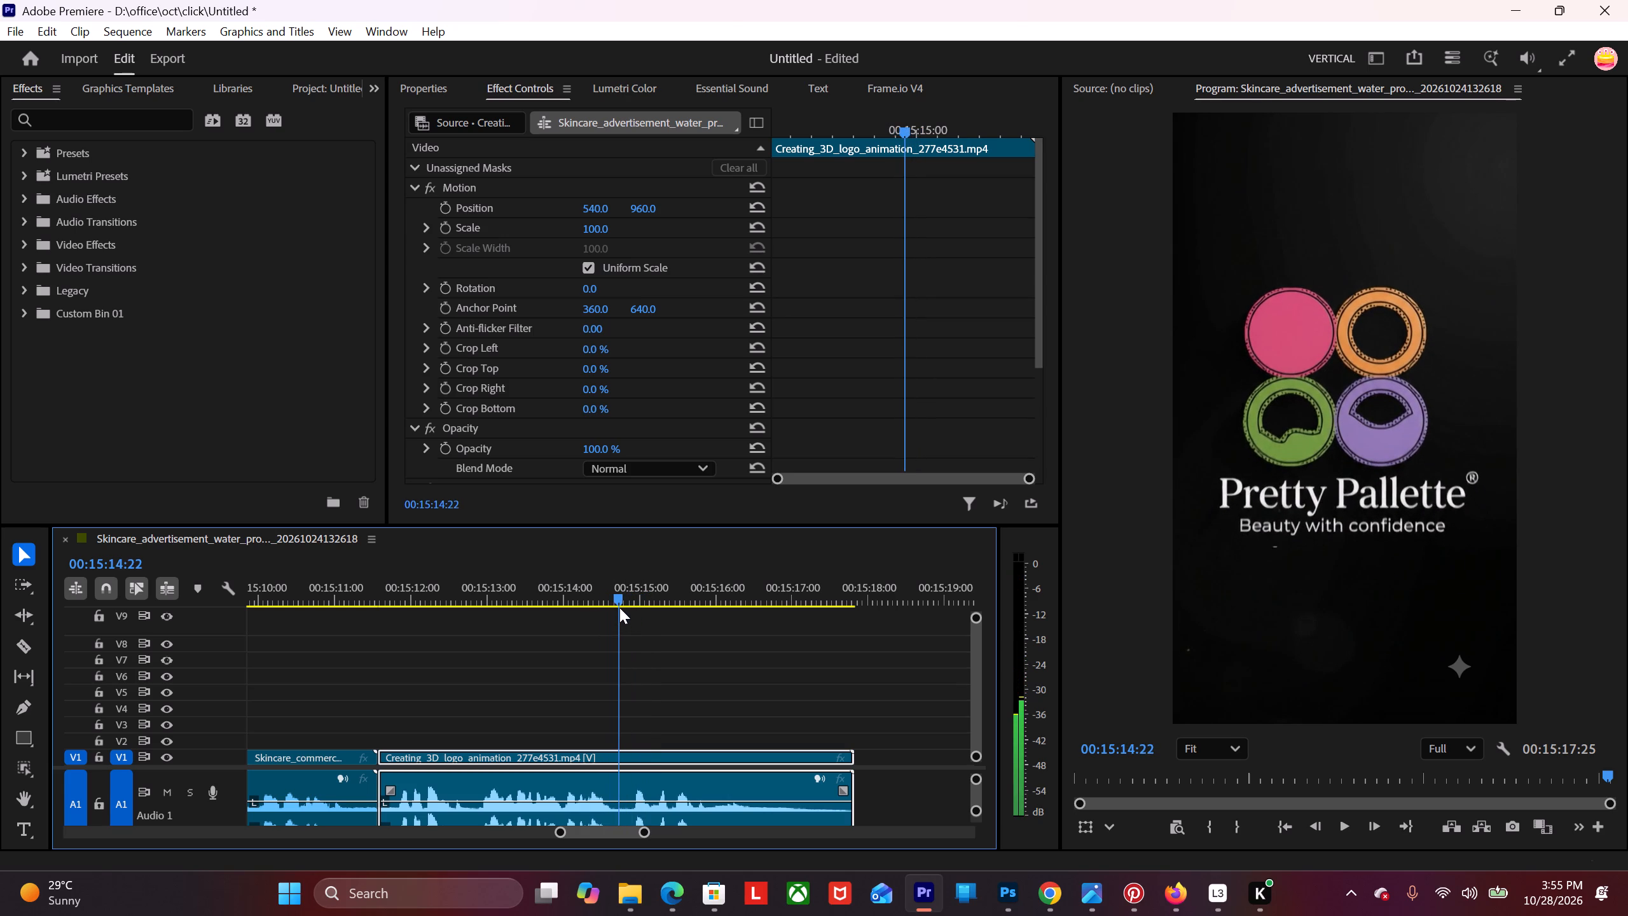
drag(619, 607, 614, 609)
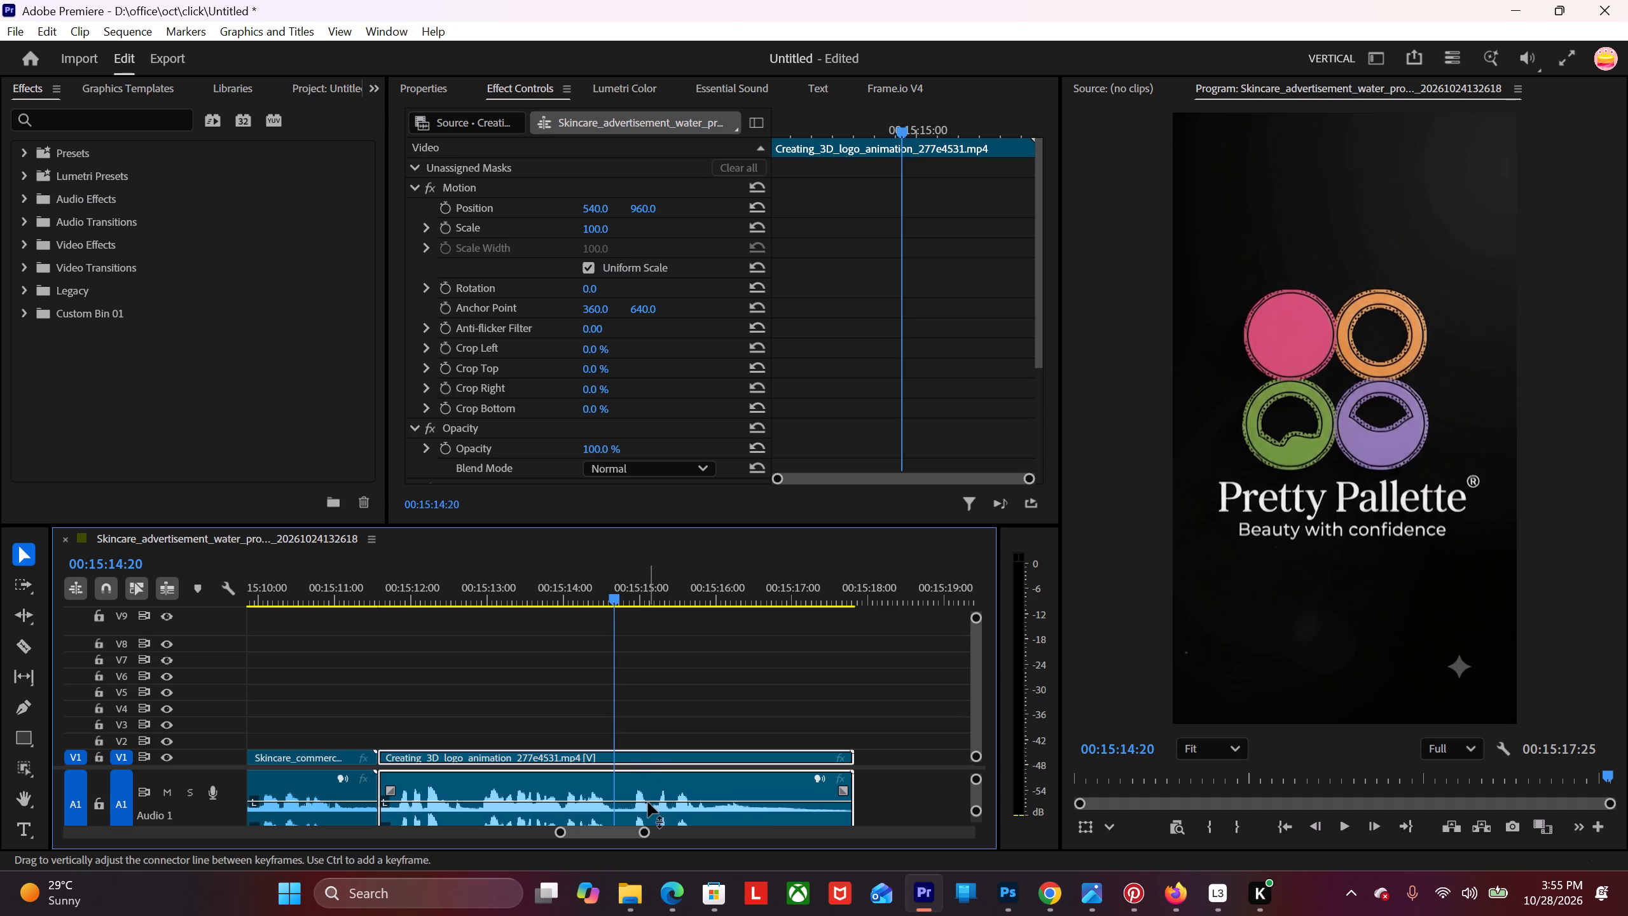
key(c)
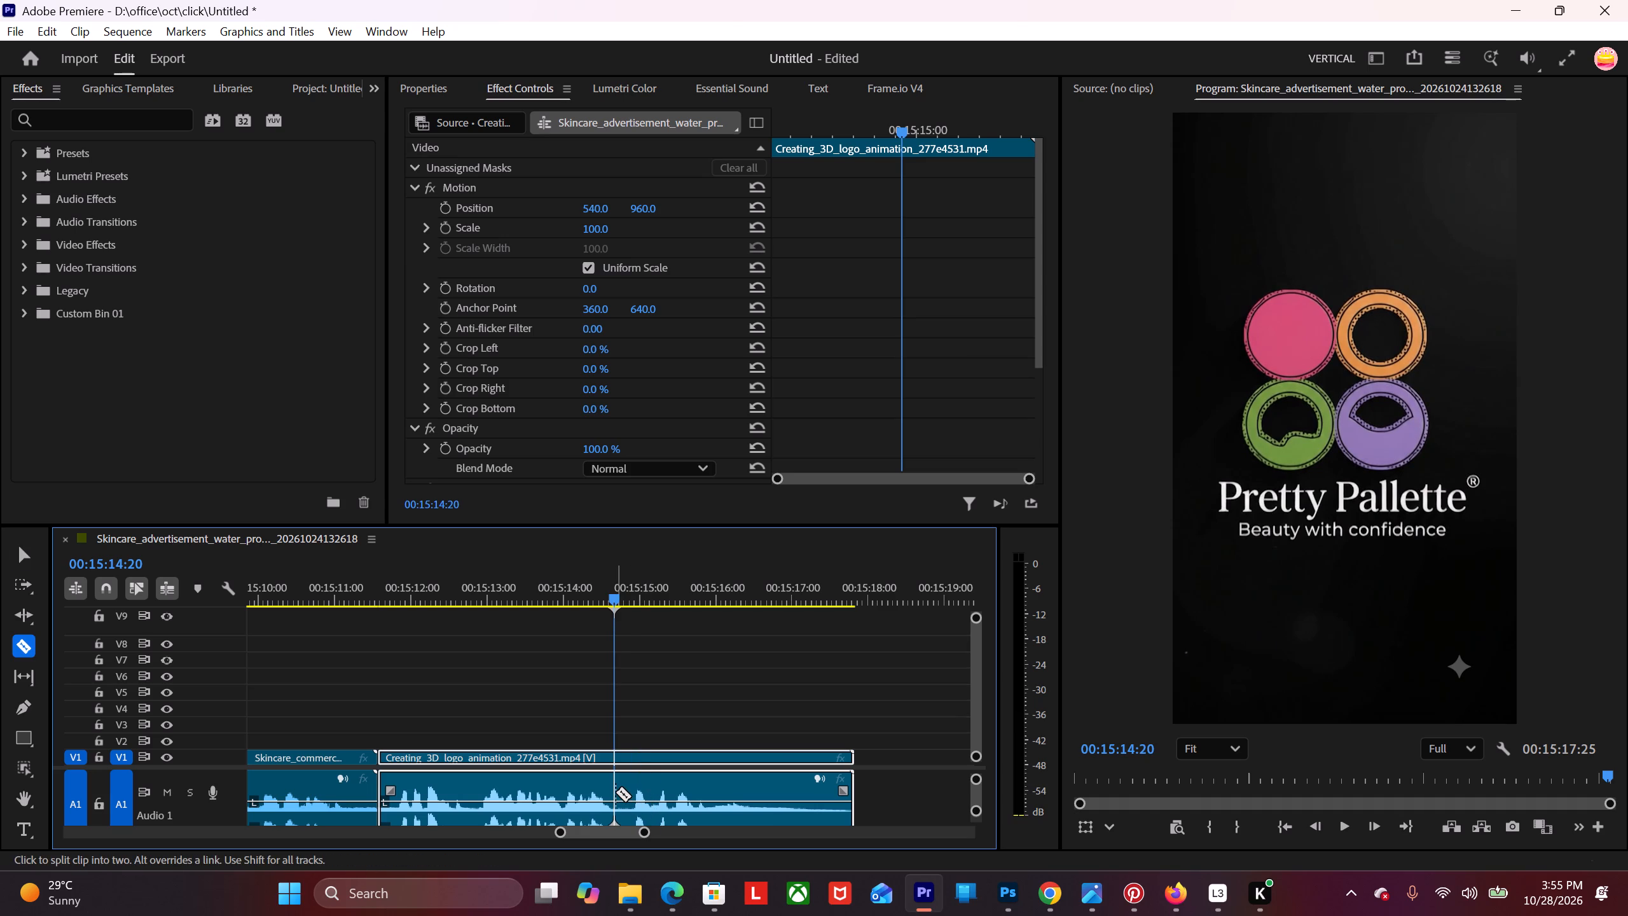
click(616, 792)
key(v)
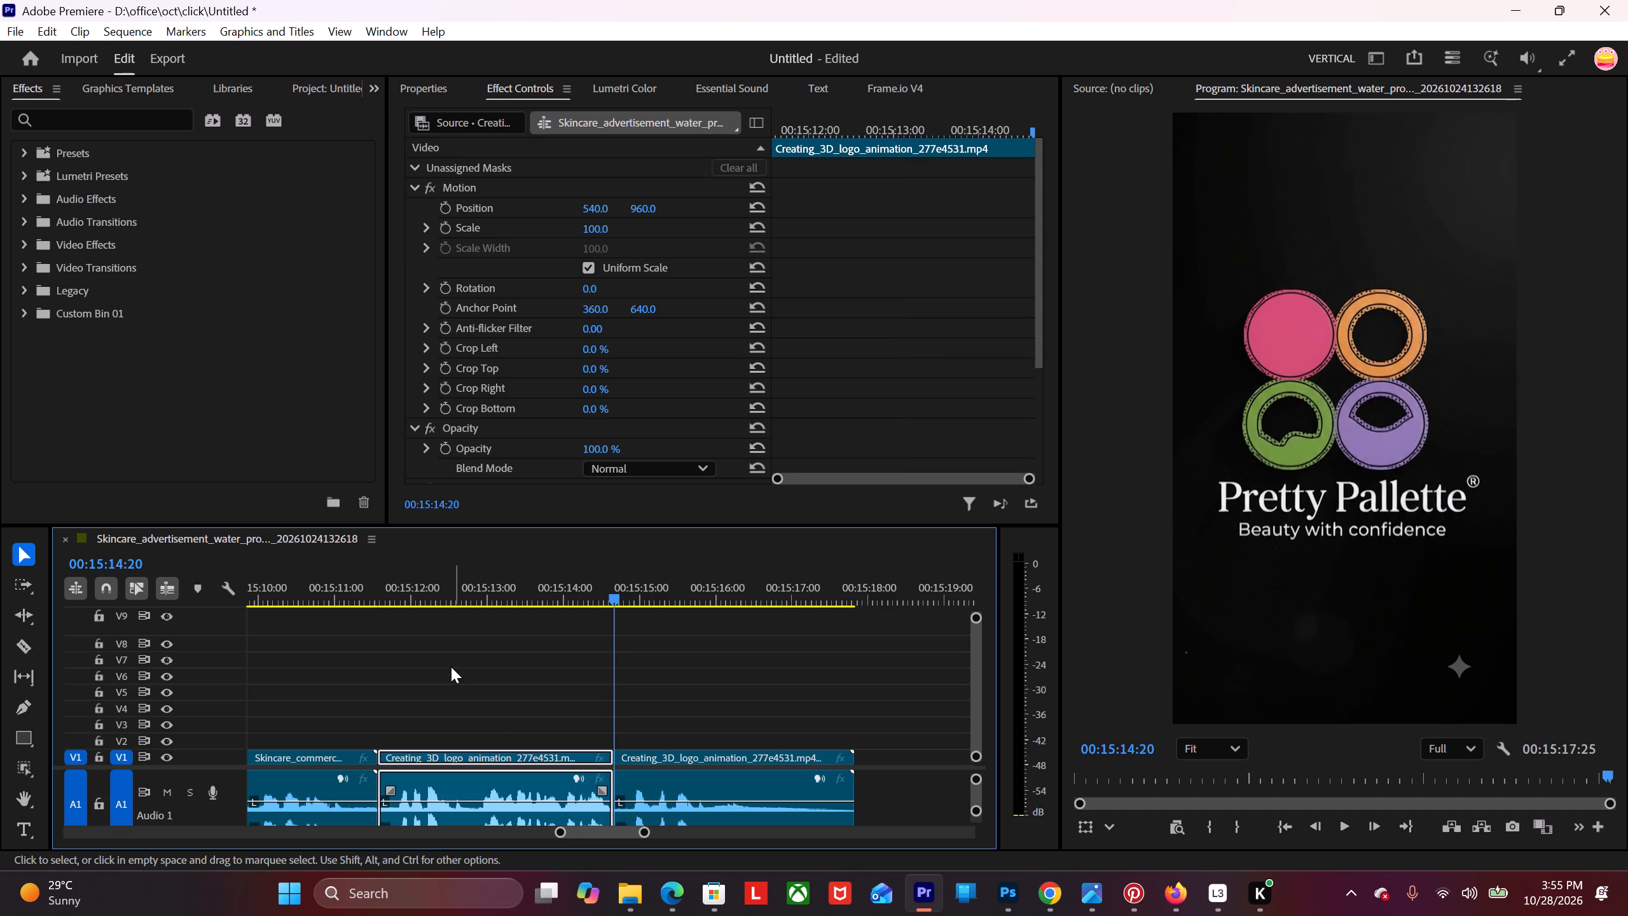
Unlink the audio from the video of both logo animation parts.
drag(451, 667, 679, 751)
right_click(679, 751)
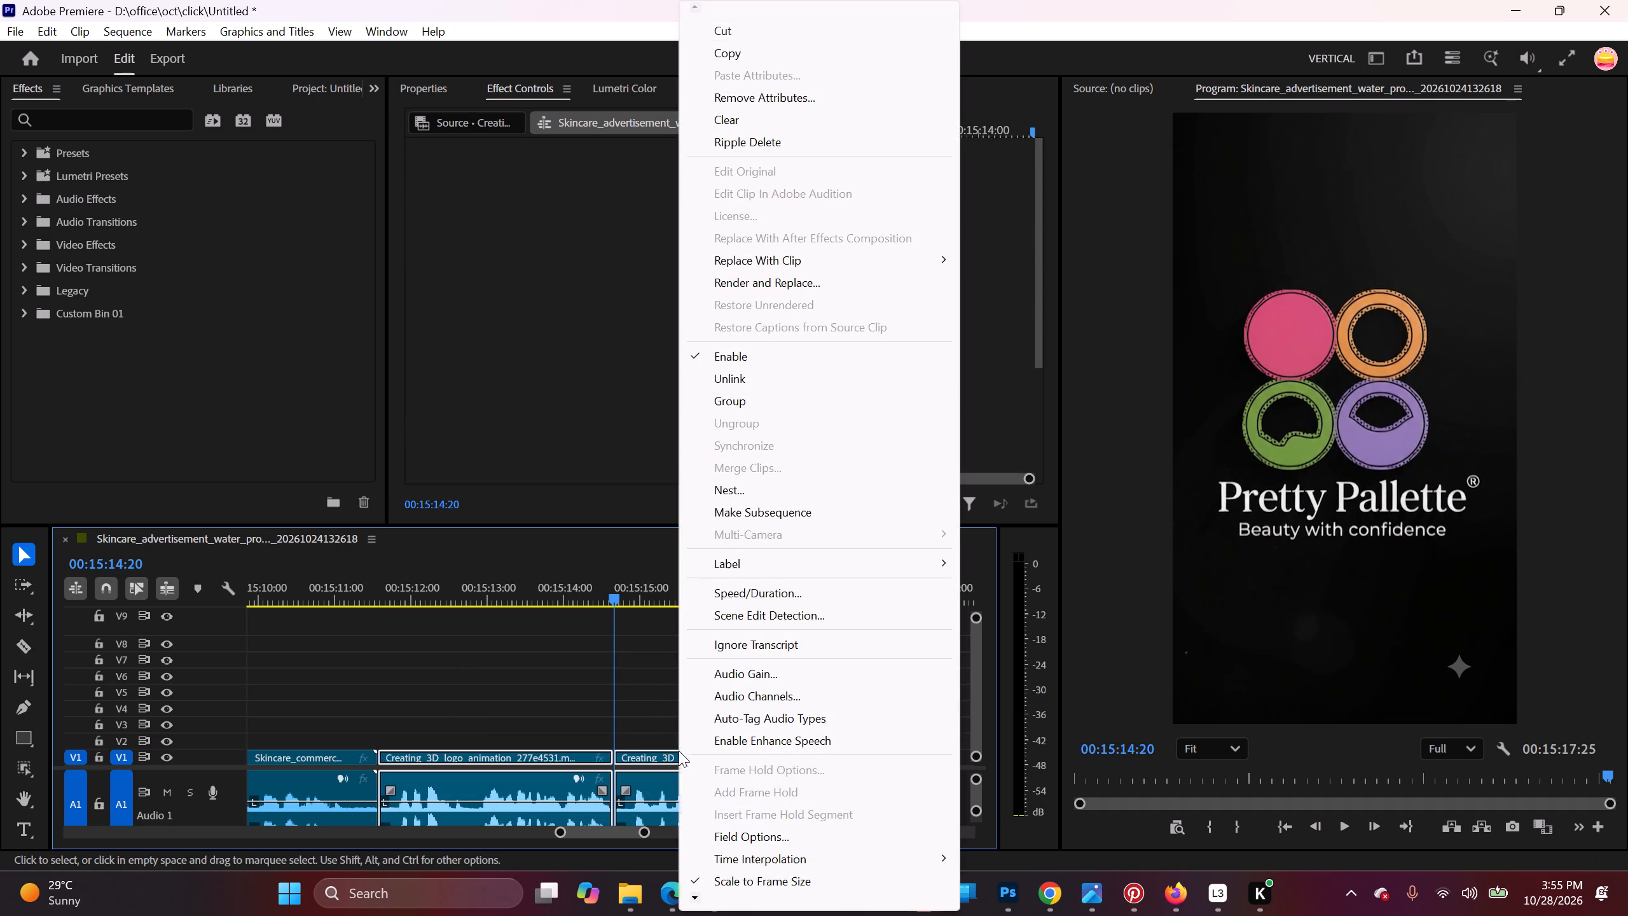
click(762, 383)
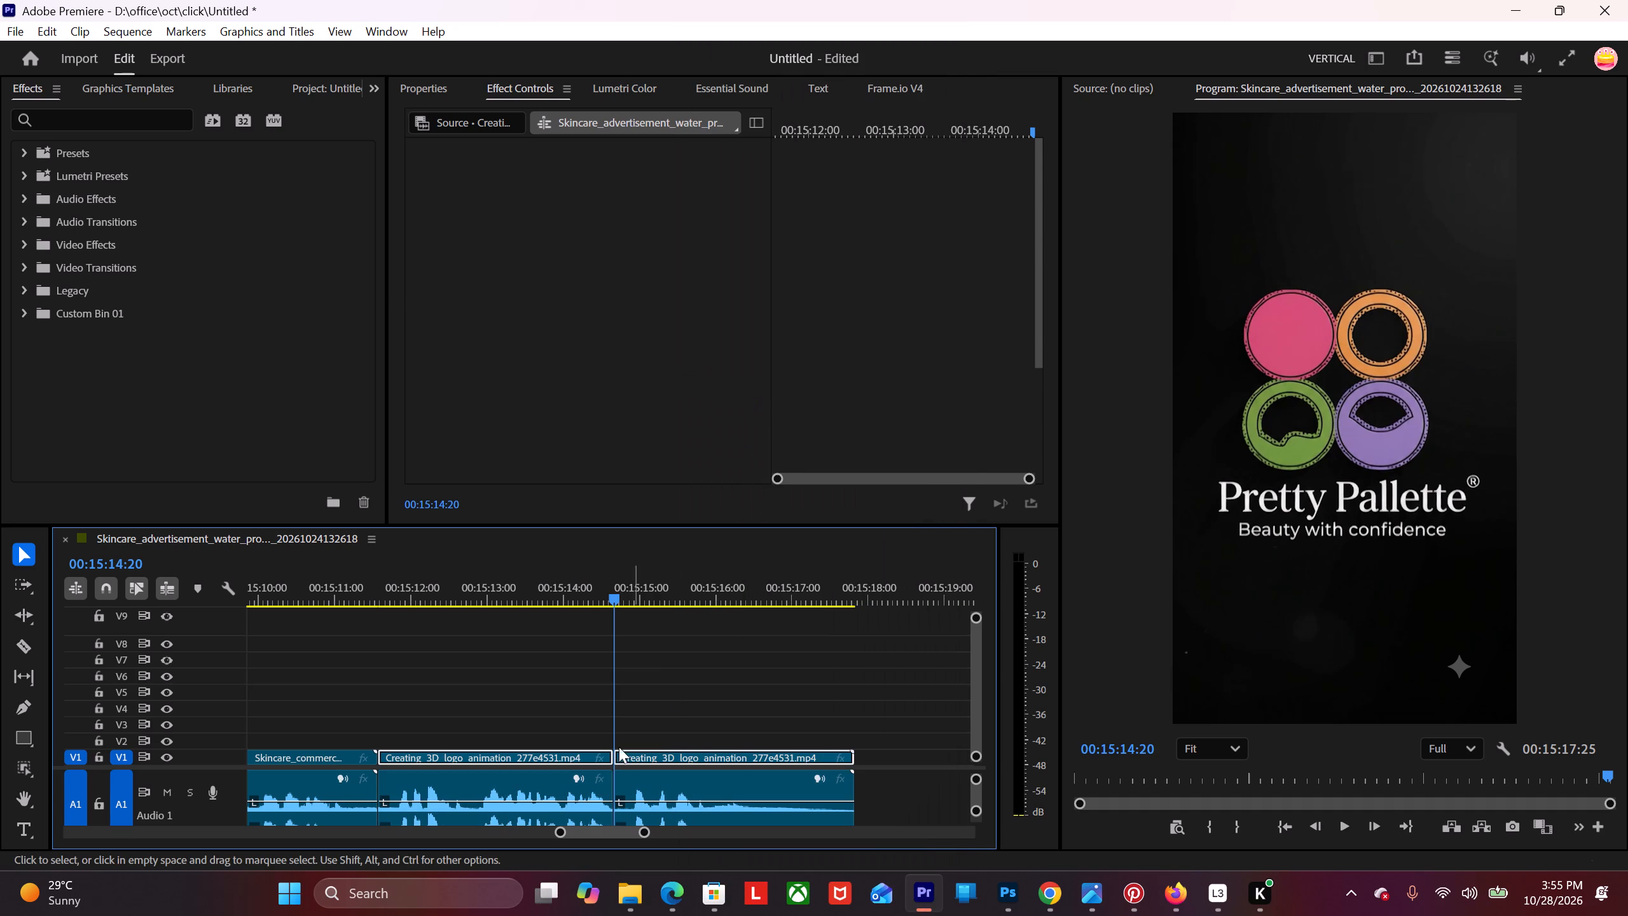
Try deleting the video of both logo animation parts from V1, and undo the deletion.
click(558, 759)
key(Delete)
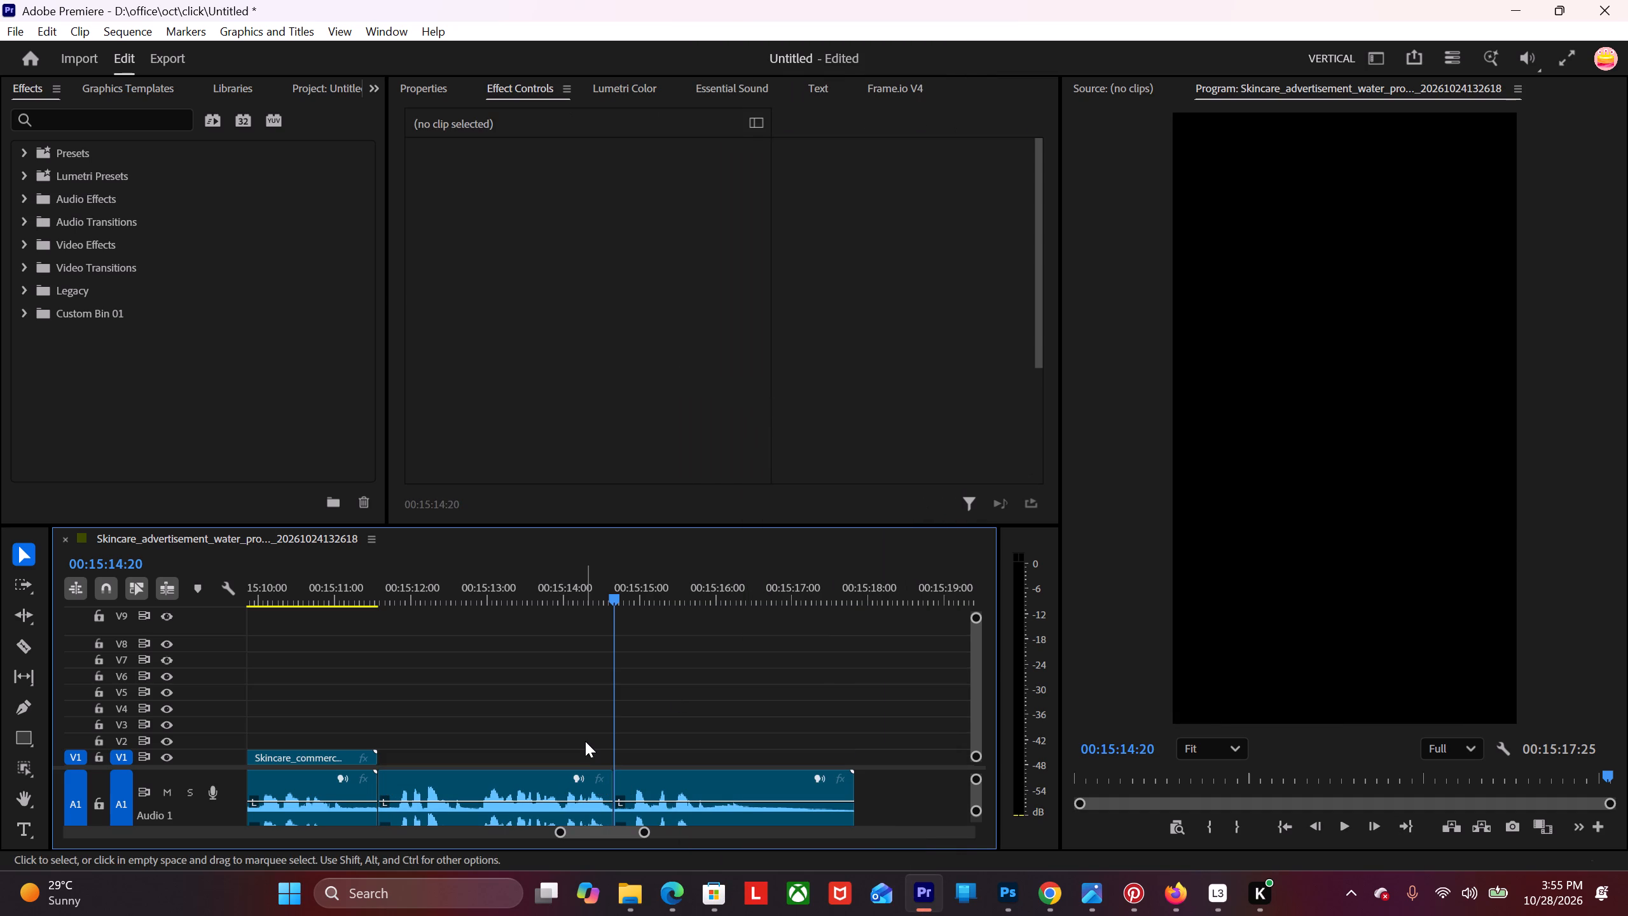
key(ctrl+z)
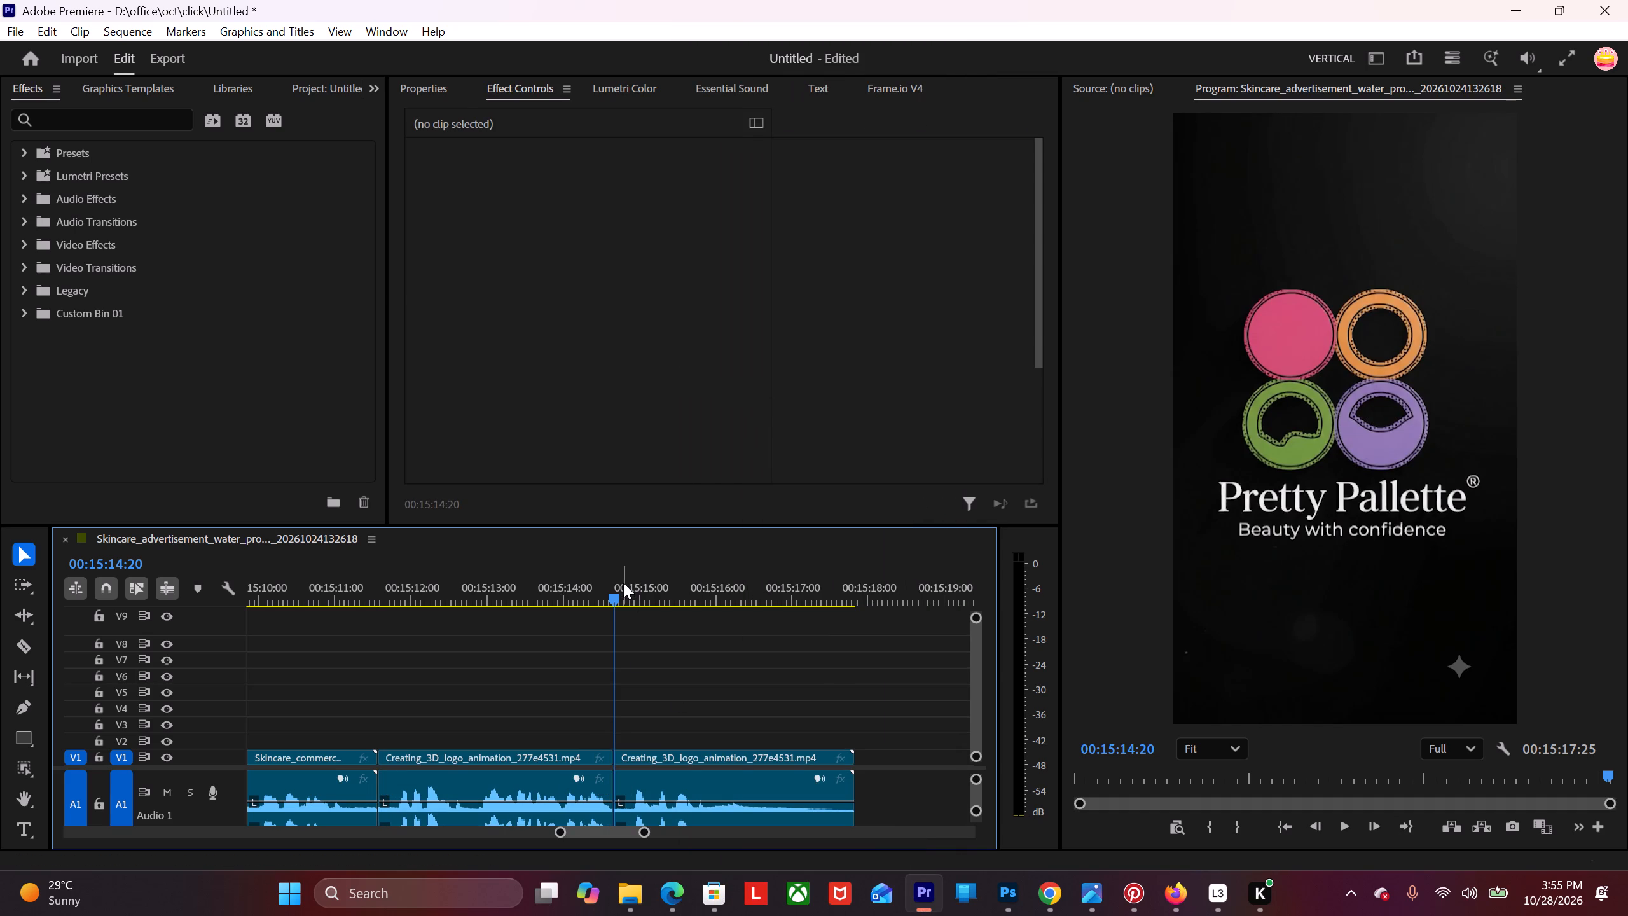
Review the logo animation's second part from the 00:15:14:20 cut, and the join between the skincare commercial and the logo.
drag(623, 583, 680, 568)
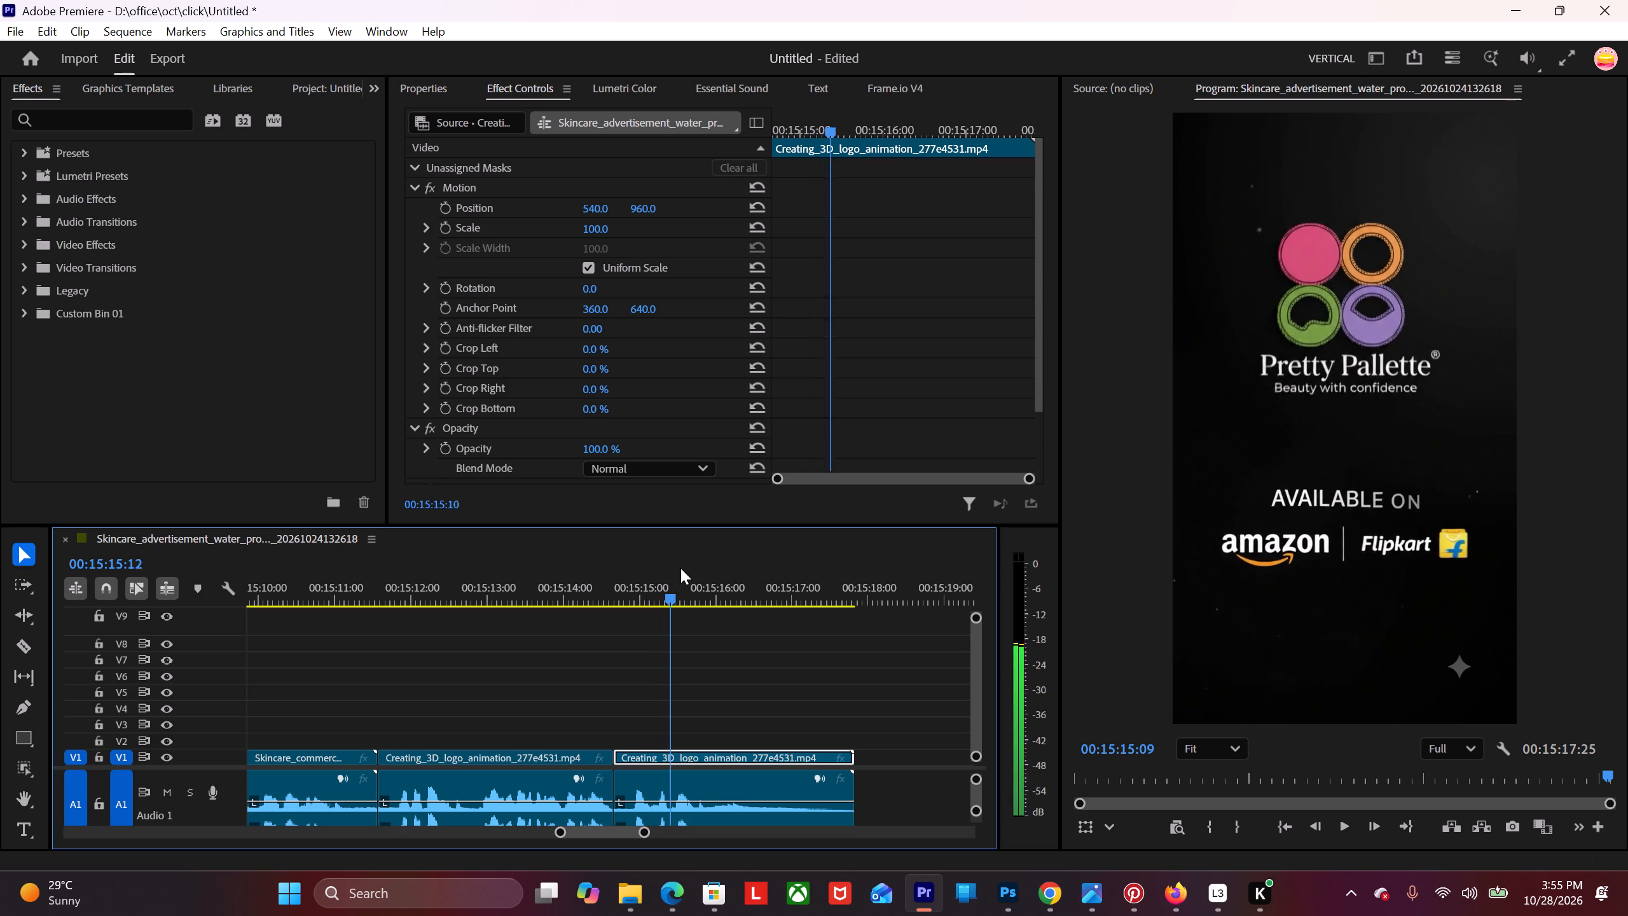
drag(680, 568, 694, 583)
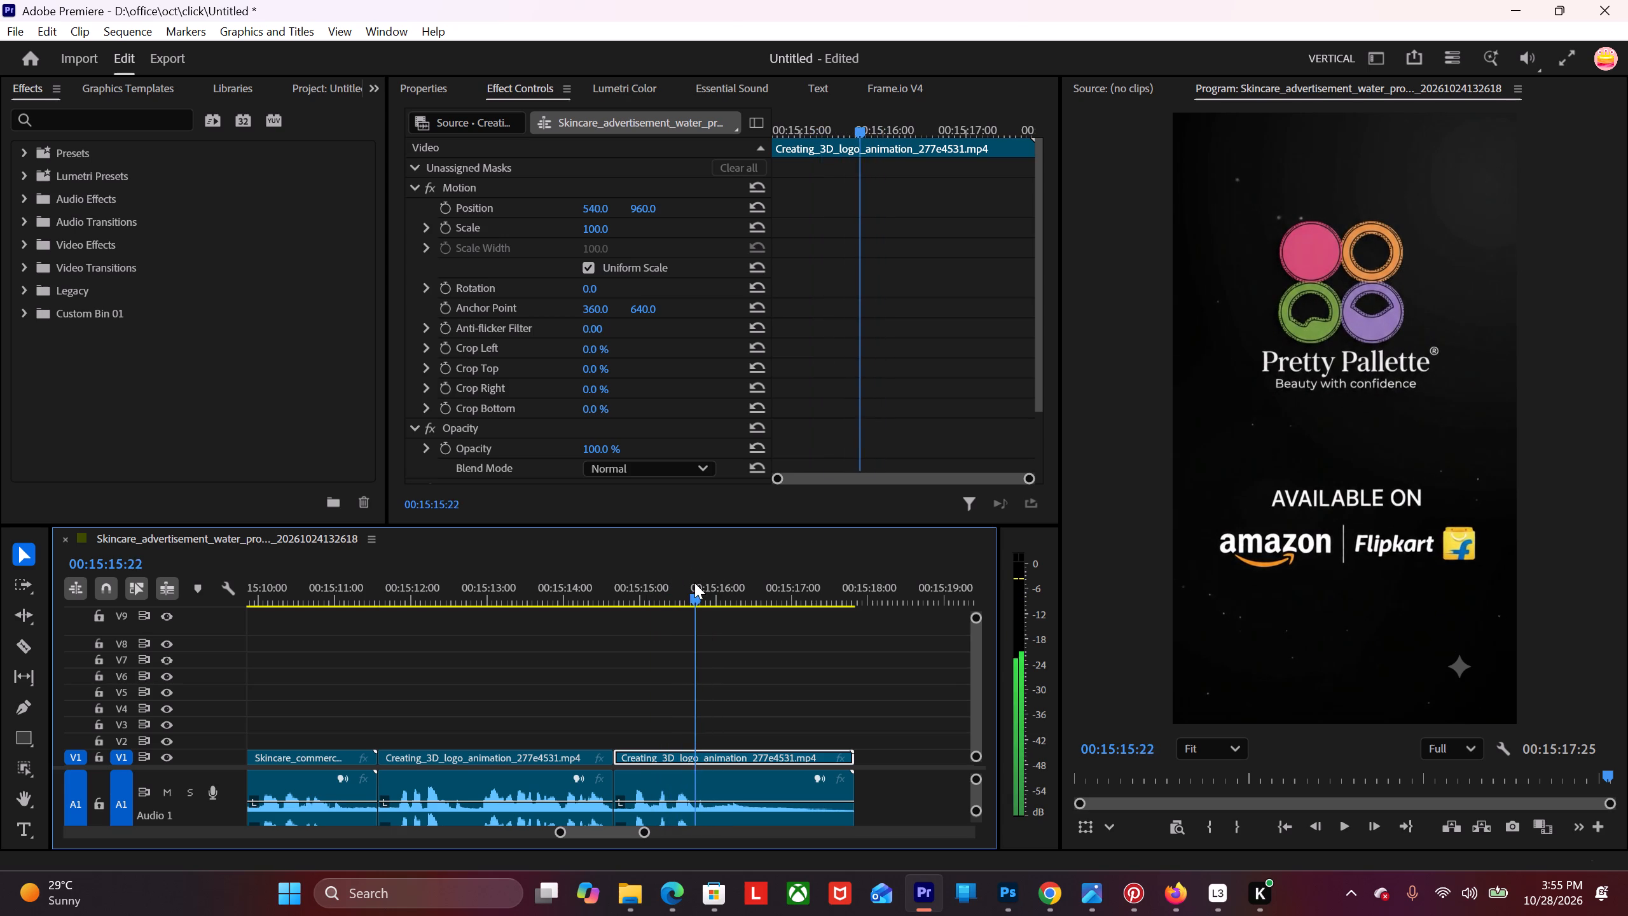
drag(694, 583, 755, 601)
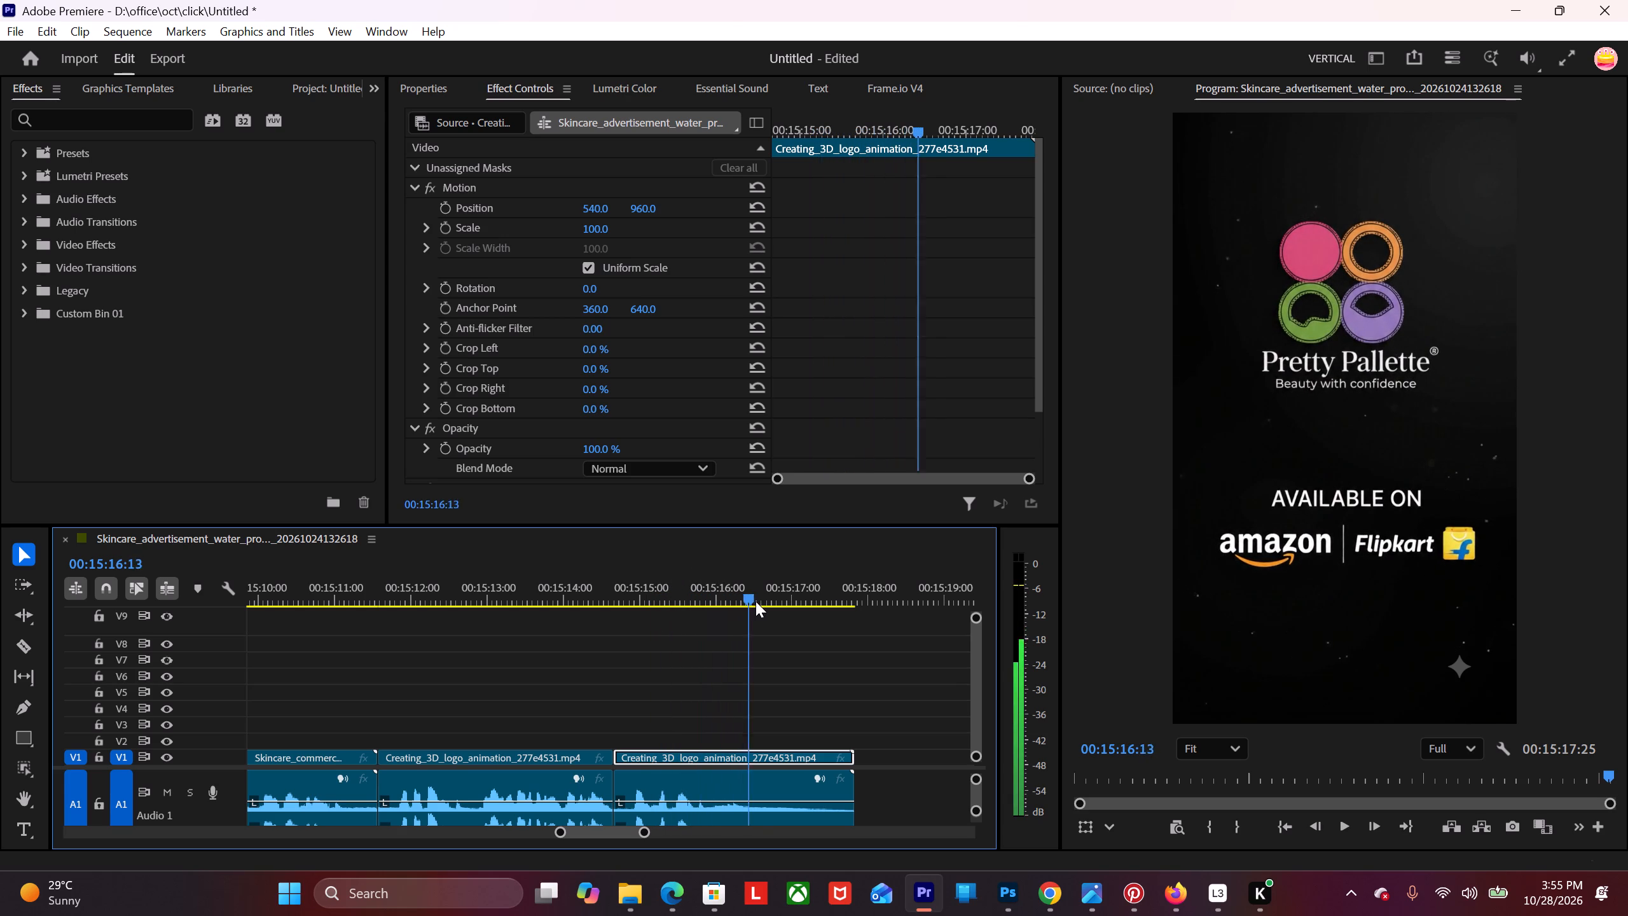
drag(755, 601, 691, 628)
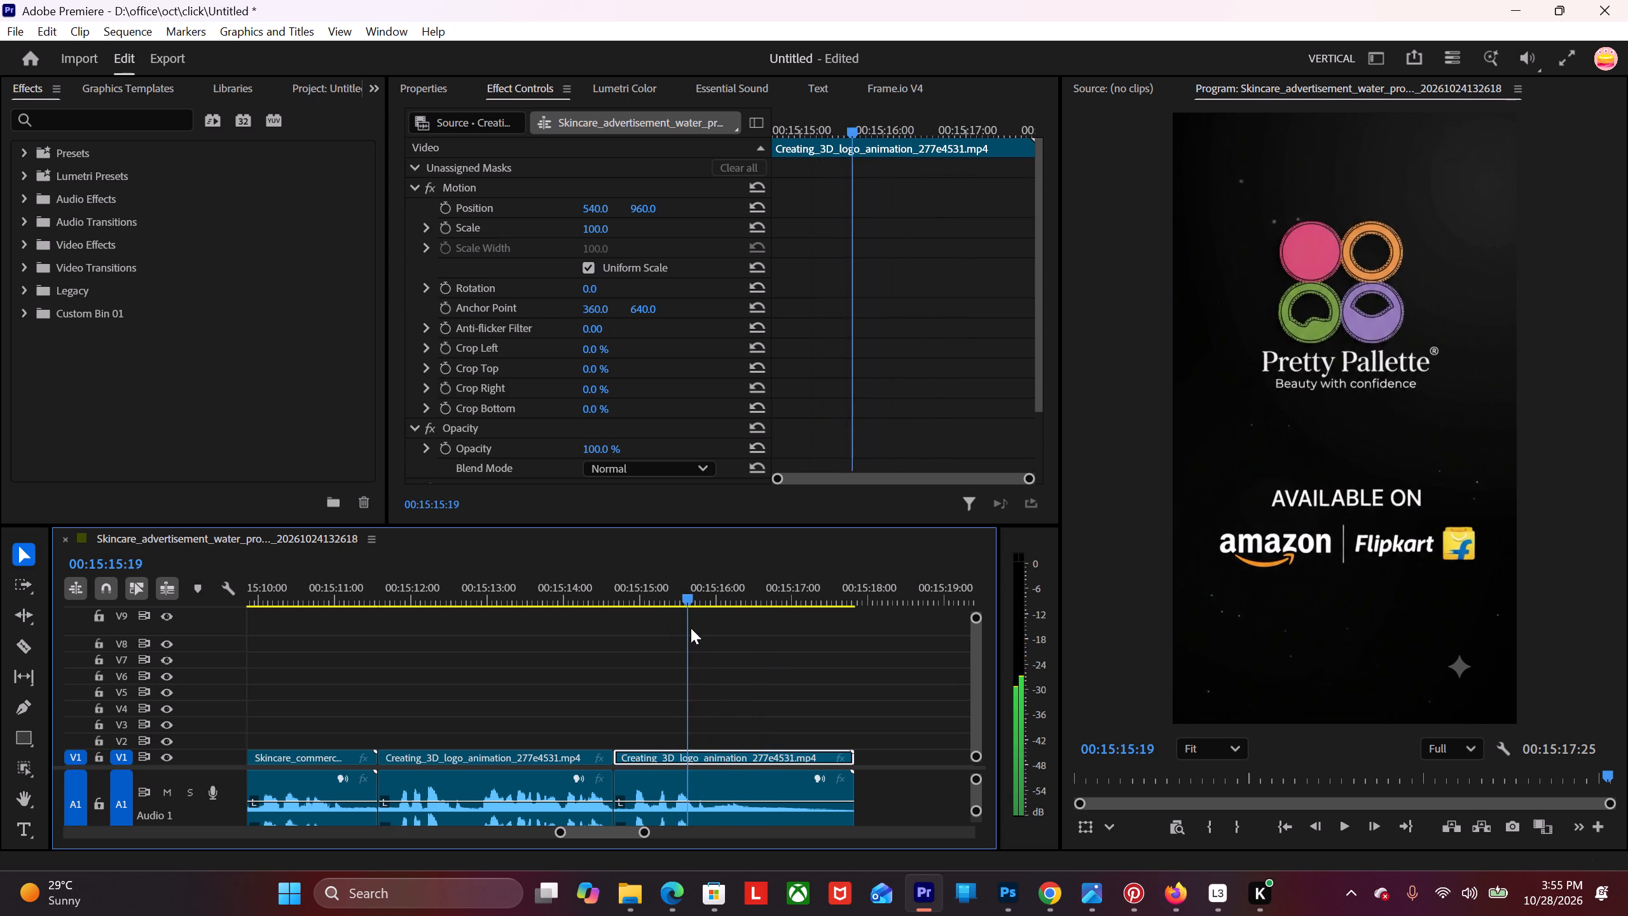
drag(691, 628, 623, 637)
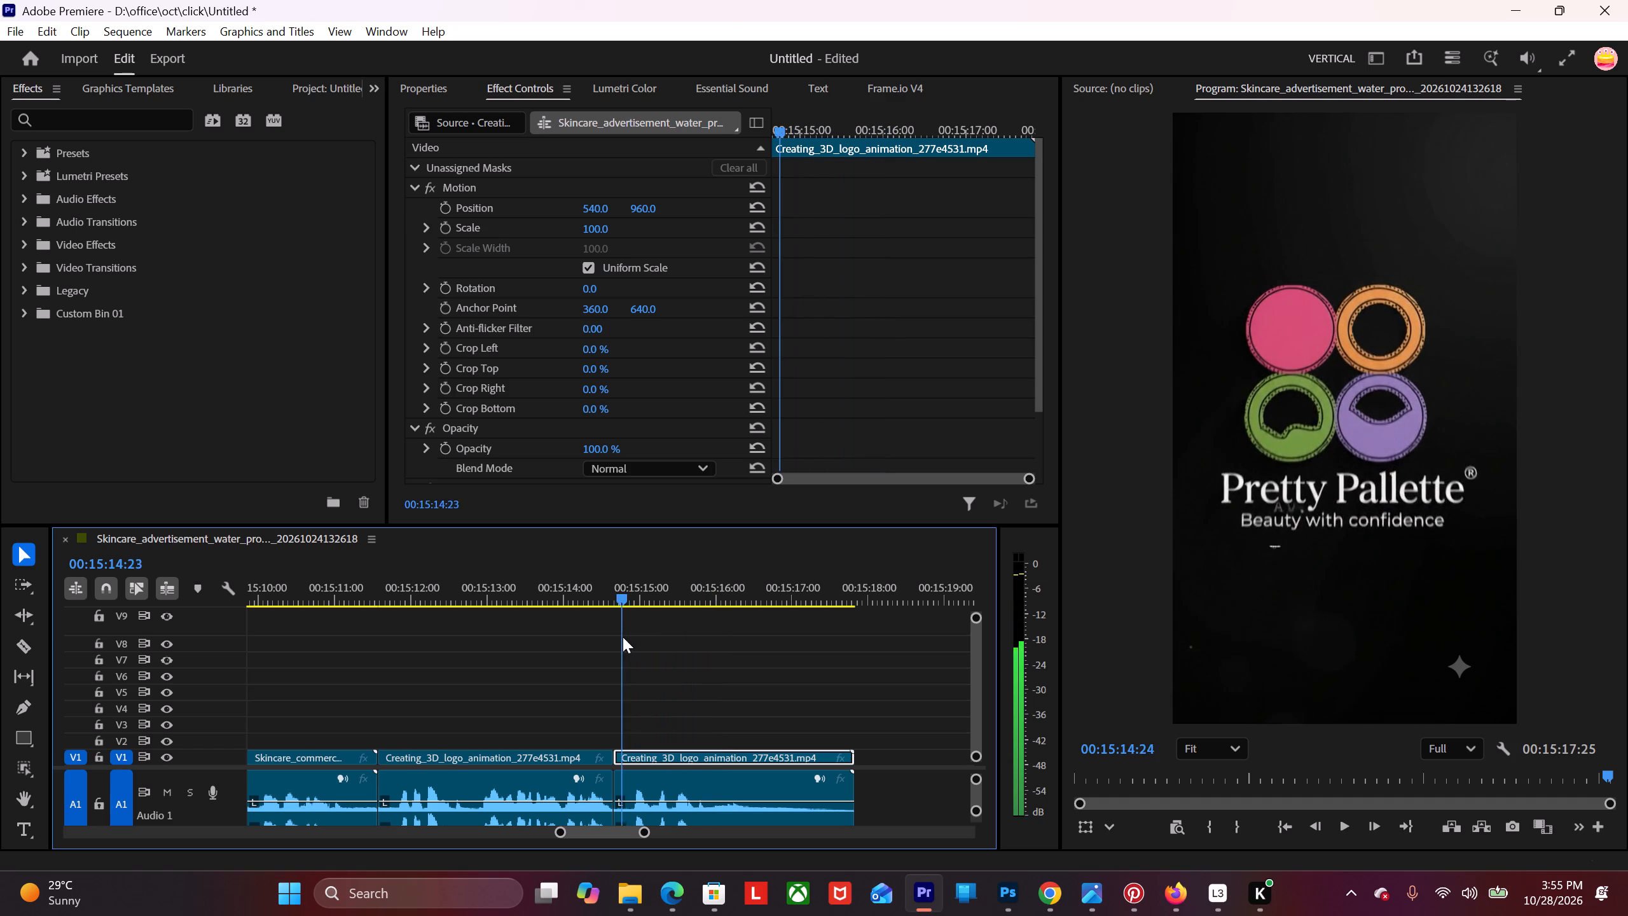
drag(623, 637, 612, 639)
key(space)
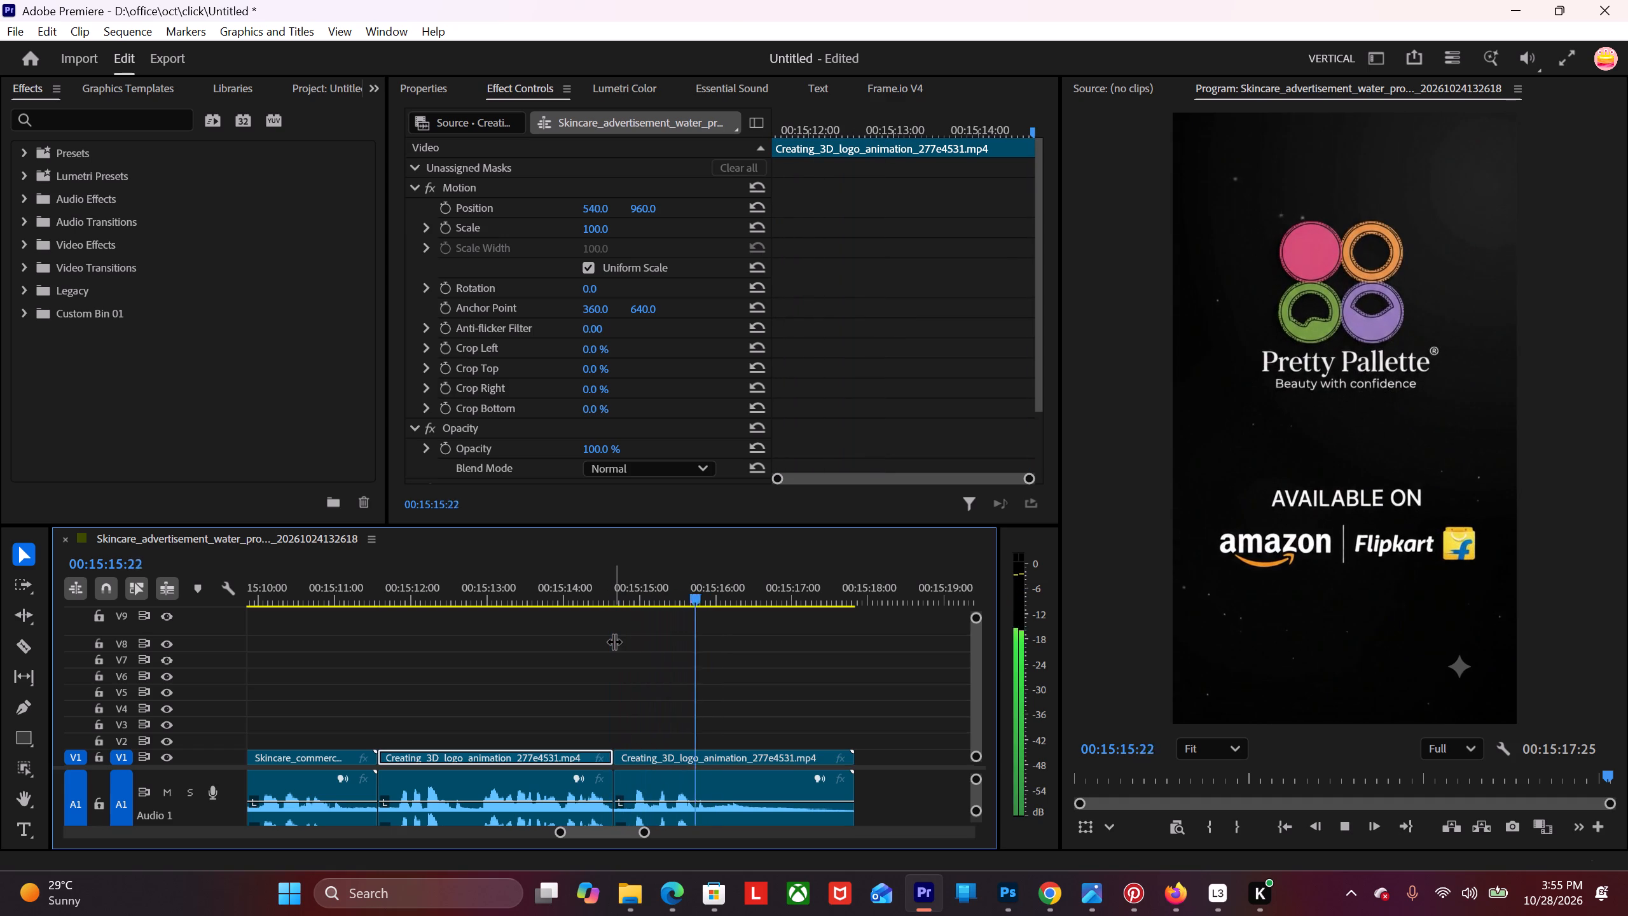
key(space)
drag(721, 584, 378, 738)
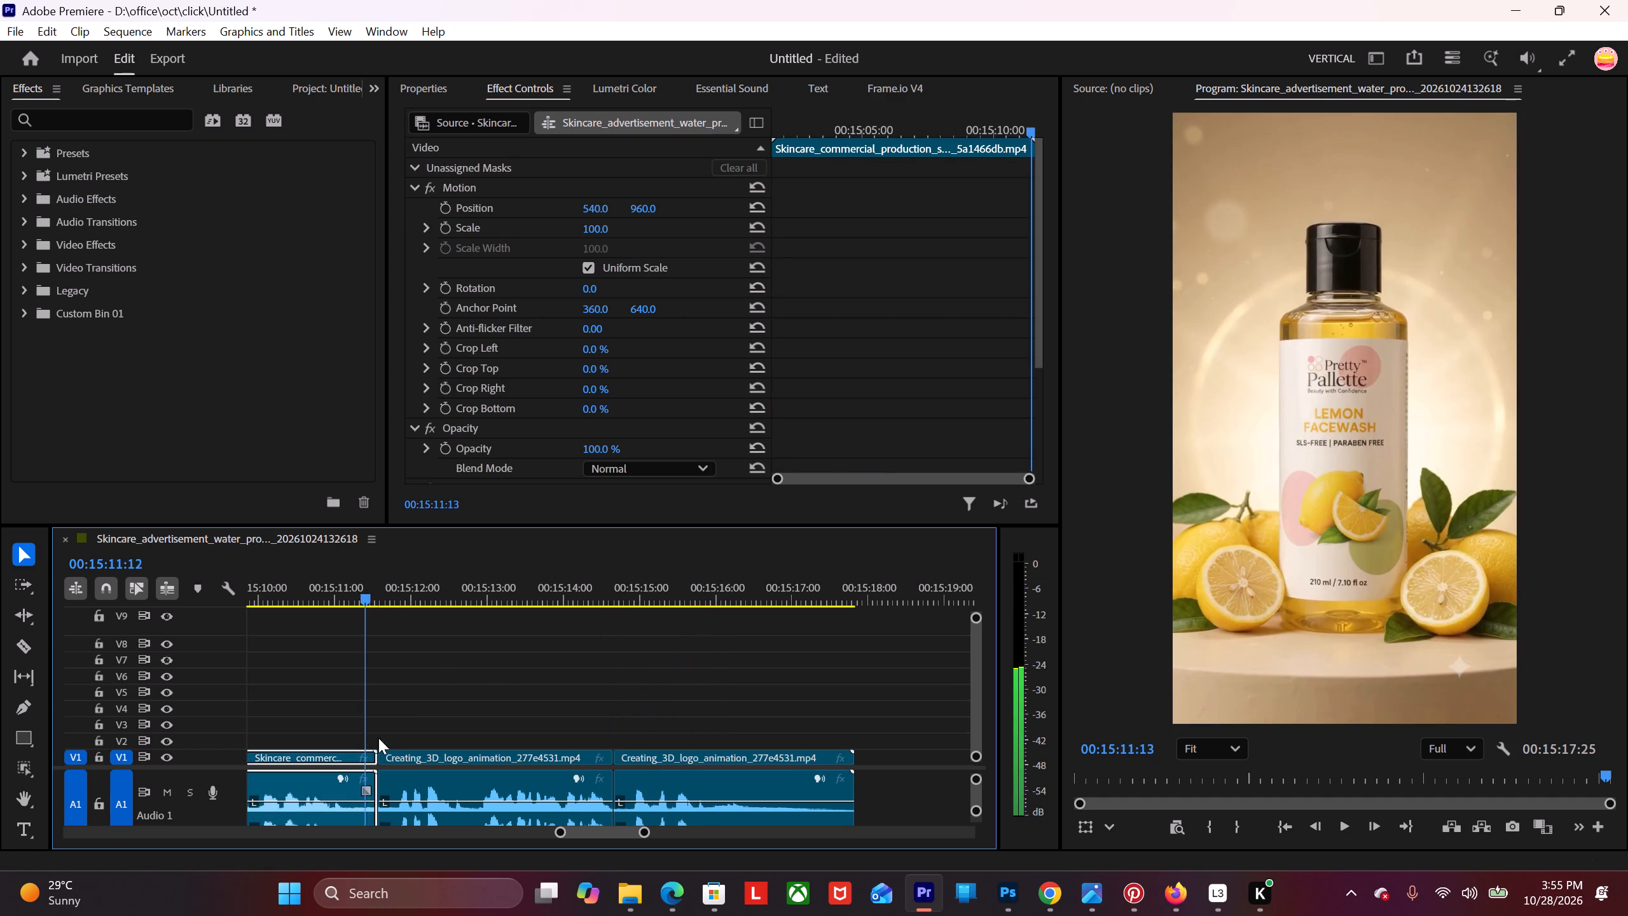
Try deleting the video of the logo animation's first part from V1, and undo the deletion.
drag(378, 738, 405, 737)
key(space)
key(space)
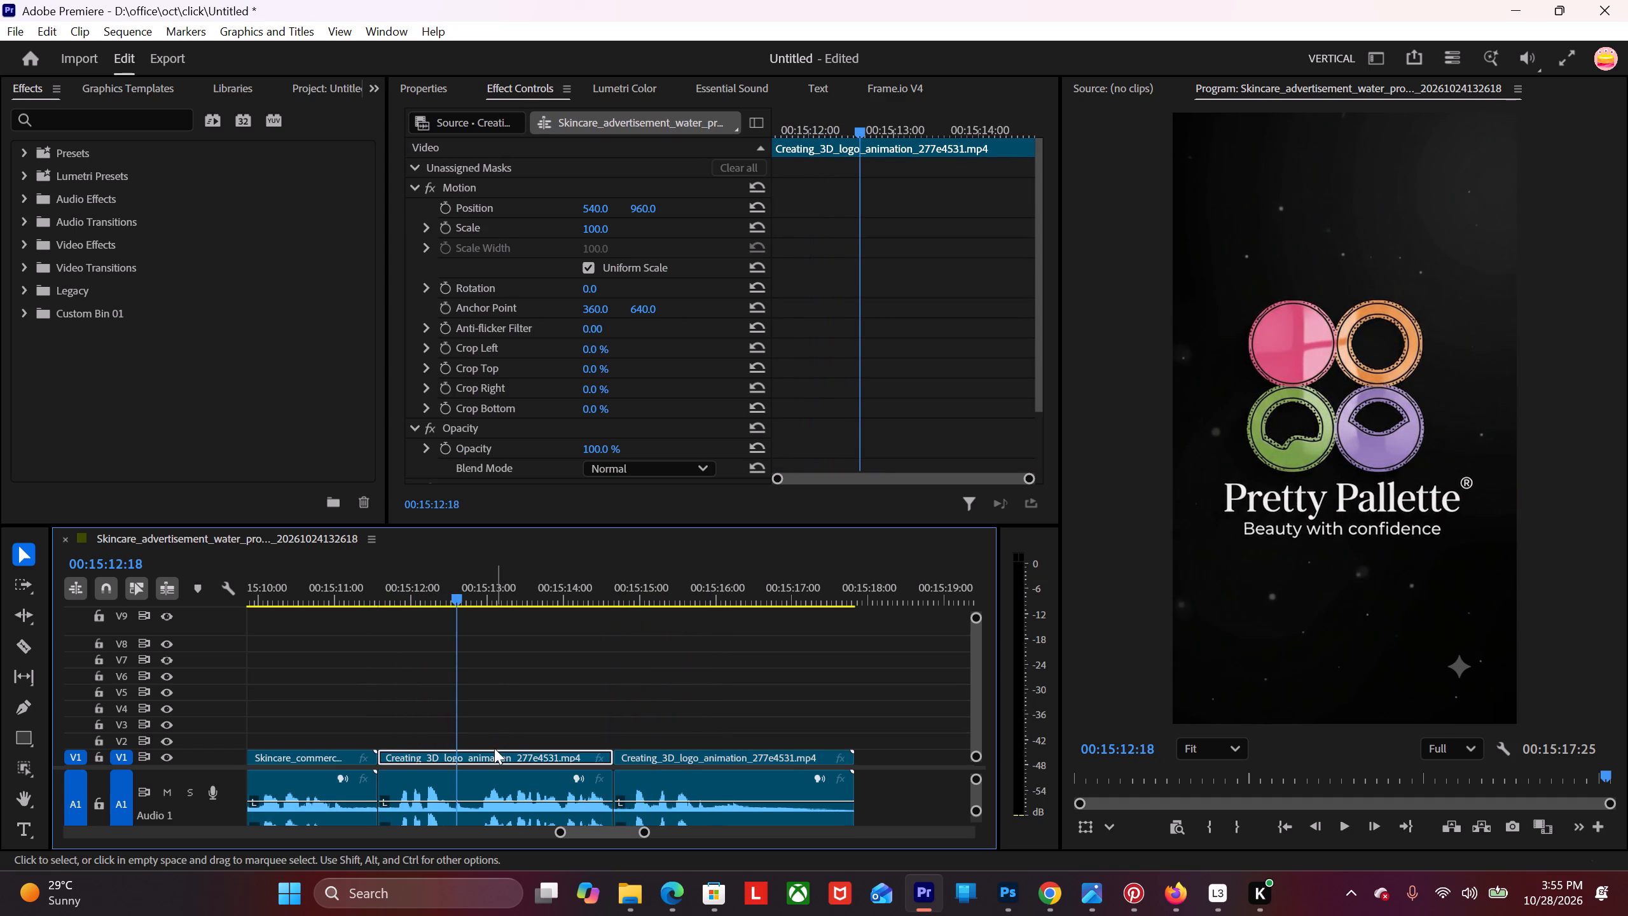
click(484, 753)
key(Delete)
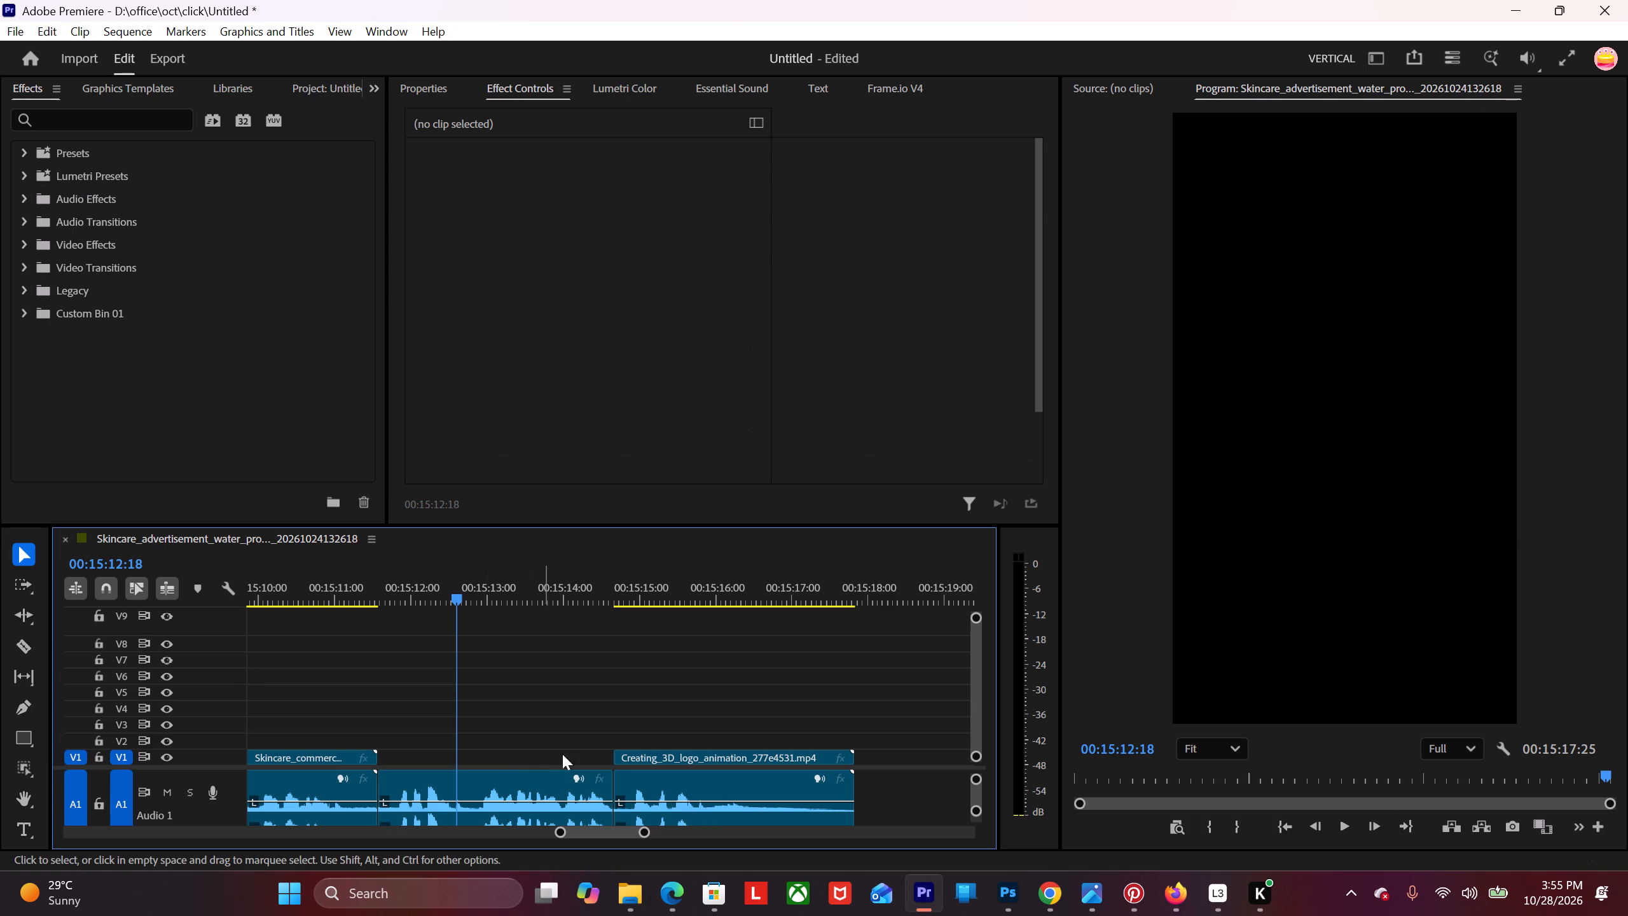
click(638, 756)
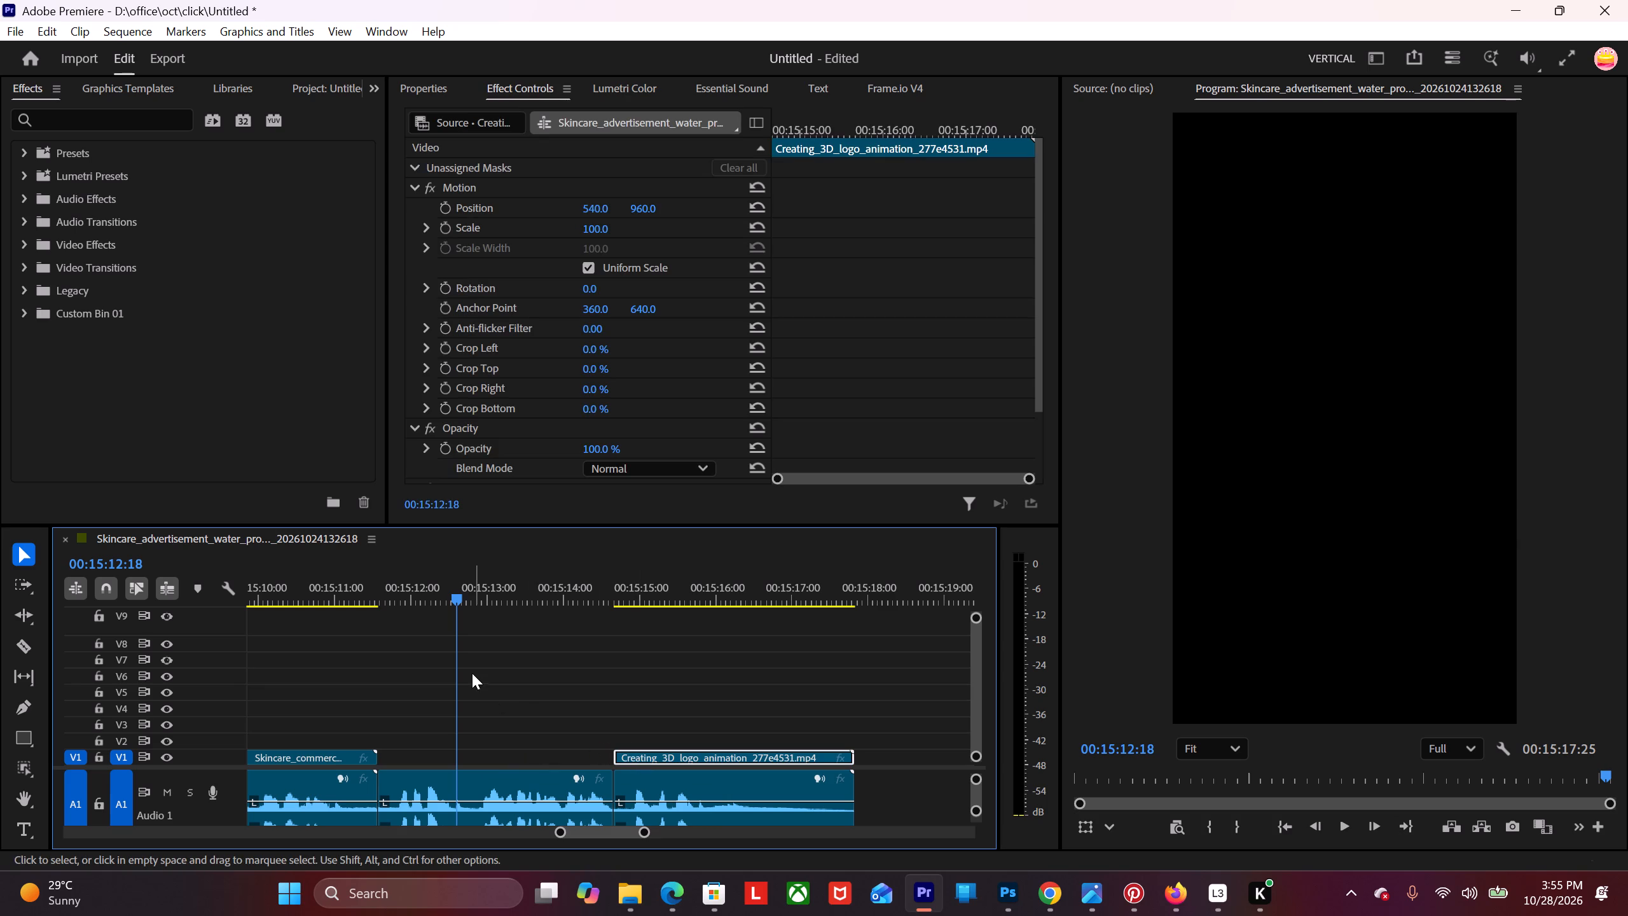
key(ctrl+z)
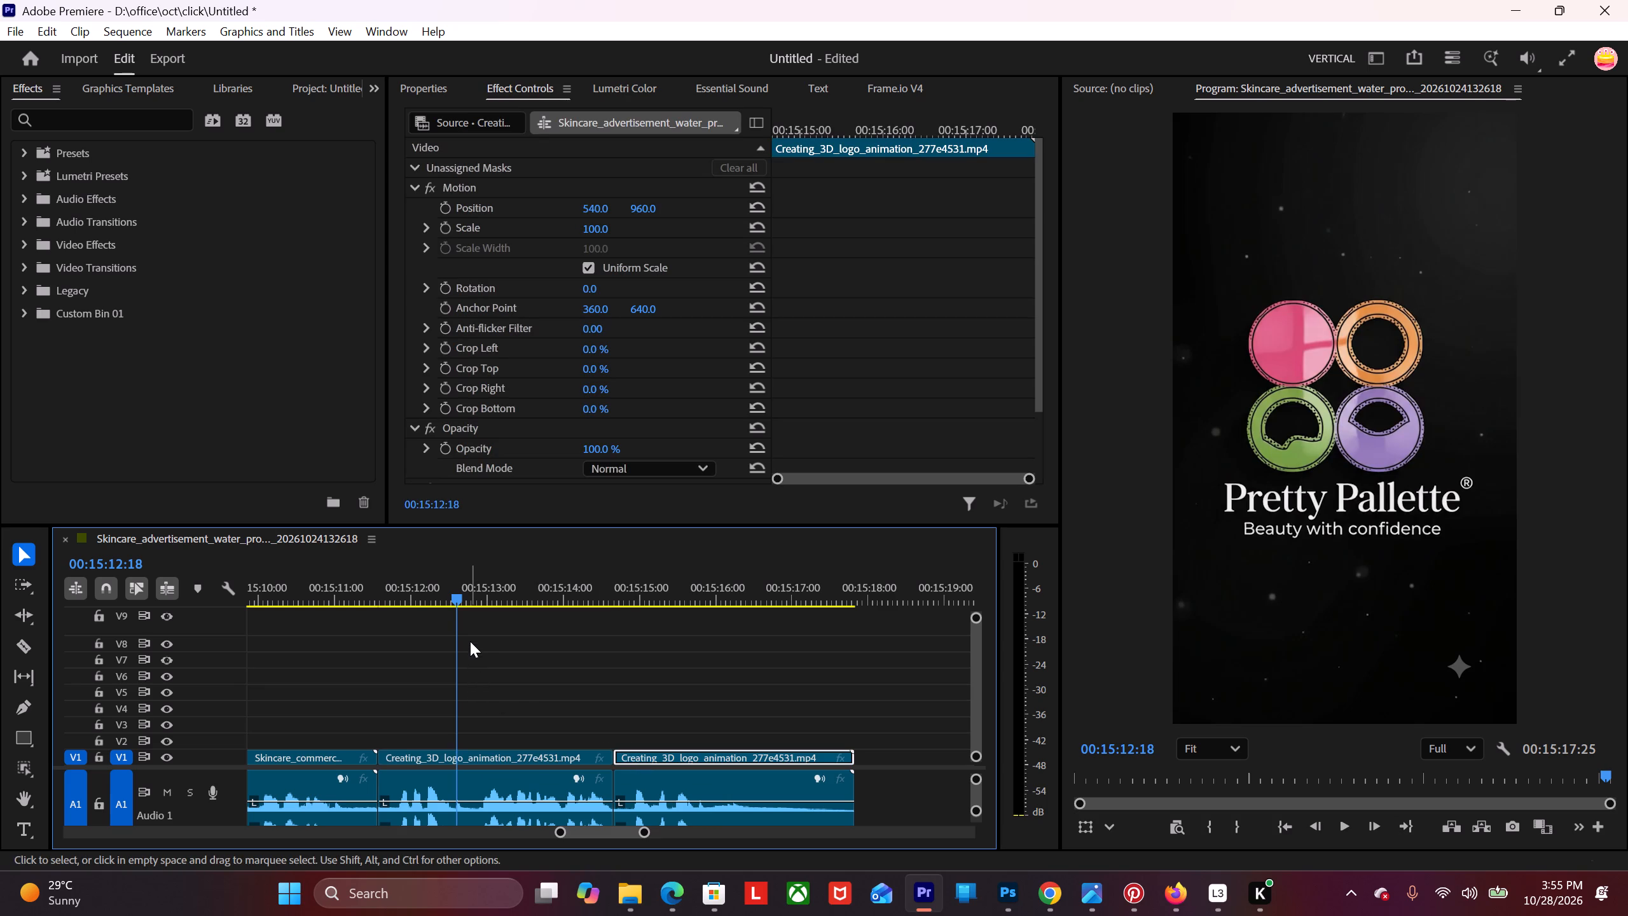
Play and scrub the logo animation across its cut, checking the logo hold and the appearance of the availability text.
key(space)
key(space)
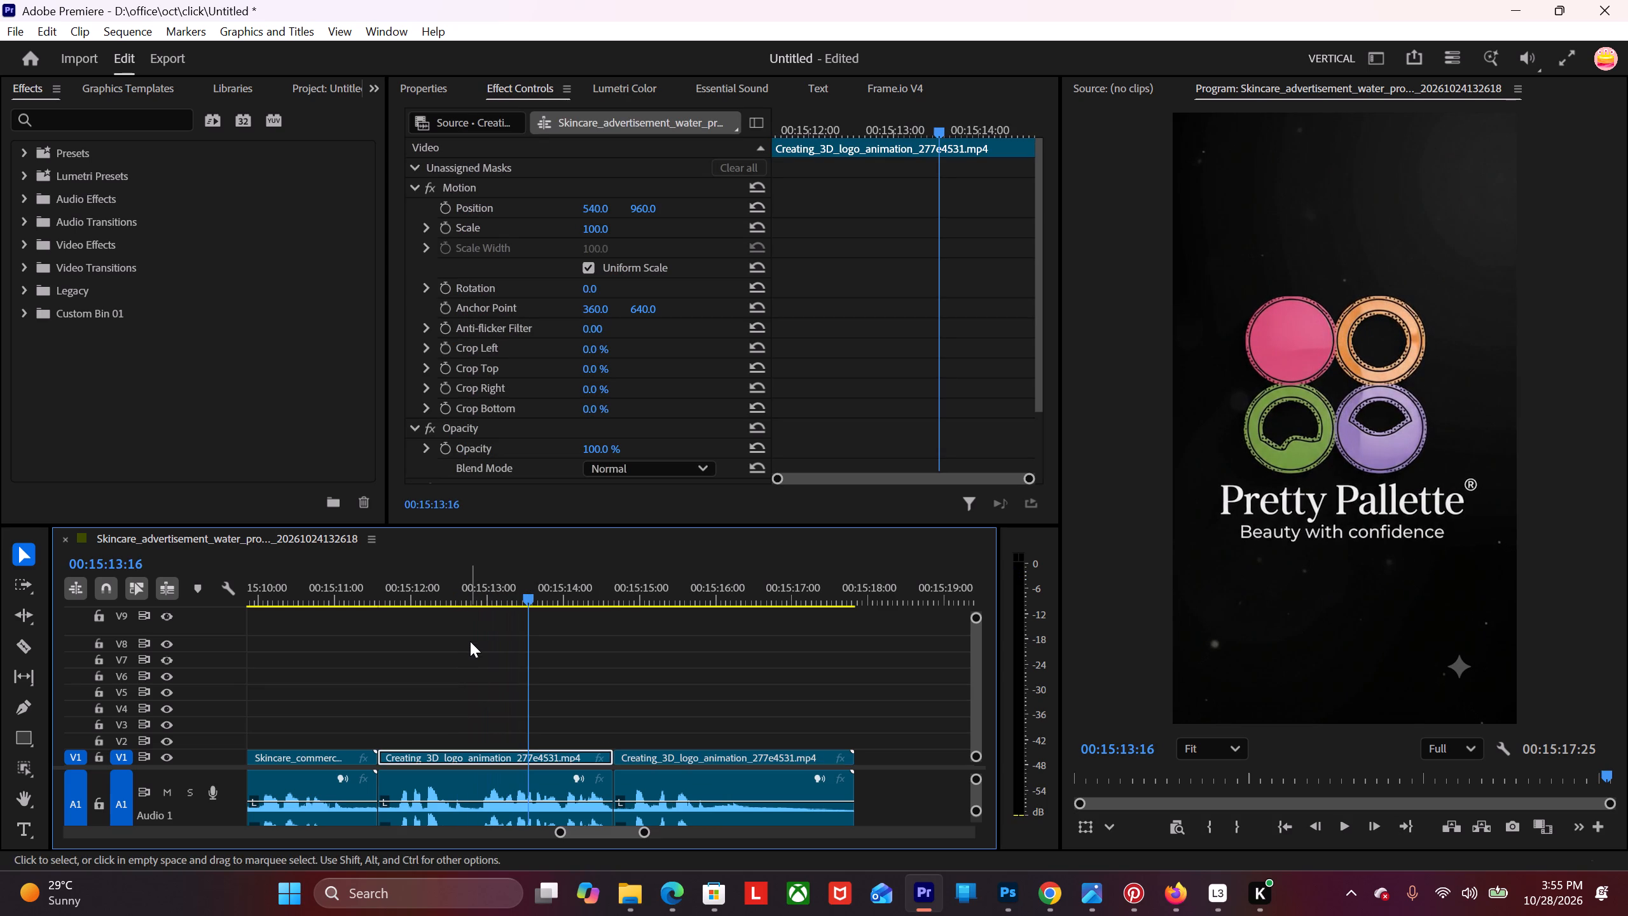
key(space)
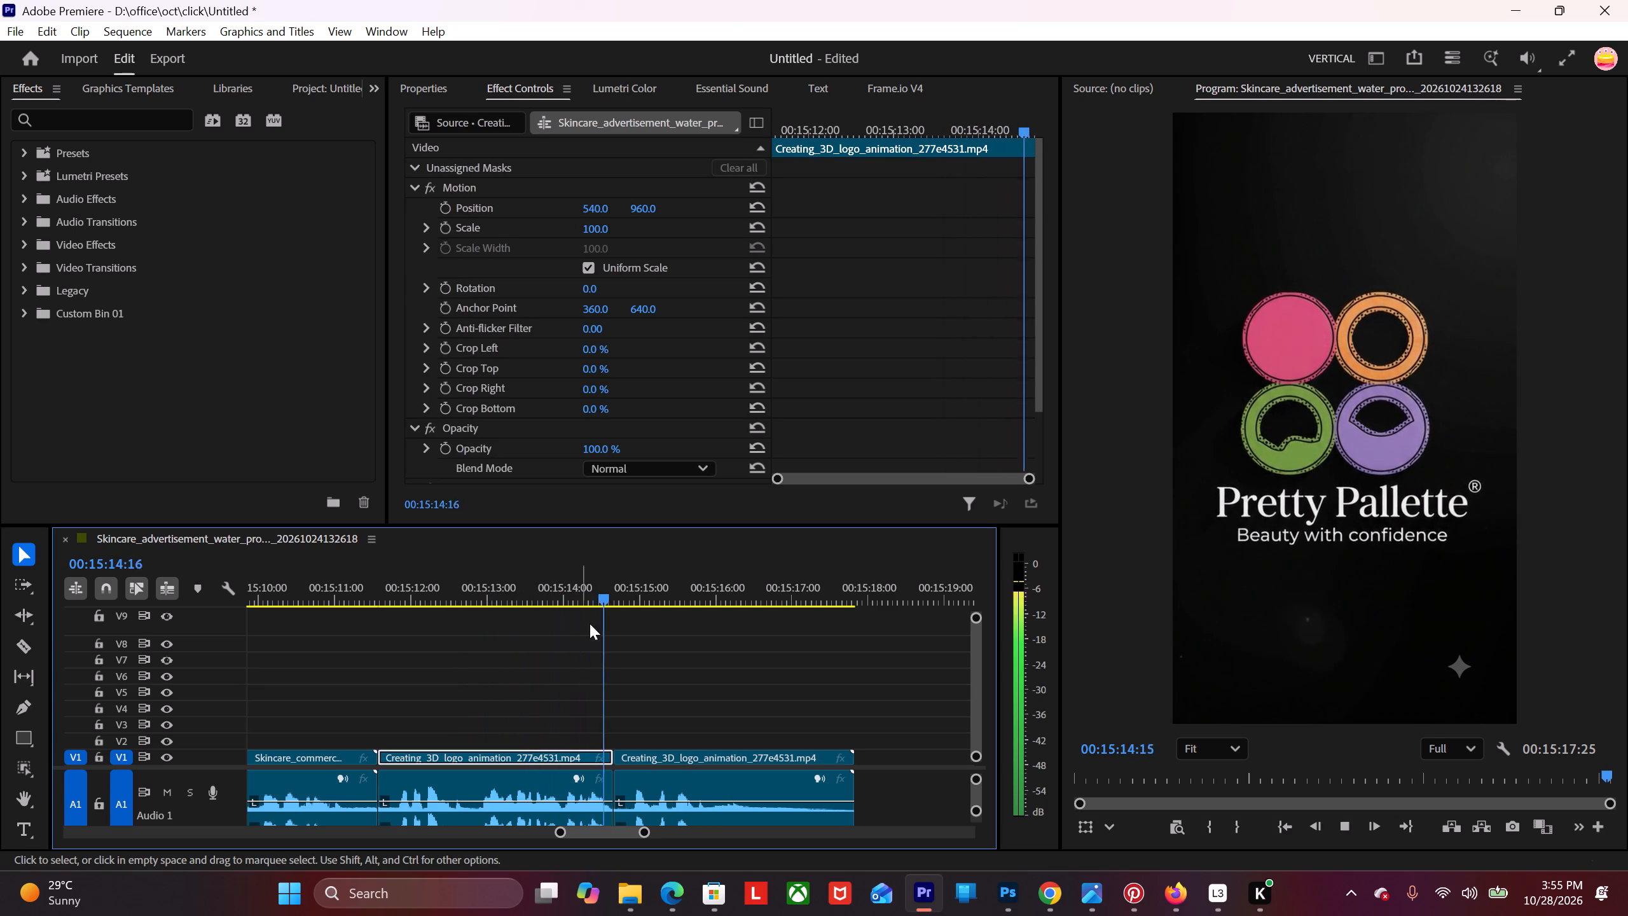
key(space)
drag(654, 588, 586, 627)
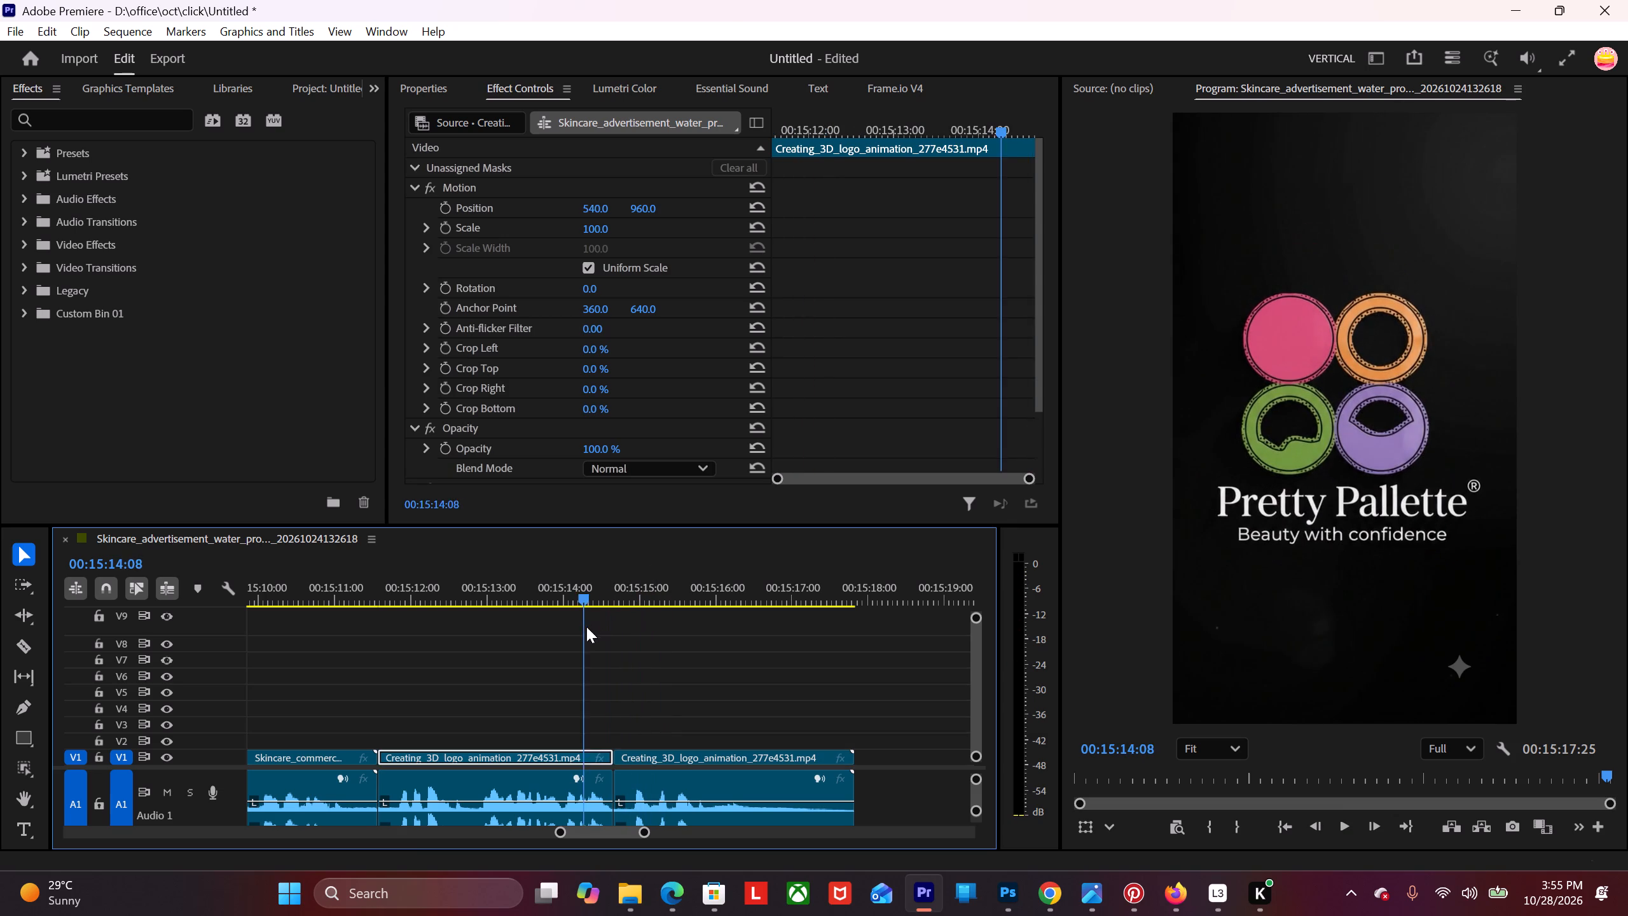
drag(586, 627, 647, 604)
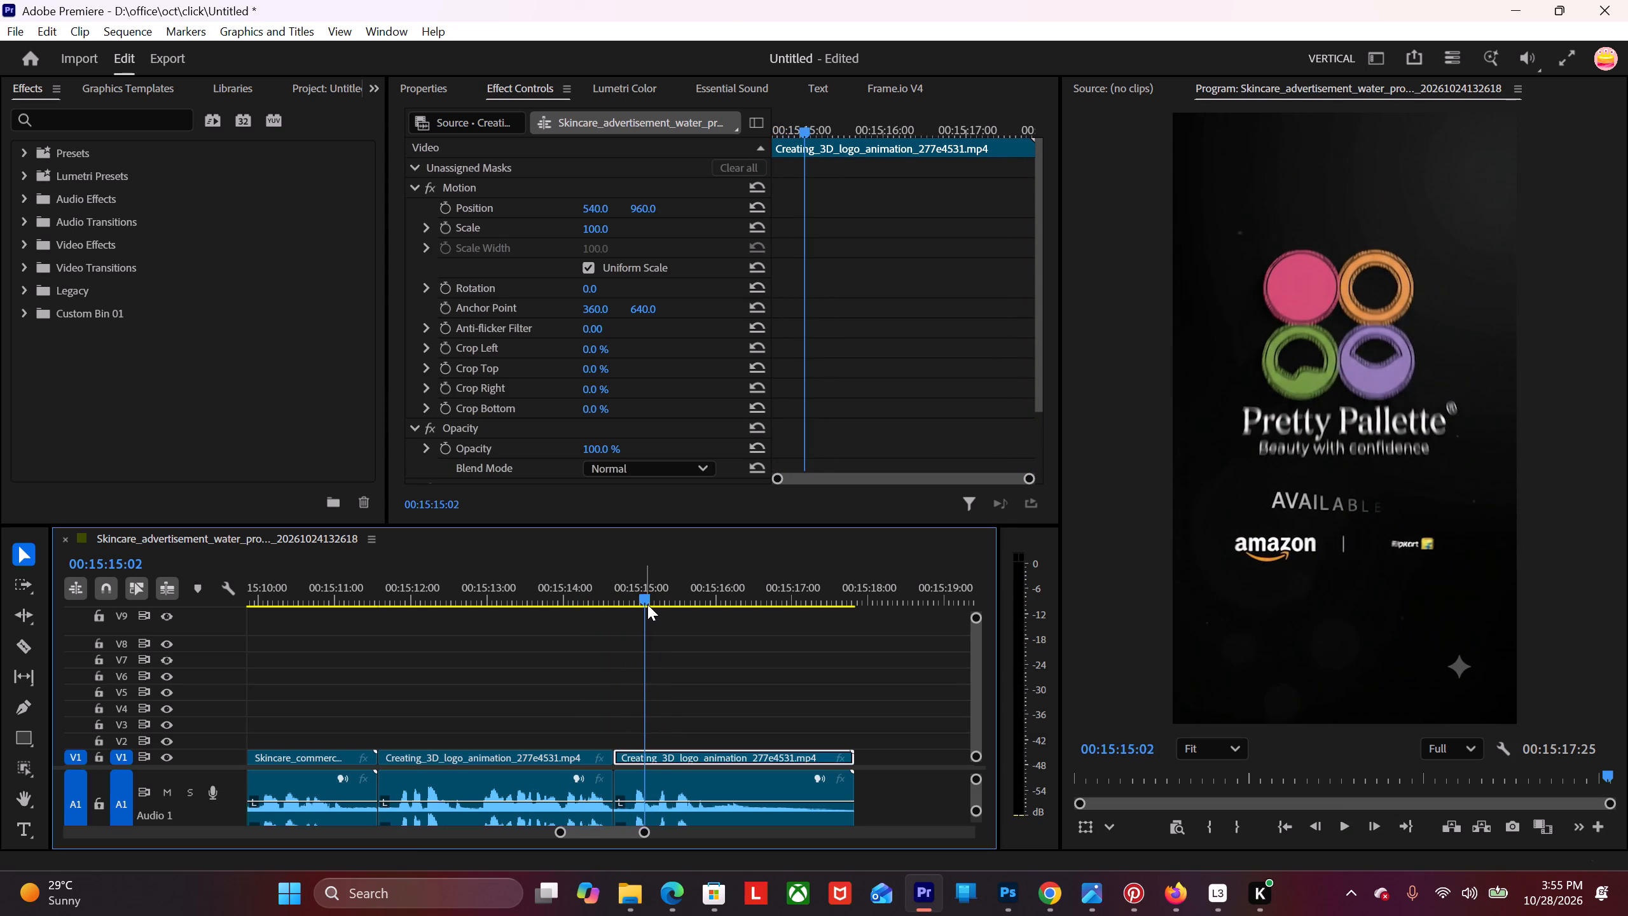
key(space)
key(space)
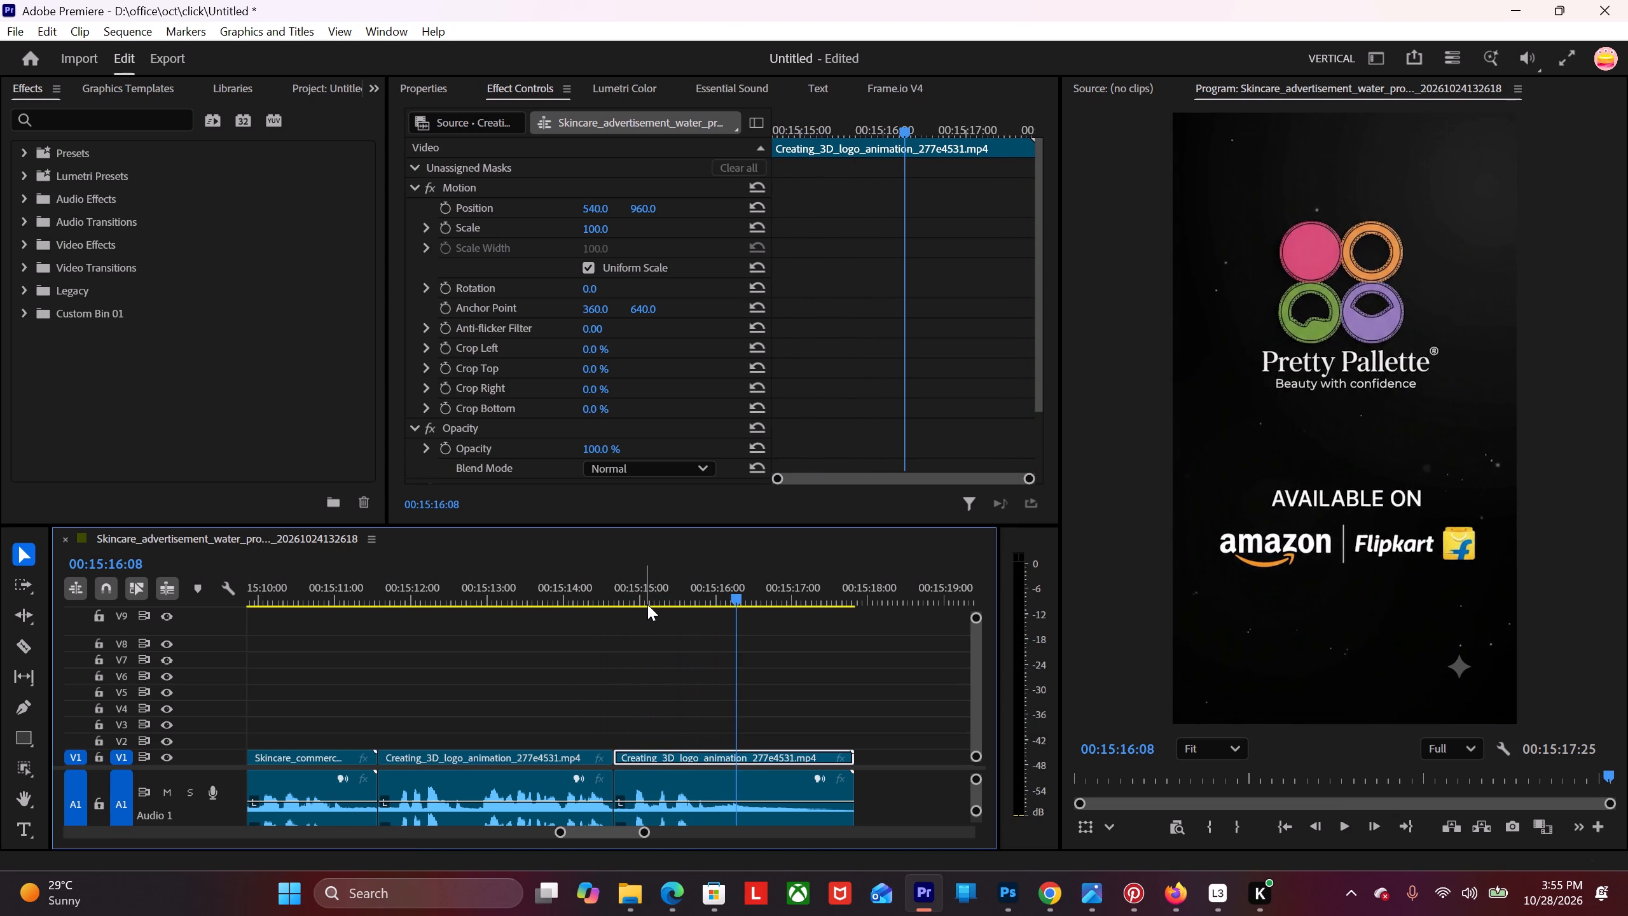
key(space)
key(space)
drag(775, 592, 658, 646)
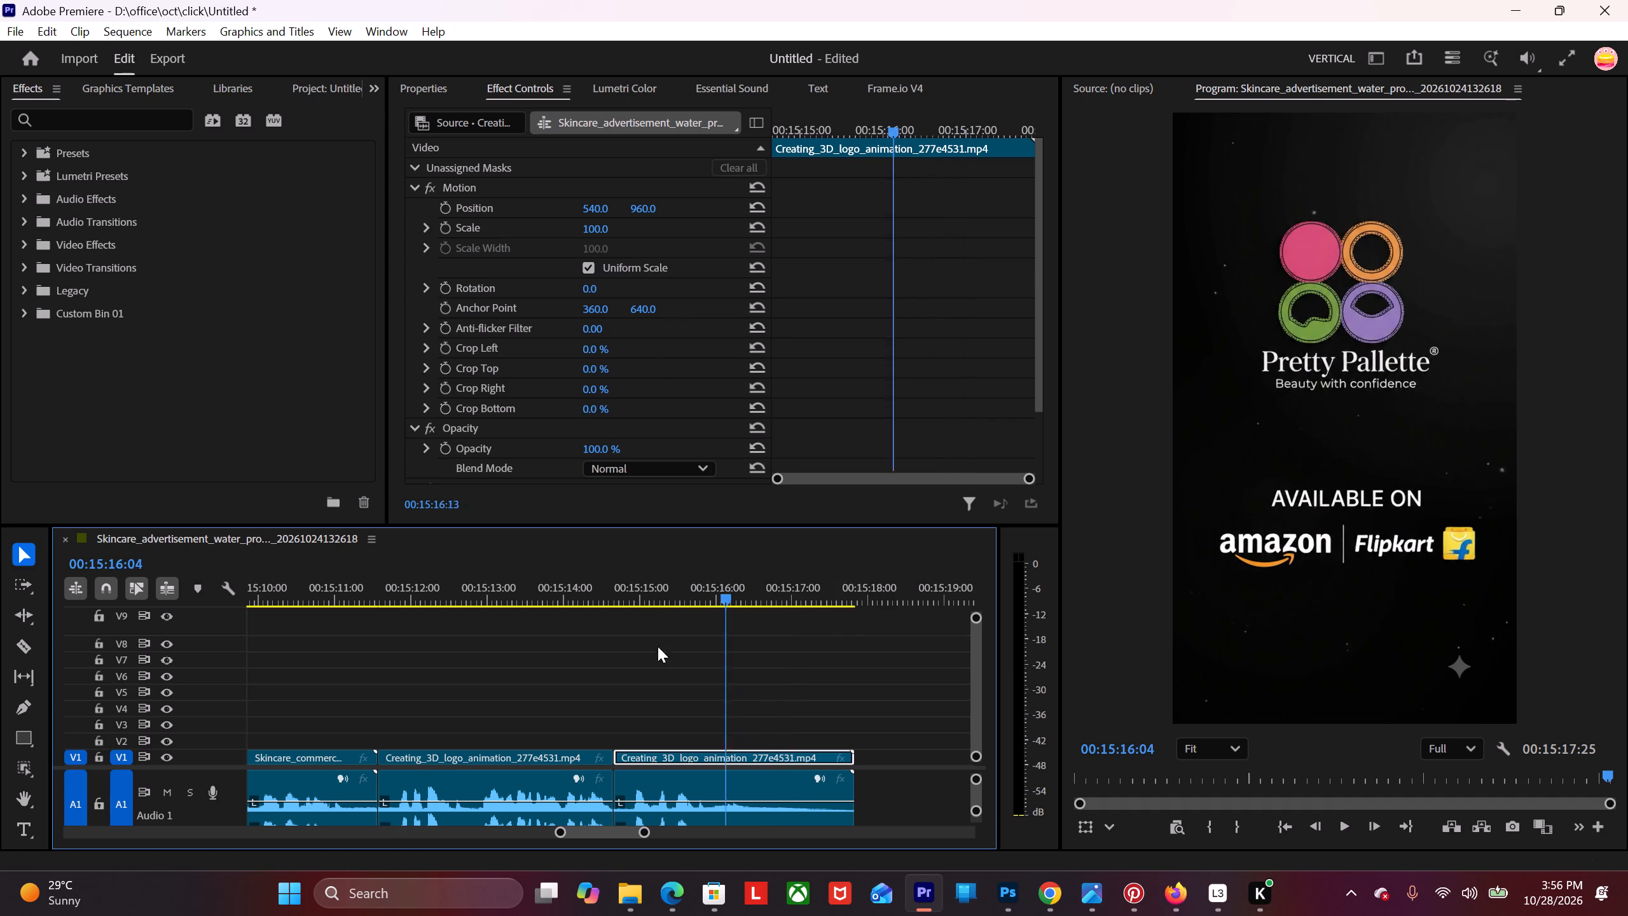
drag(658, 646, 588, 693)
Delete the video of both logo animation parts from V1, keeping their audio on A1.
drag(546, 718, 678, 750)
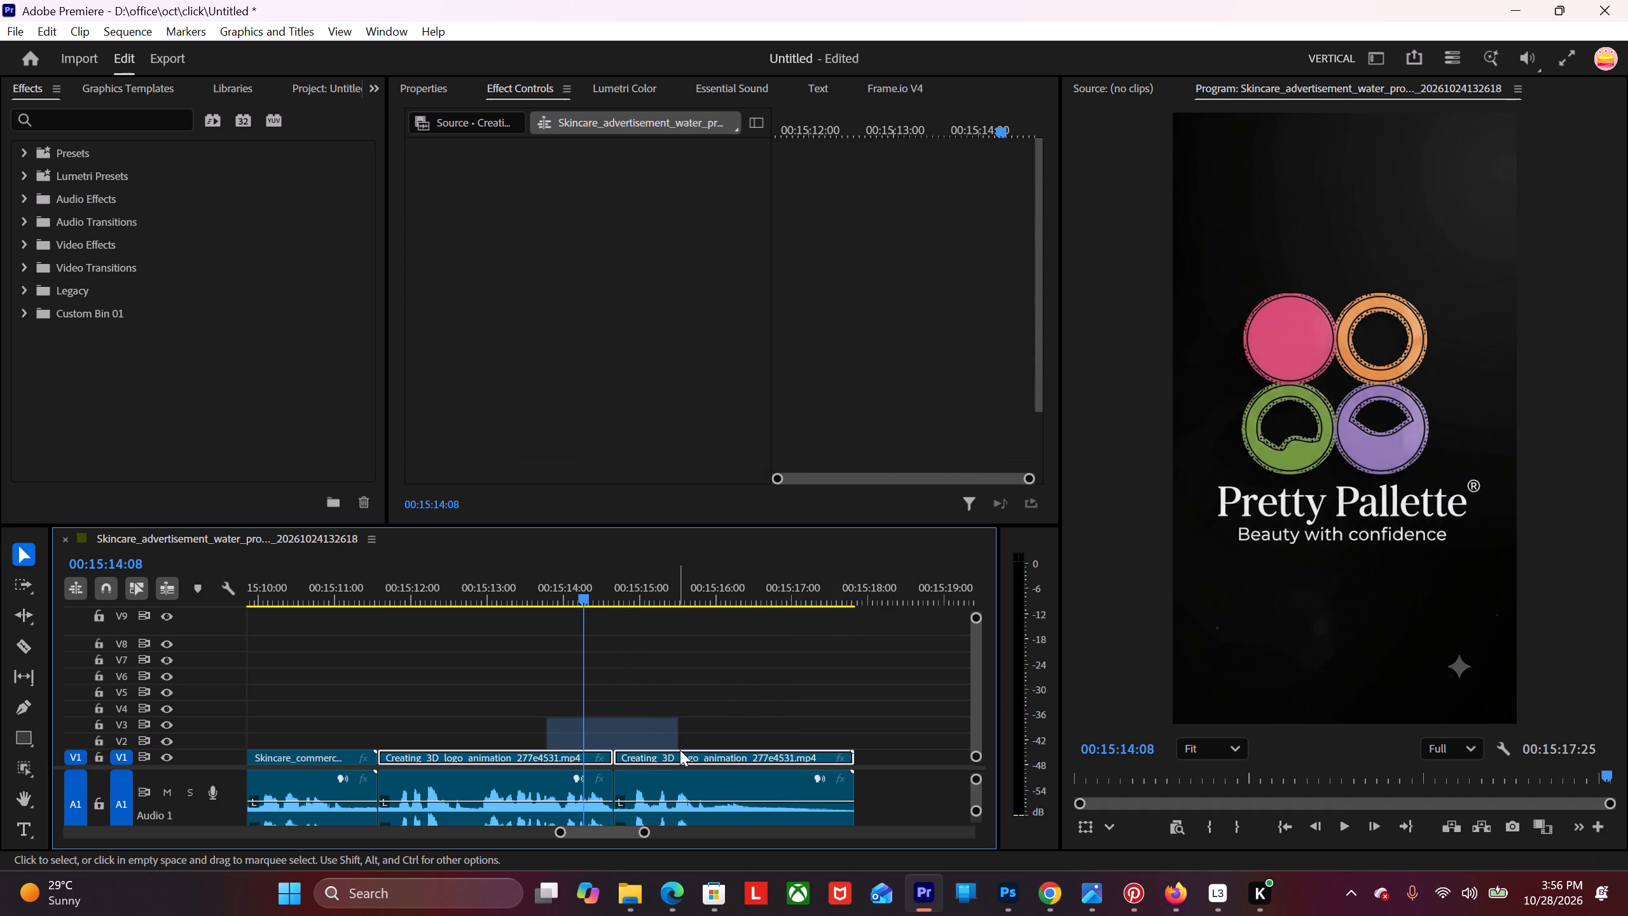
key(Delete)
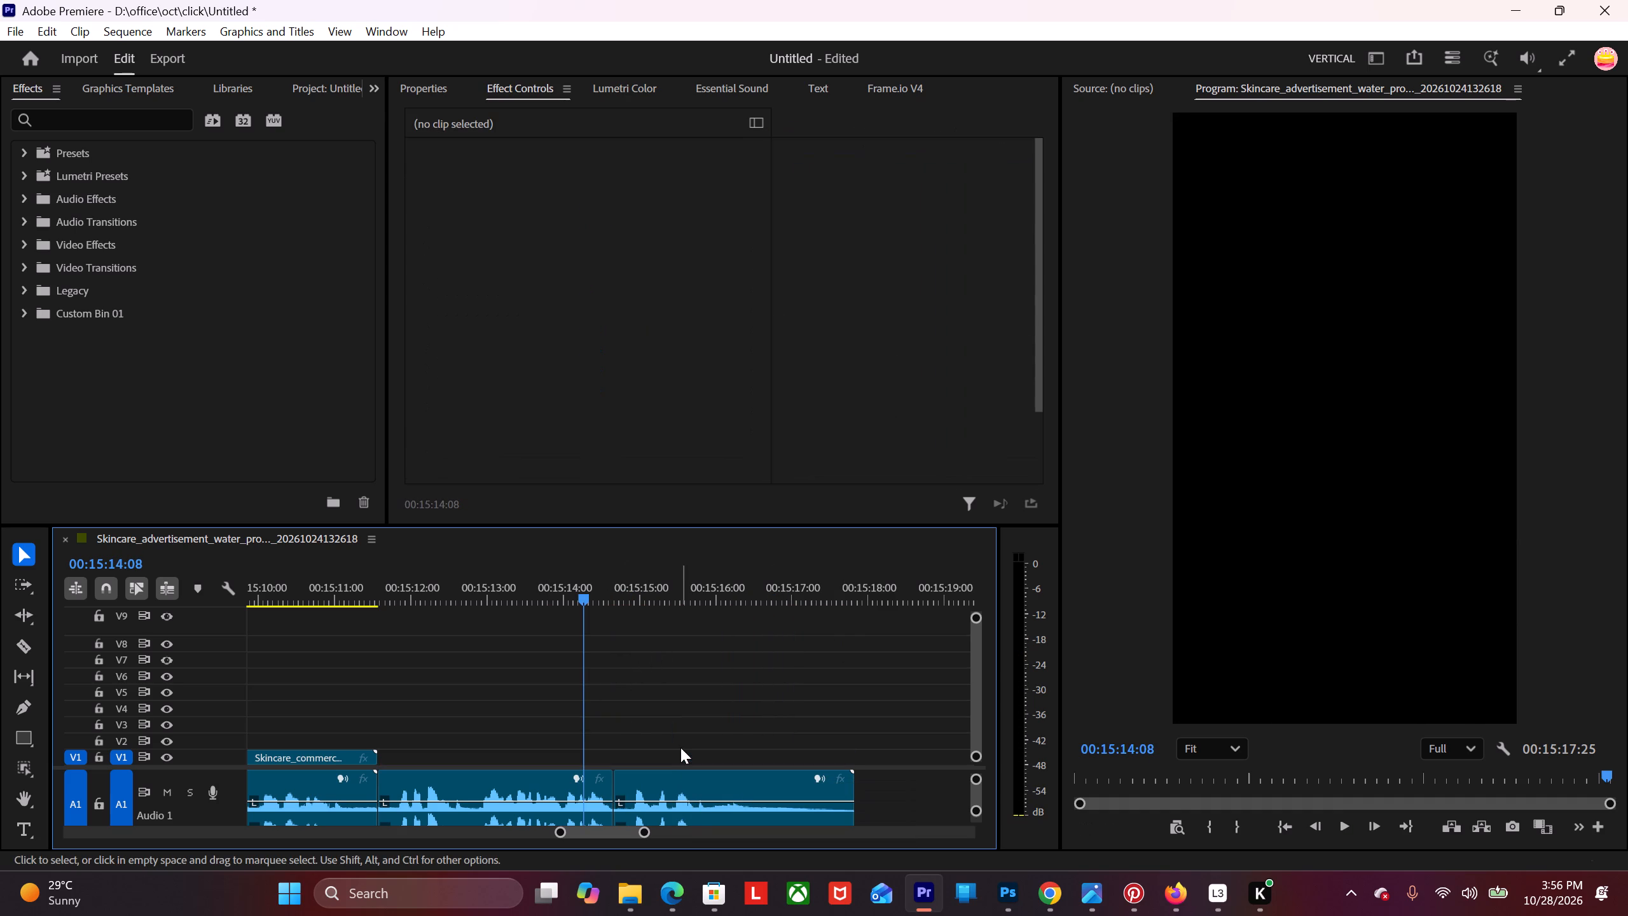
Examine the earlier end card around 00:12:44, with its Flipkart and Amazon icons, search bar and layered clips.
alt+scroll(478, 719, down, 7)
scroll(479, 684, up, 4)
scroll(486, 684, down, 12)
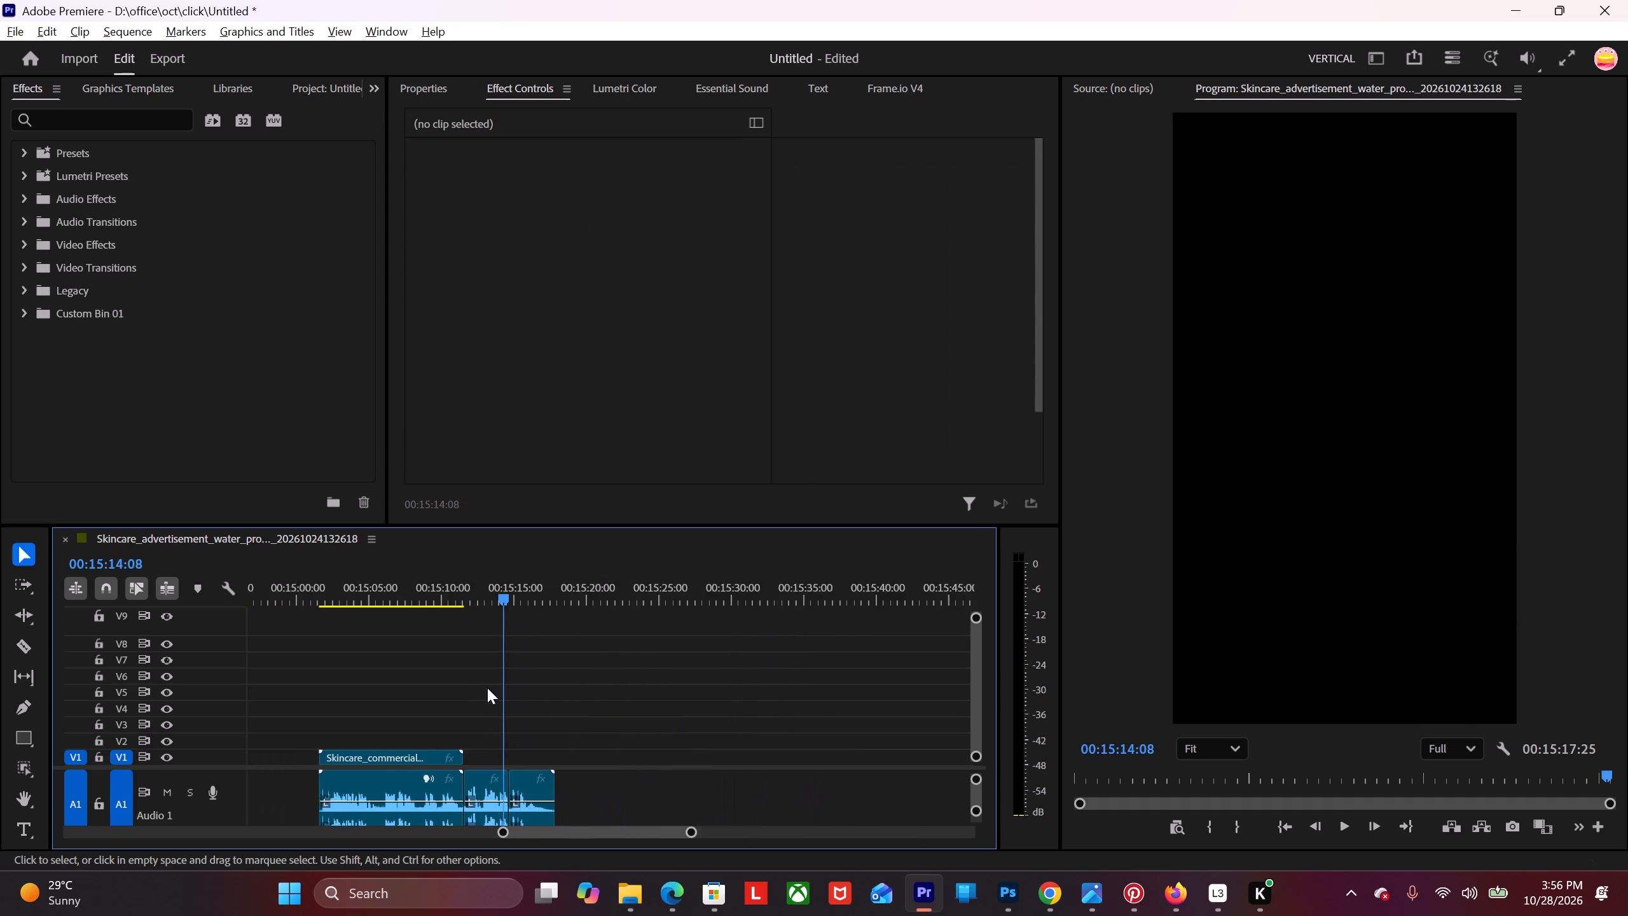
scroll(472, 677, up, 20)
alt+scroll(481, 683, down, 13)
scroll(471, 663, up, 12)
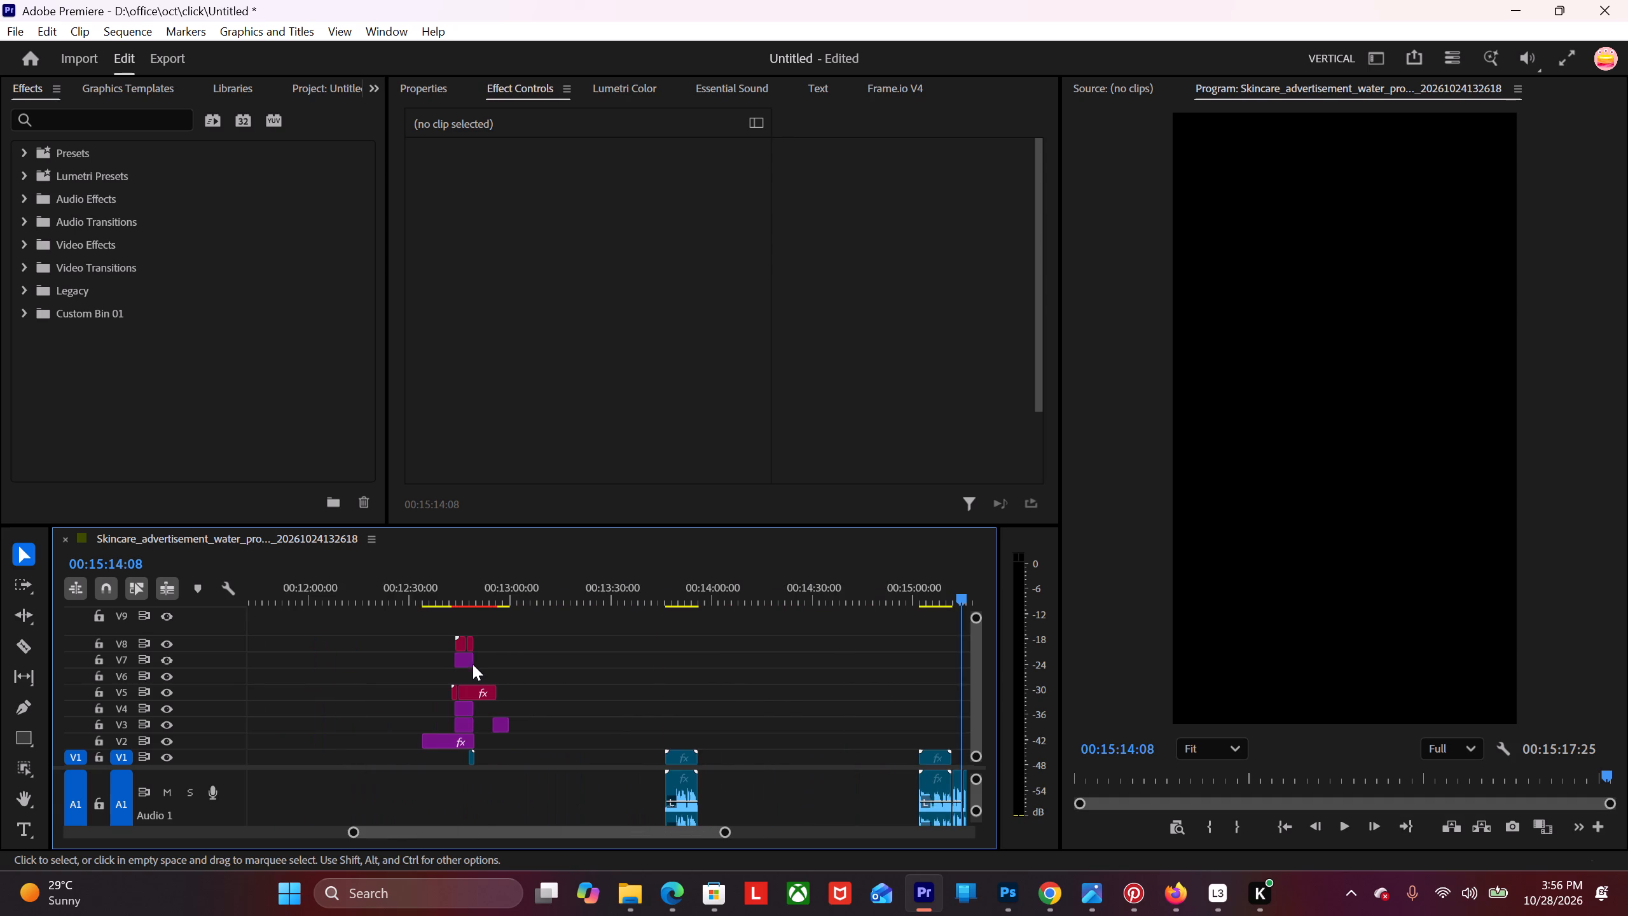
drag(395, 587, 500, 596)
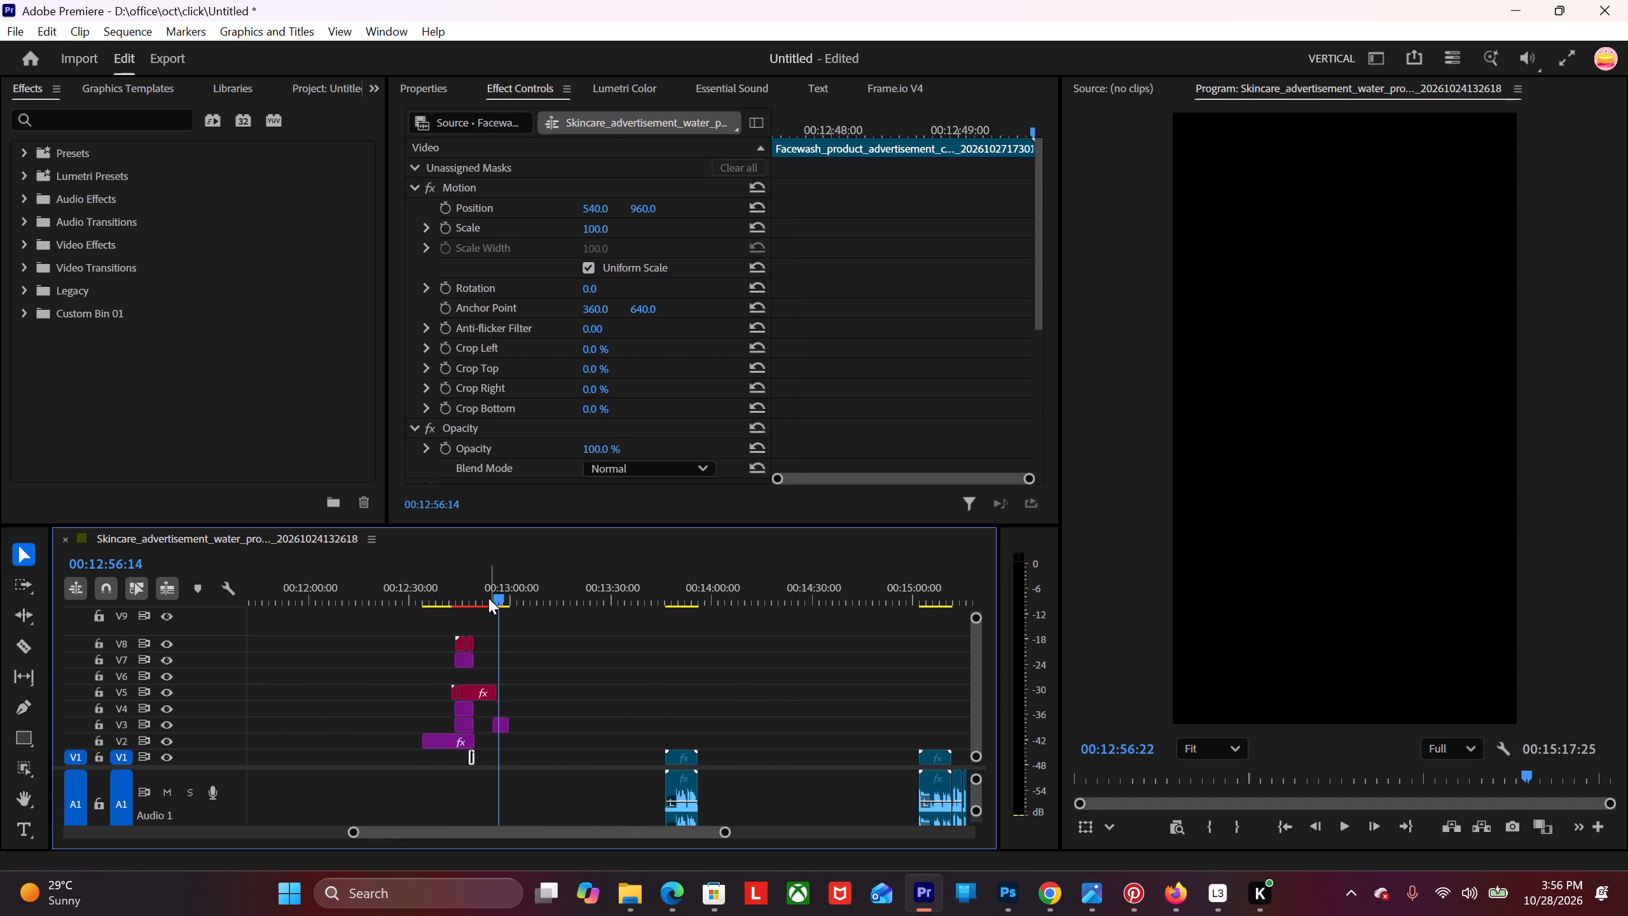
alt+scroll(476, 599, up, 6)
drag(512, 585, 446, 641)
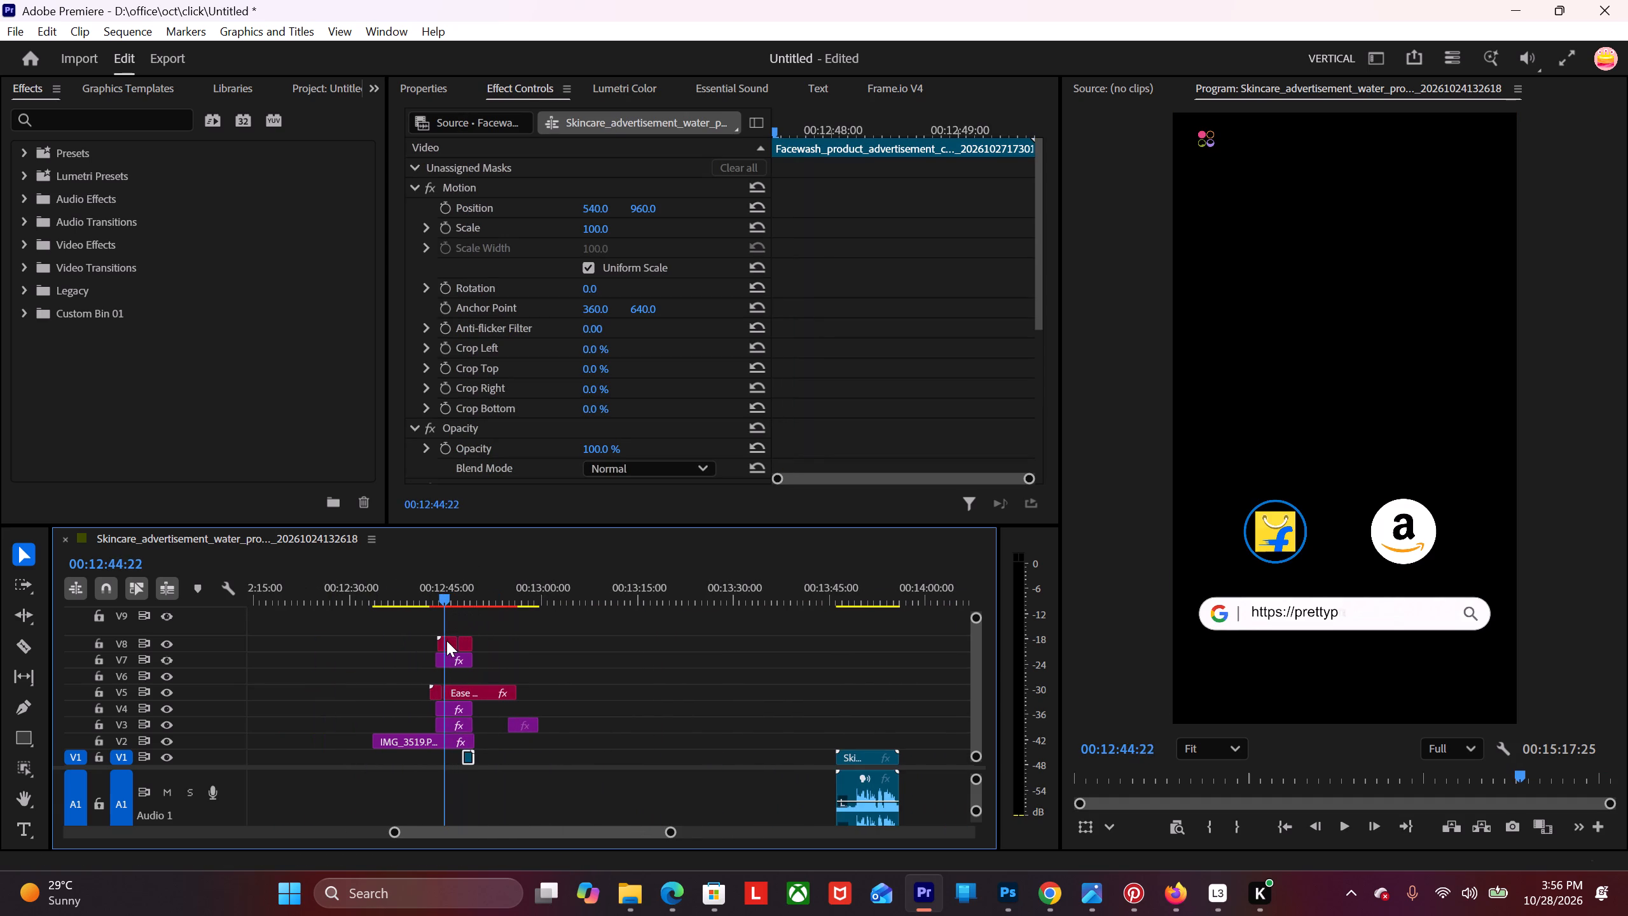
drag(446, 641, 480, 631)
scroll(500, 639, down, 4)
alt+scroll(431, 631, up, 5)
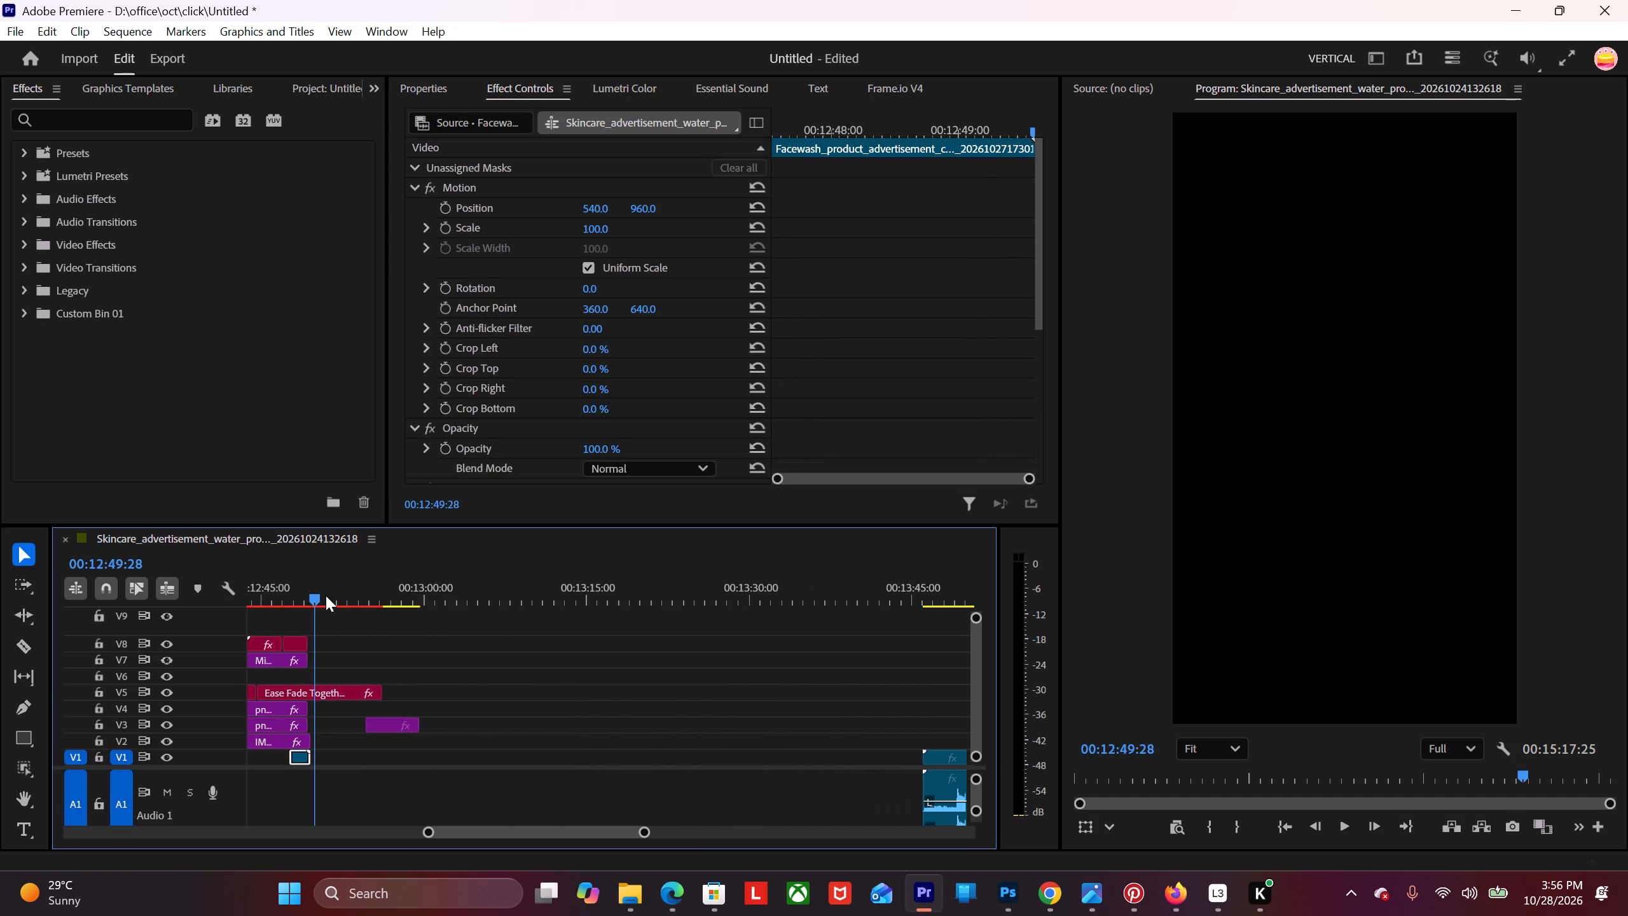
drag(316, 595, 291, 606)
scroll(346, 634, up, 5)
scroll(406, 639, down, 4)
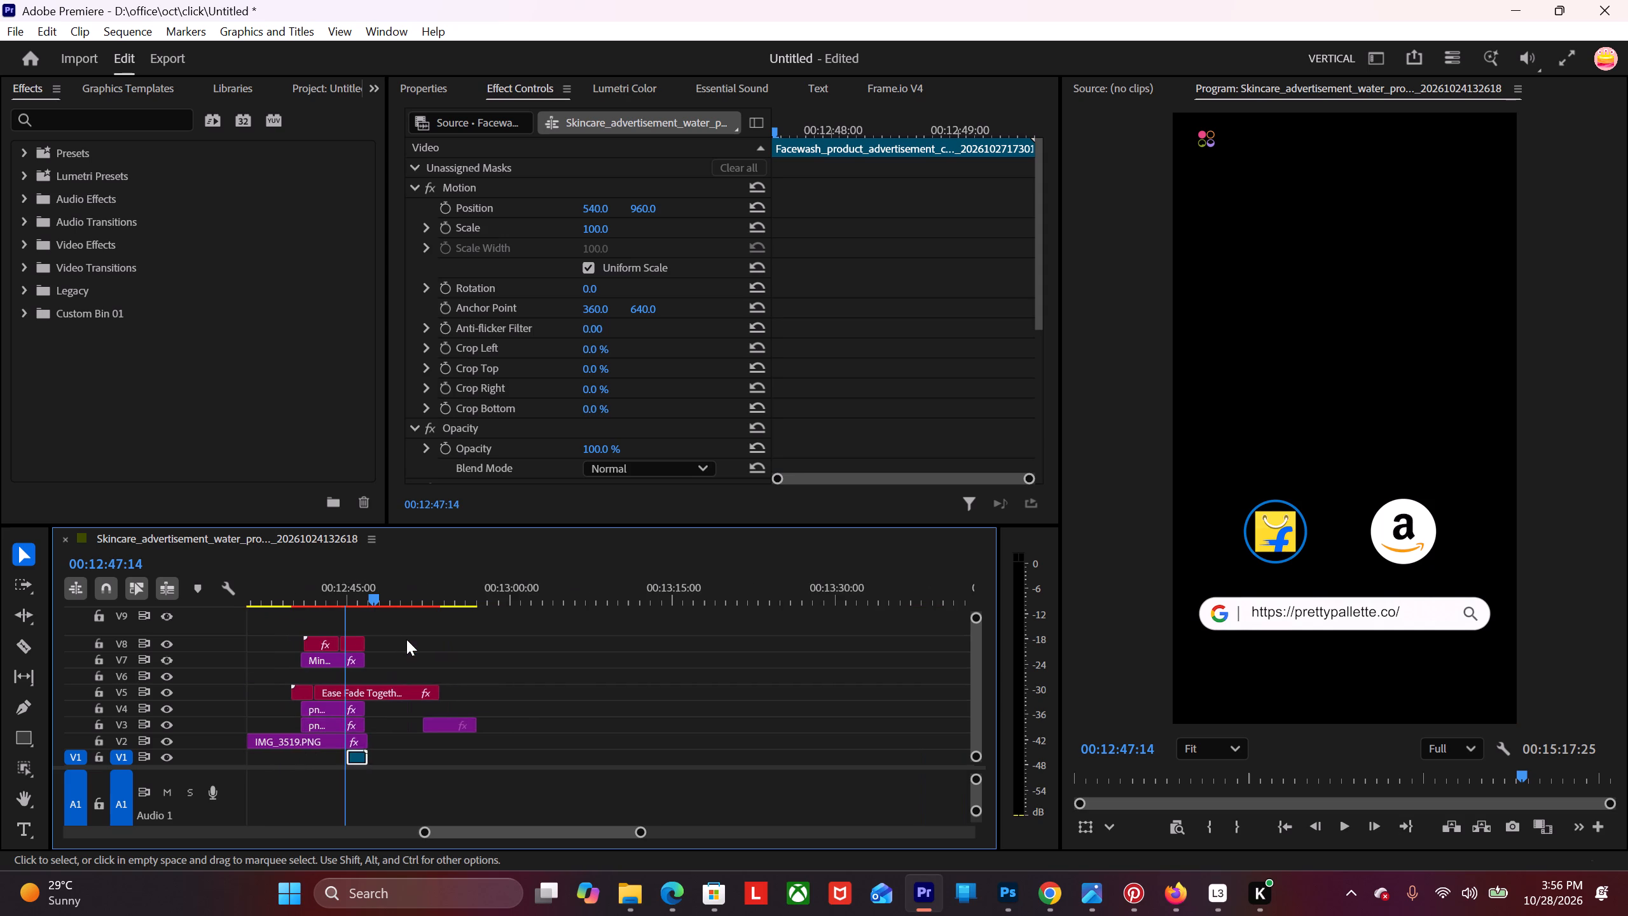
scroll(406, 639, up, 8)
drag(537, 590, 499, 618)
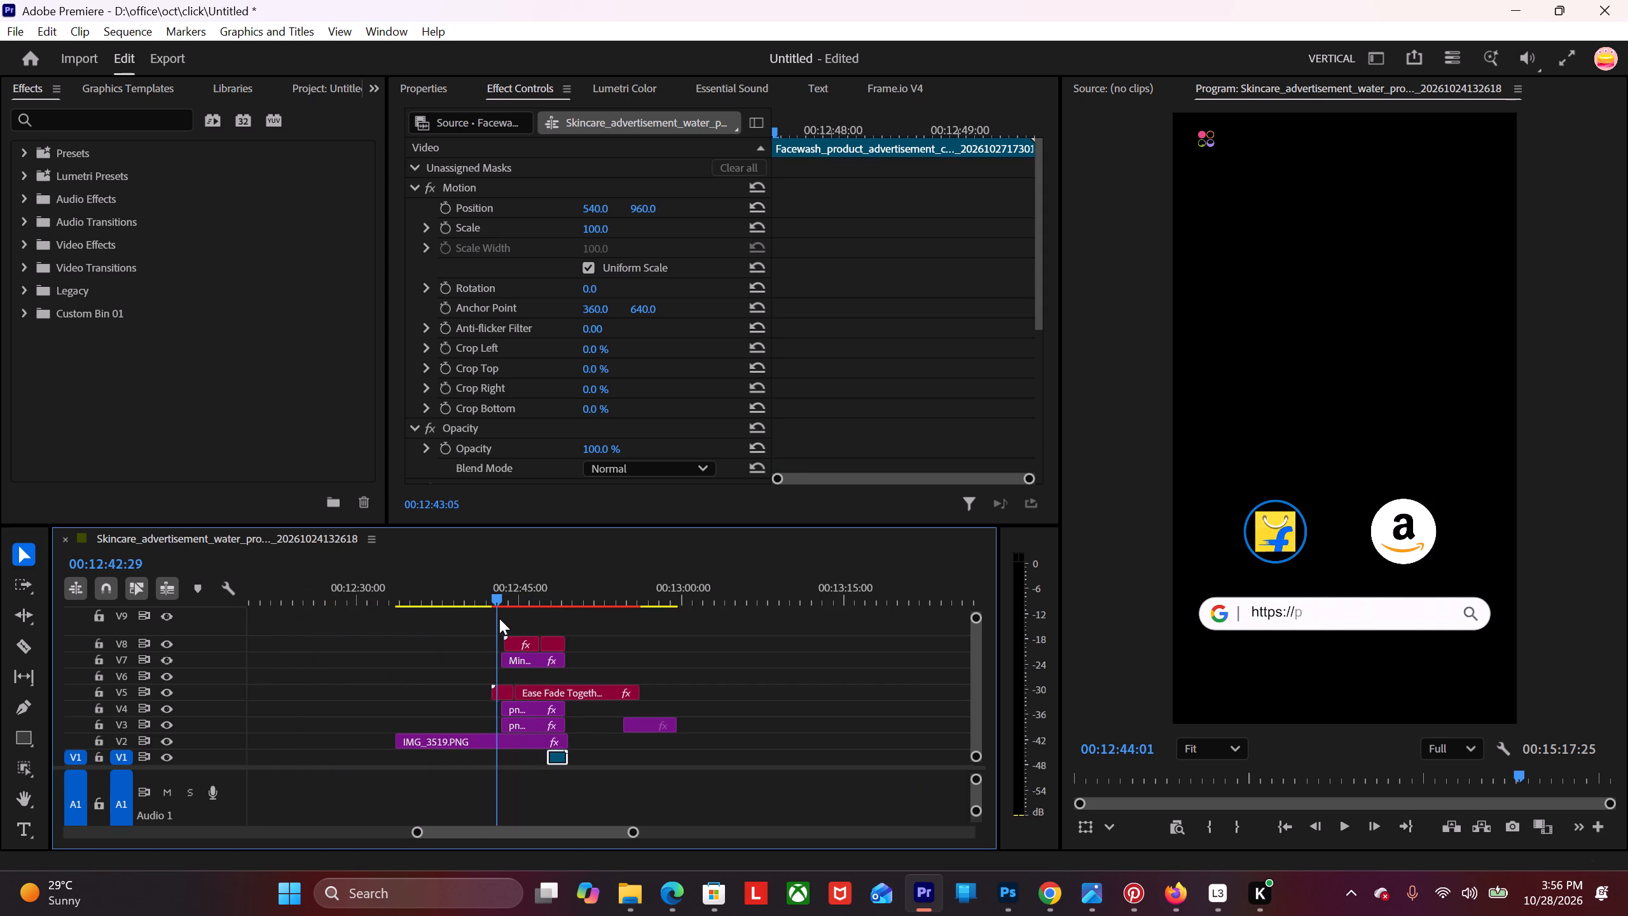
drag(499, 618, 515, 623)
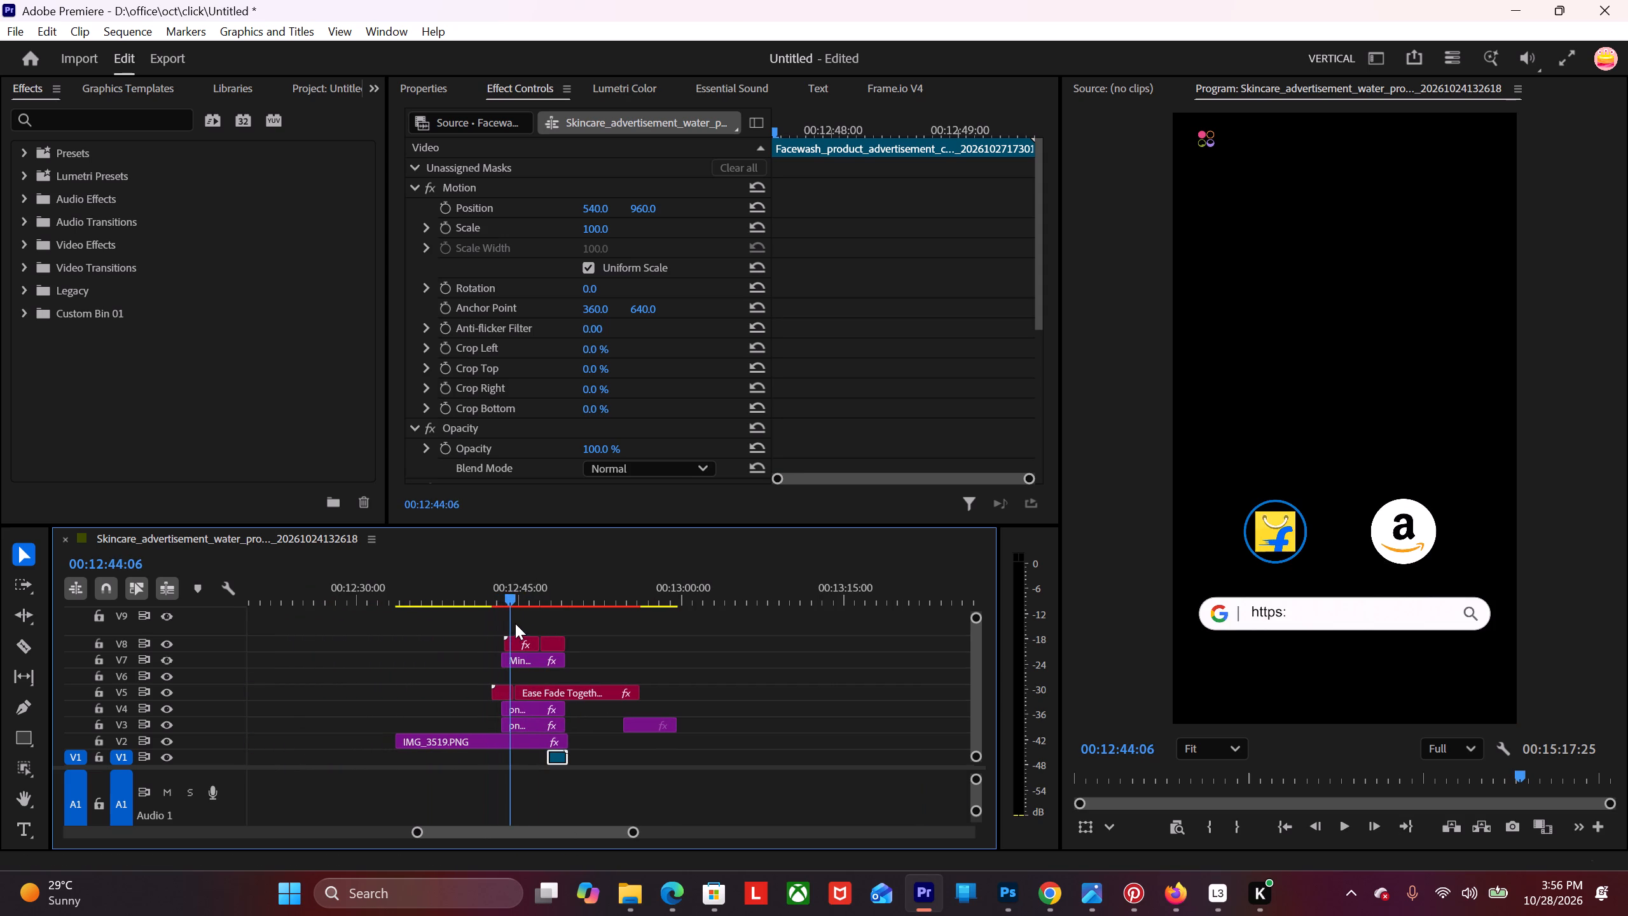
drag(515, 623, 516, 623)
Move the Flipkart and Amazon icon clips with their Ease Fade Together graphics from about 00:12:44 to V2–V4 at about 00:15:14, over the logo audio.
scroll(591, 681, down, 3)
drag(383, 685, 495, 726)
scroll(503, 725, down, 6)
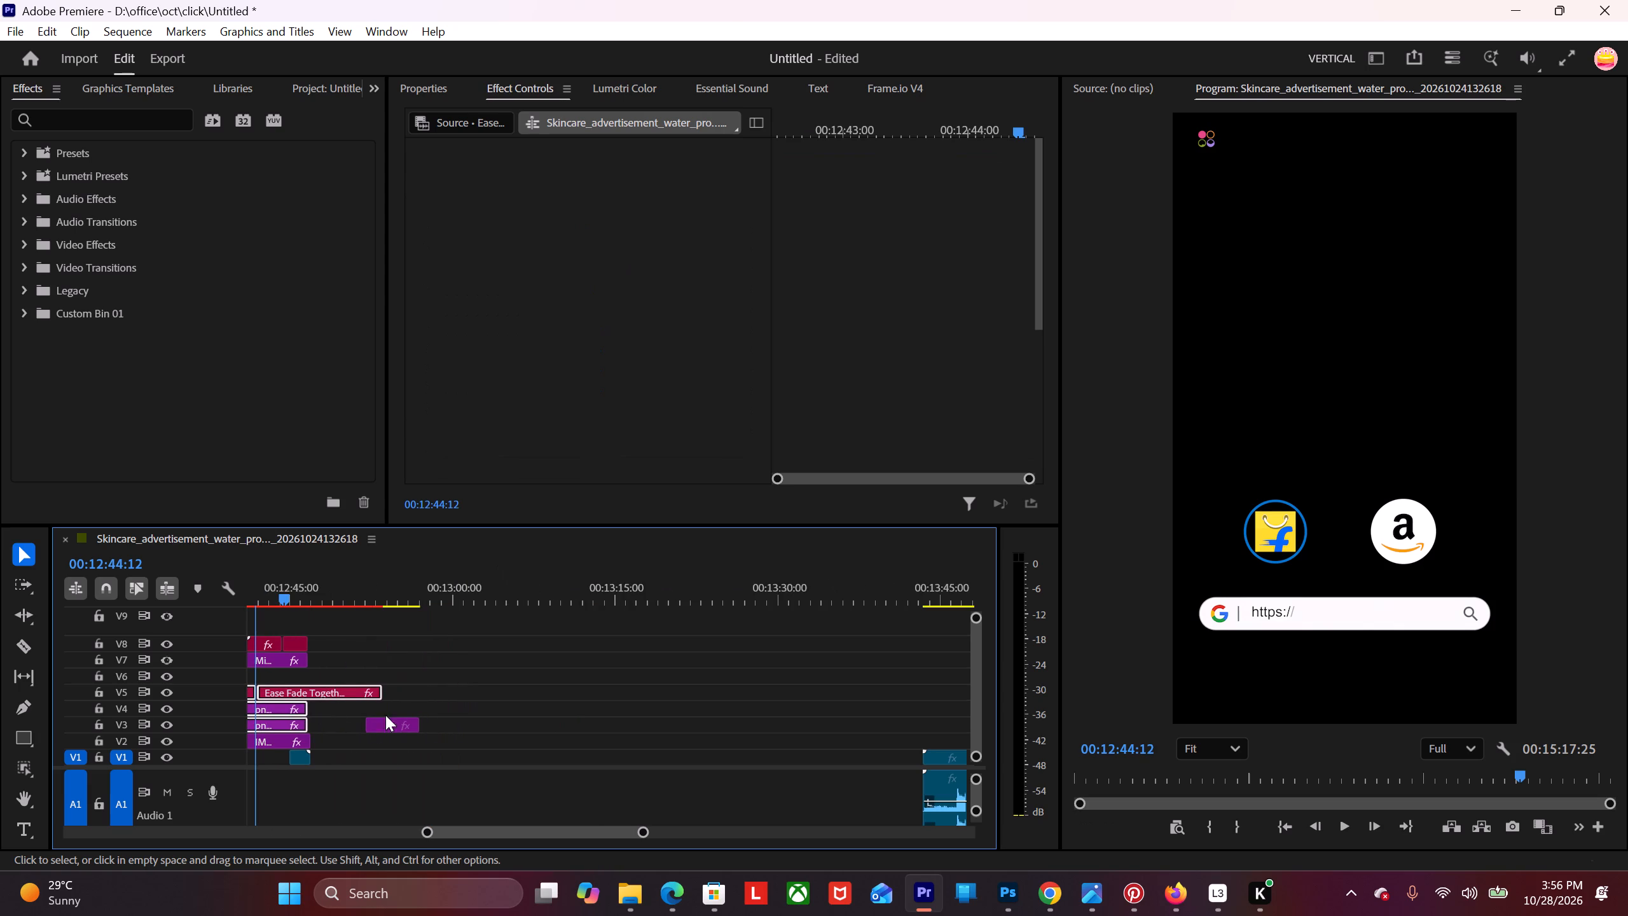
drag(259, 721, 783, 707)
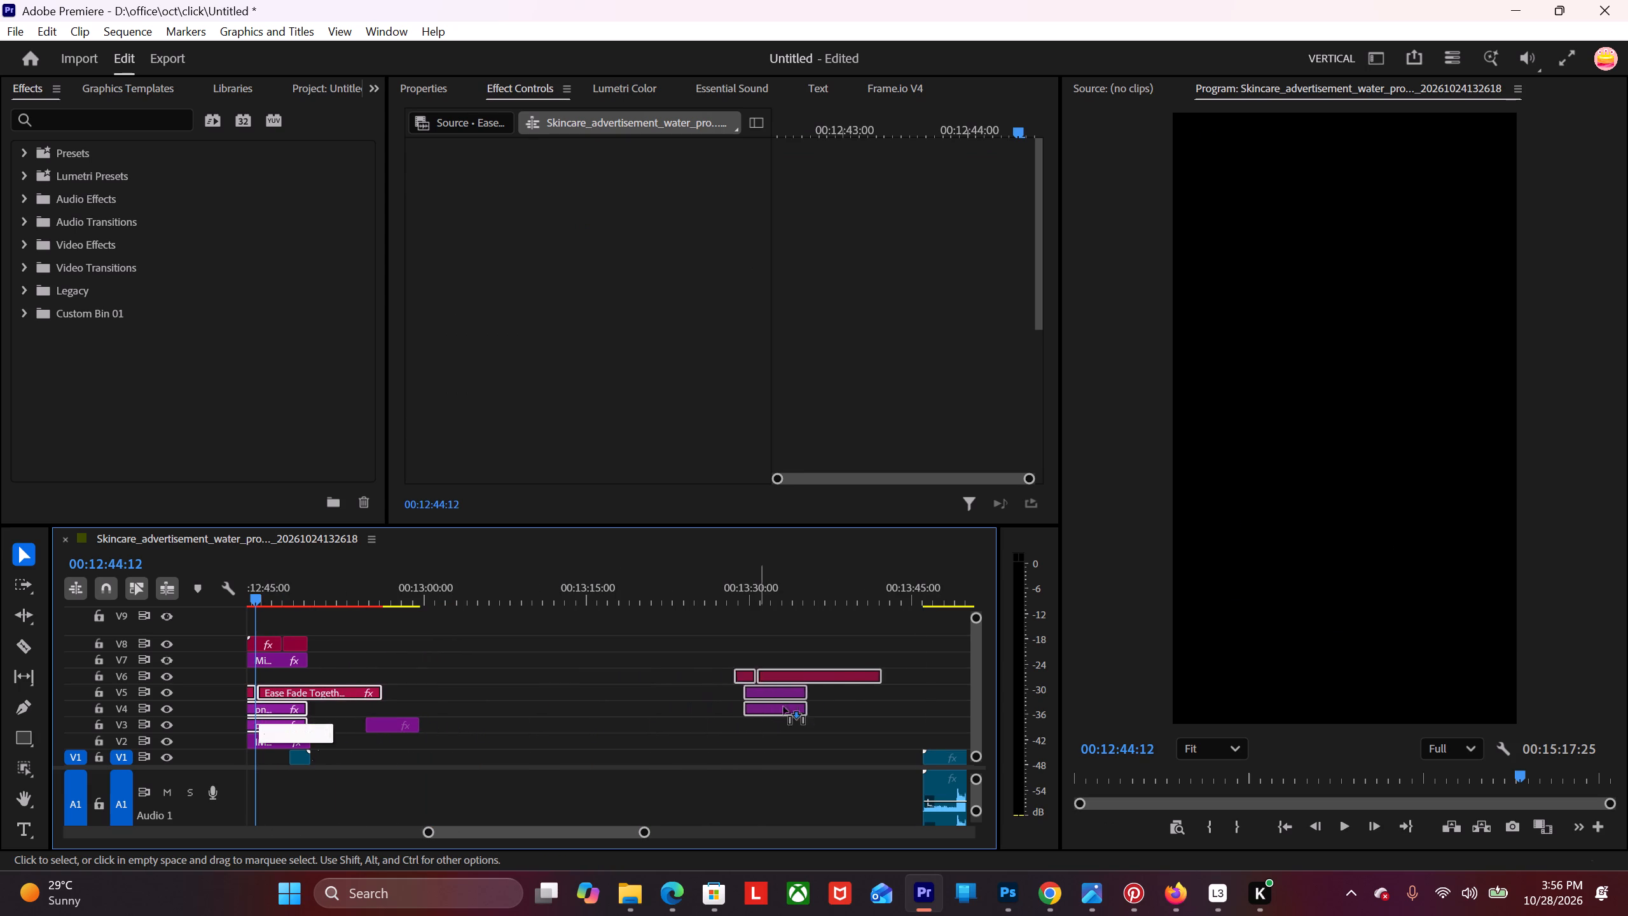
drag(783, 707, 987, 742)
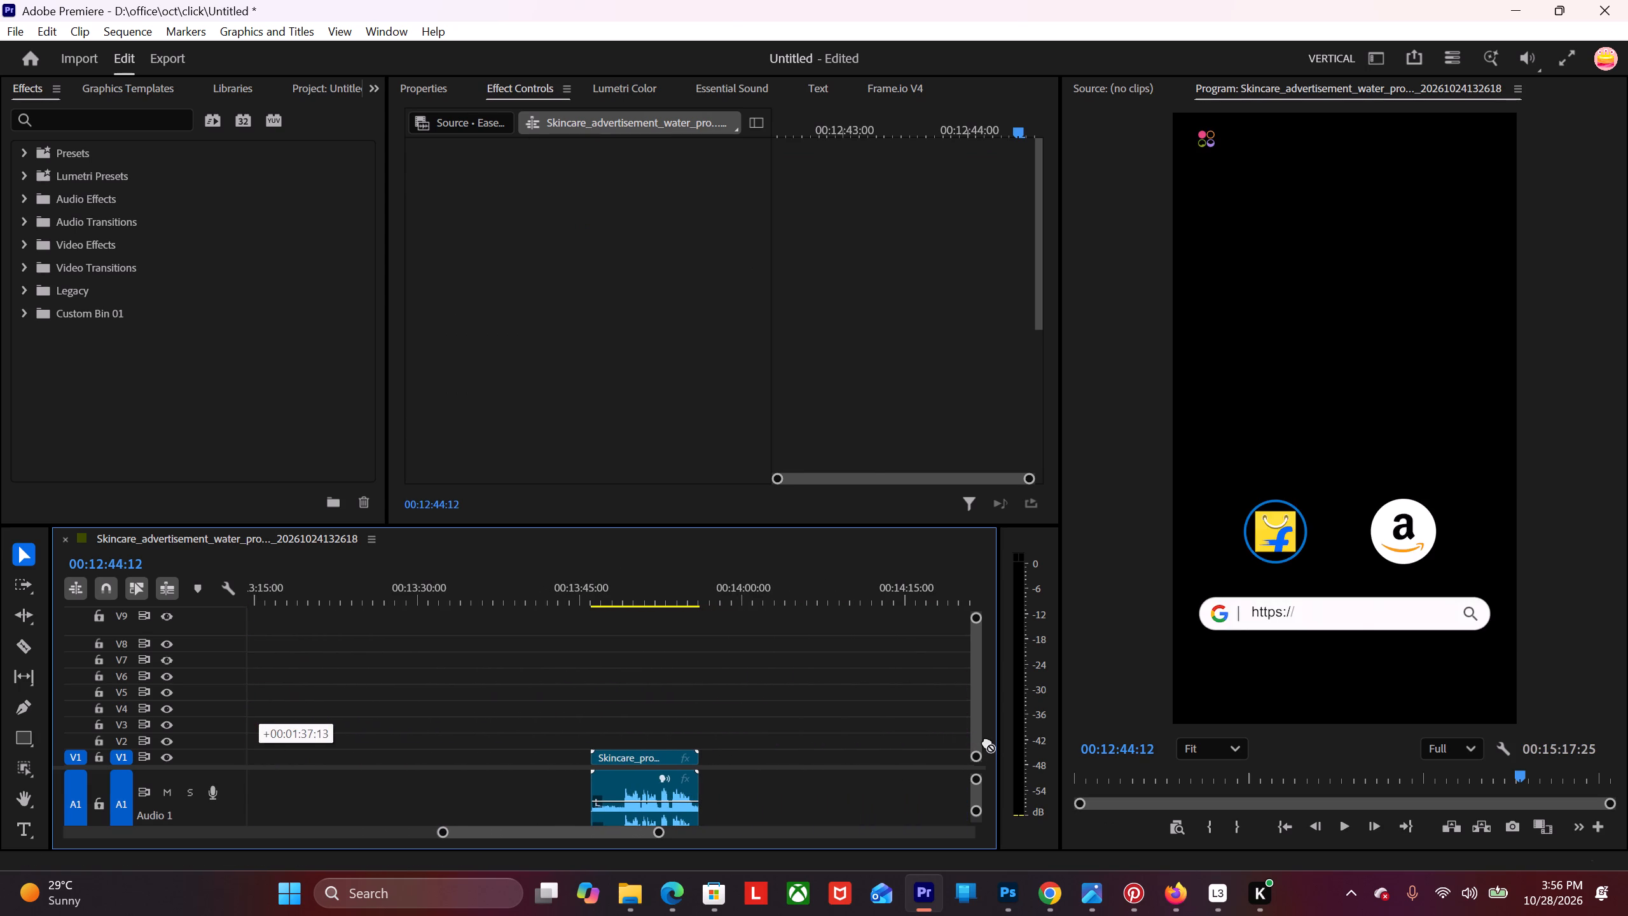
drag(987, 742, 738, 778)
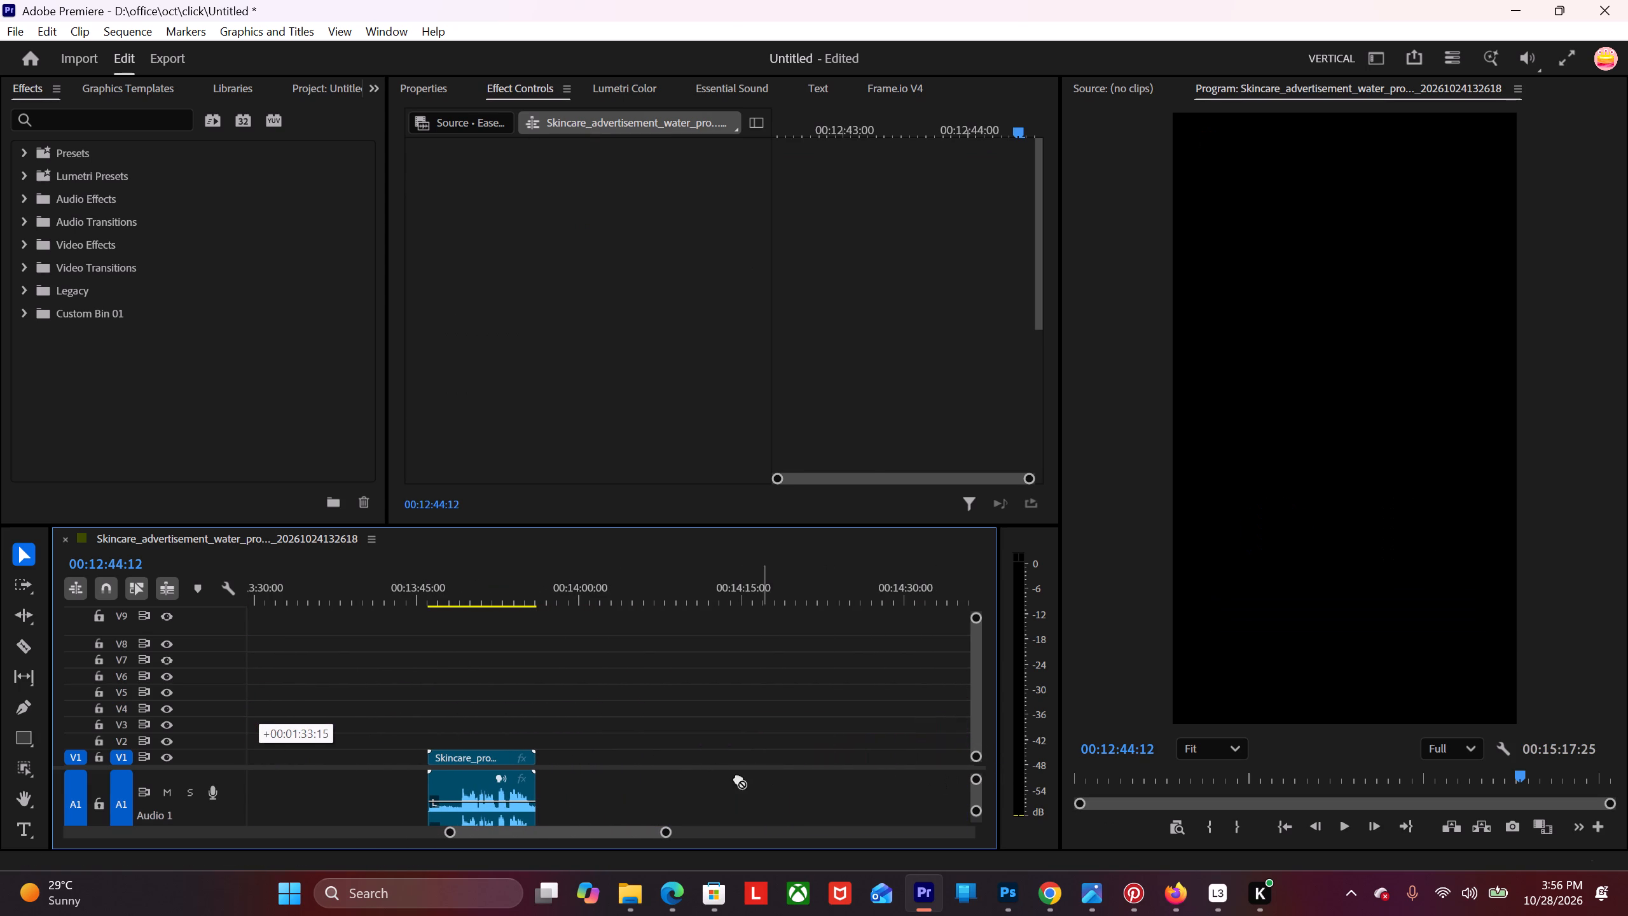
drag(738, 778, 926, 763)
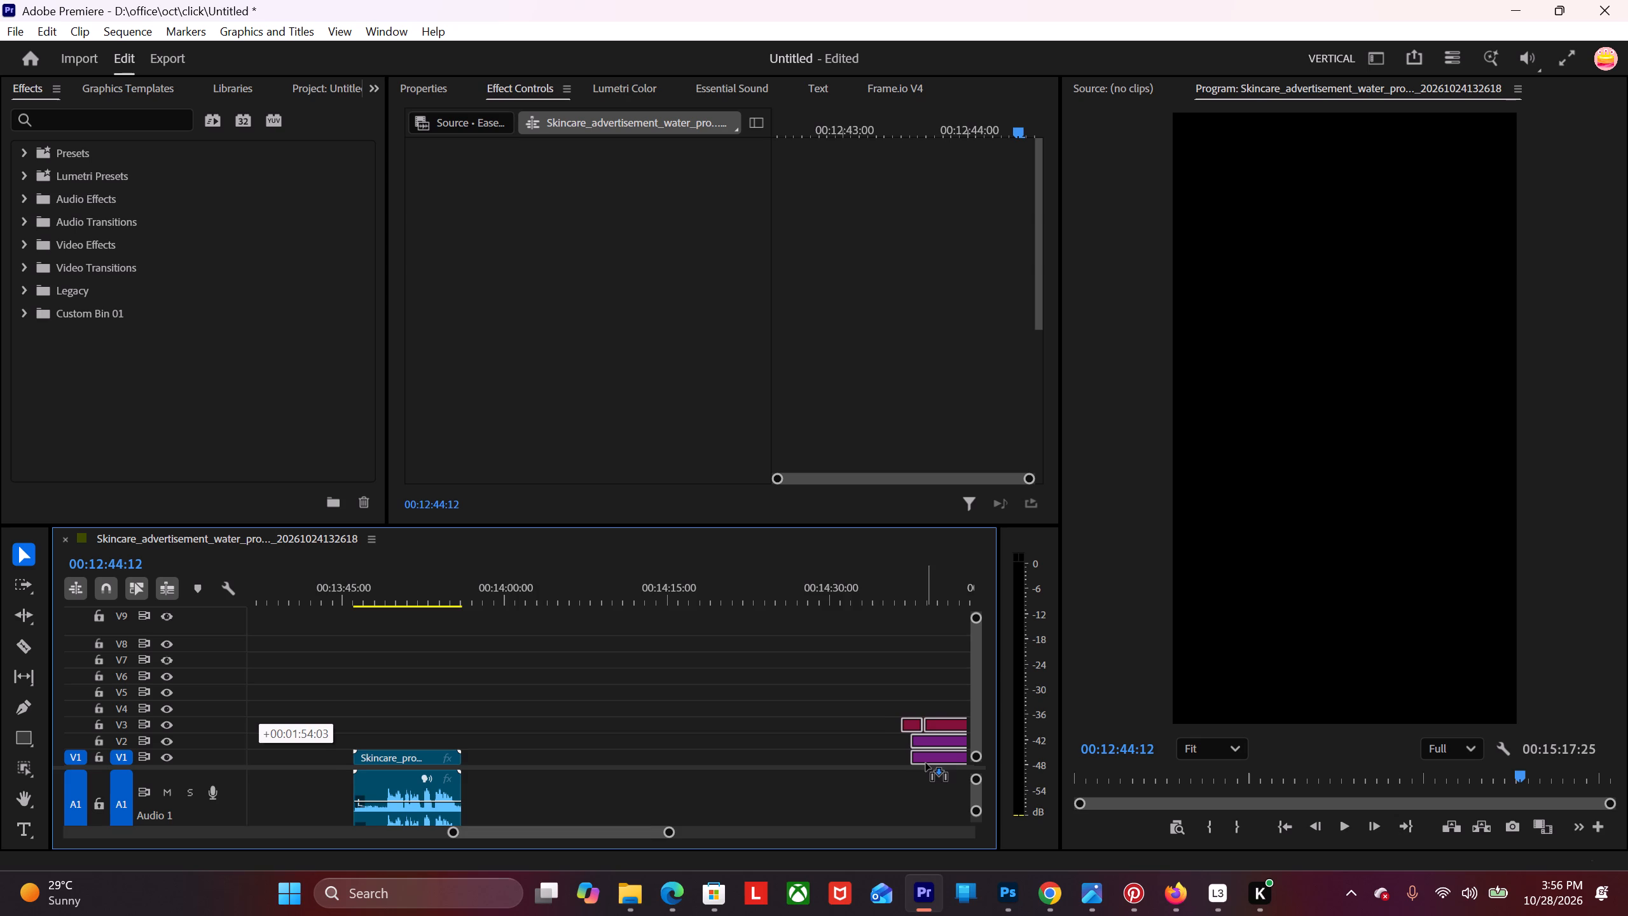
drag(926, 763, 902, 723)
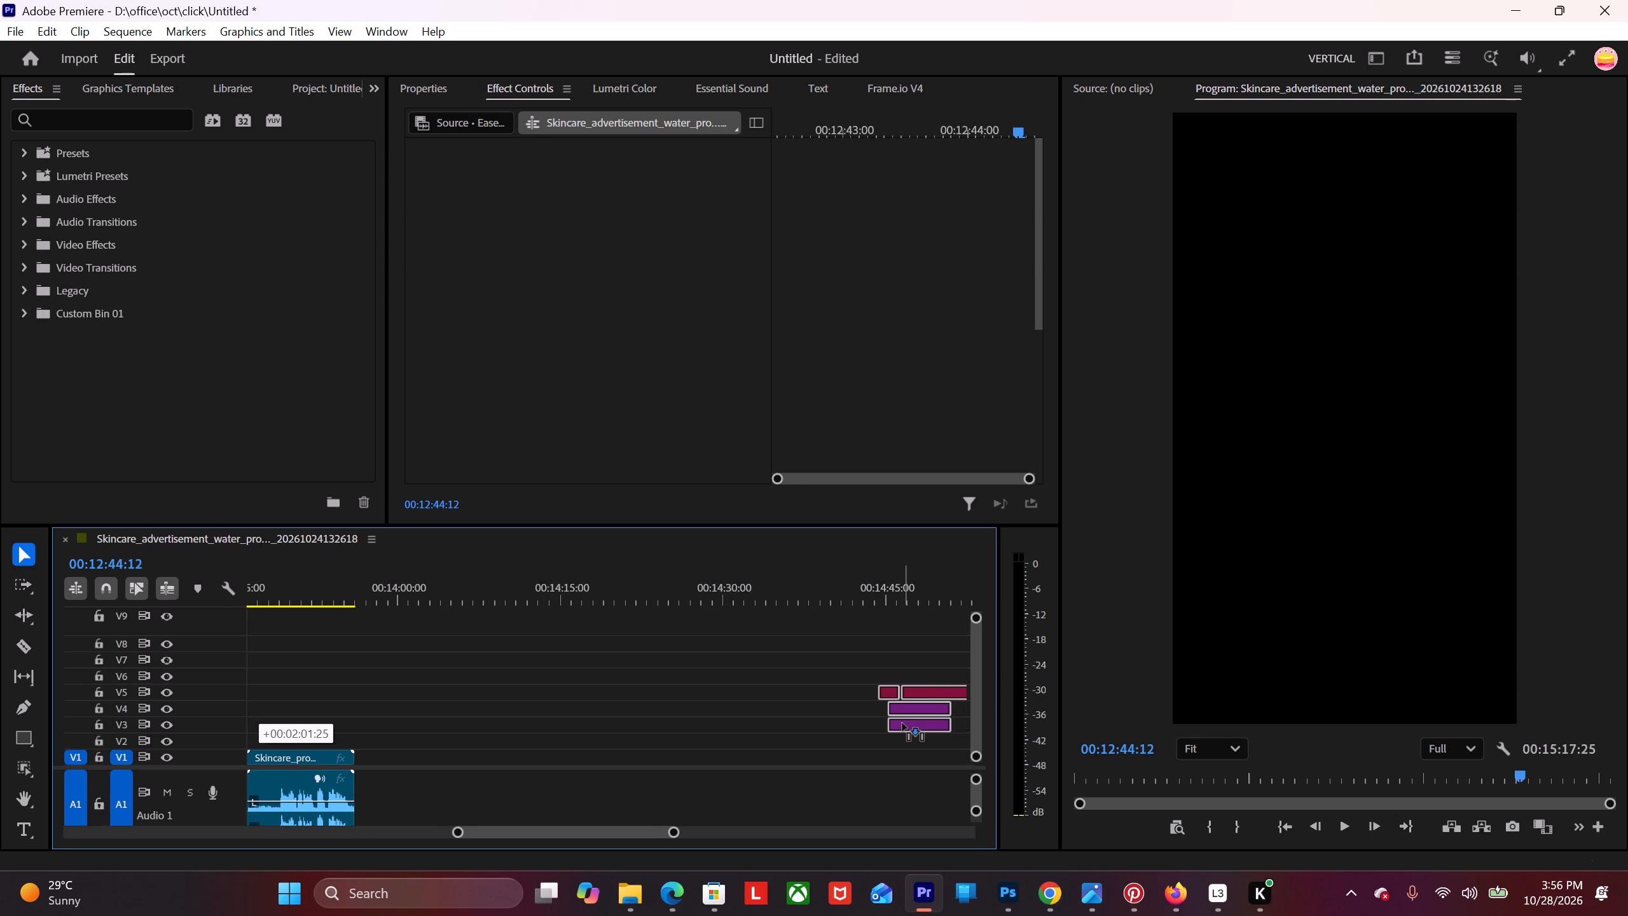
drag(902, 723, 957, 725)
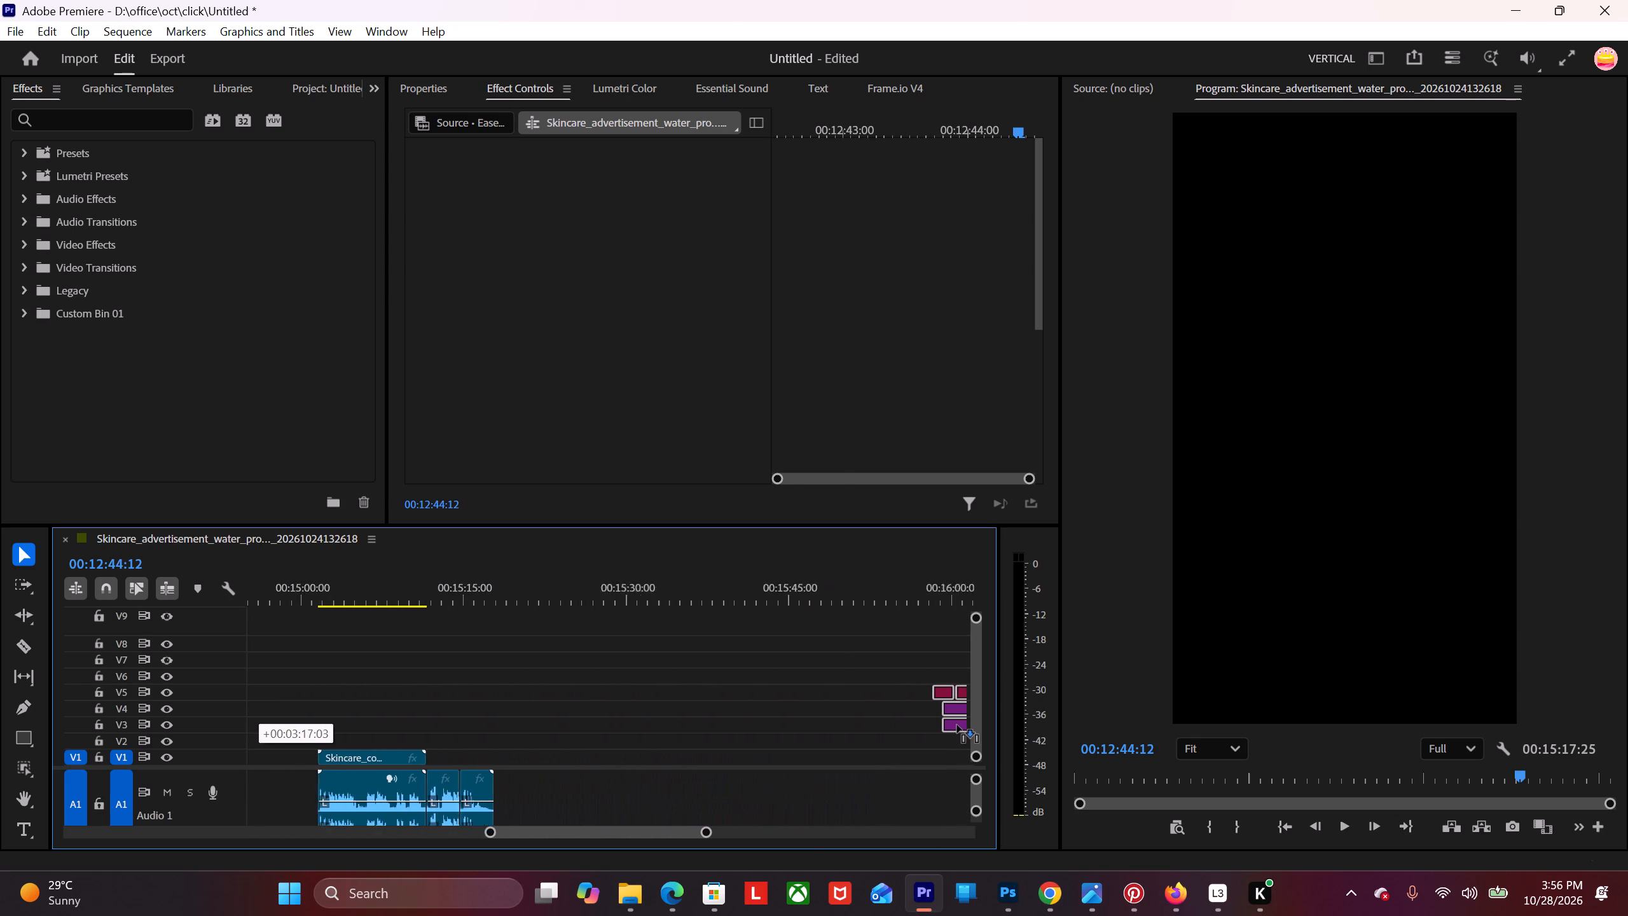
drag(957, 725, 775, 739)
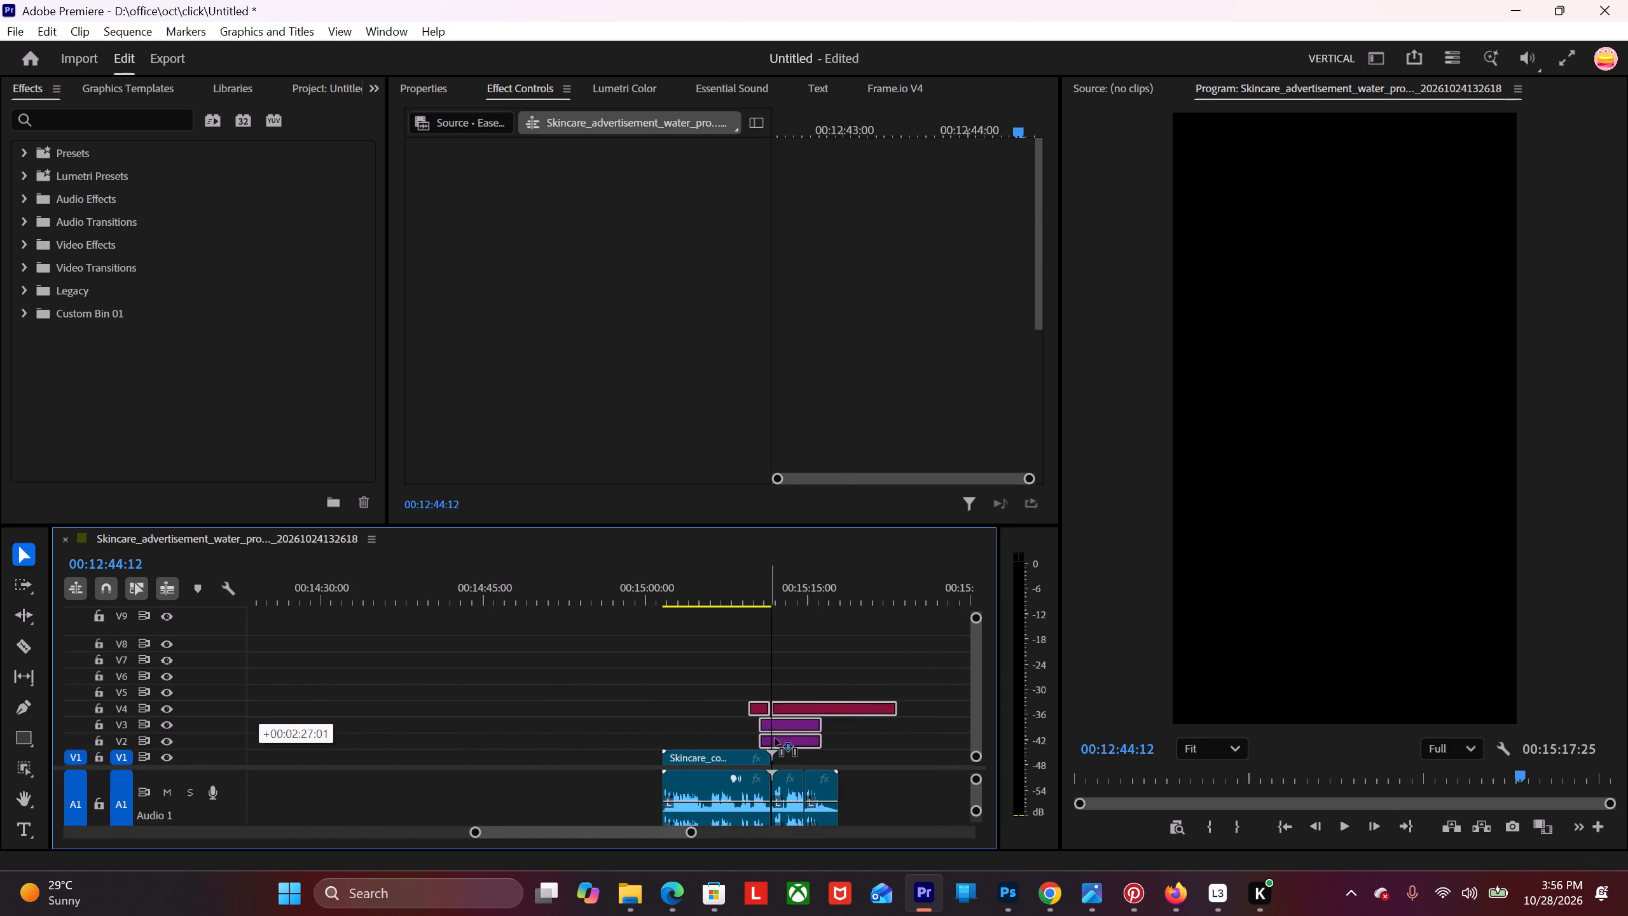
drag(775, 739, 808, 751)
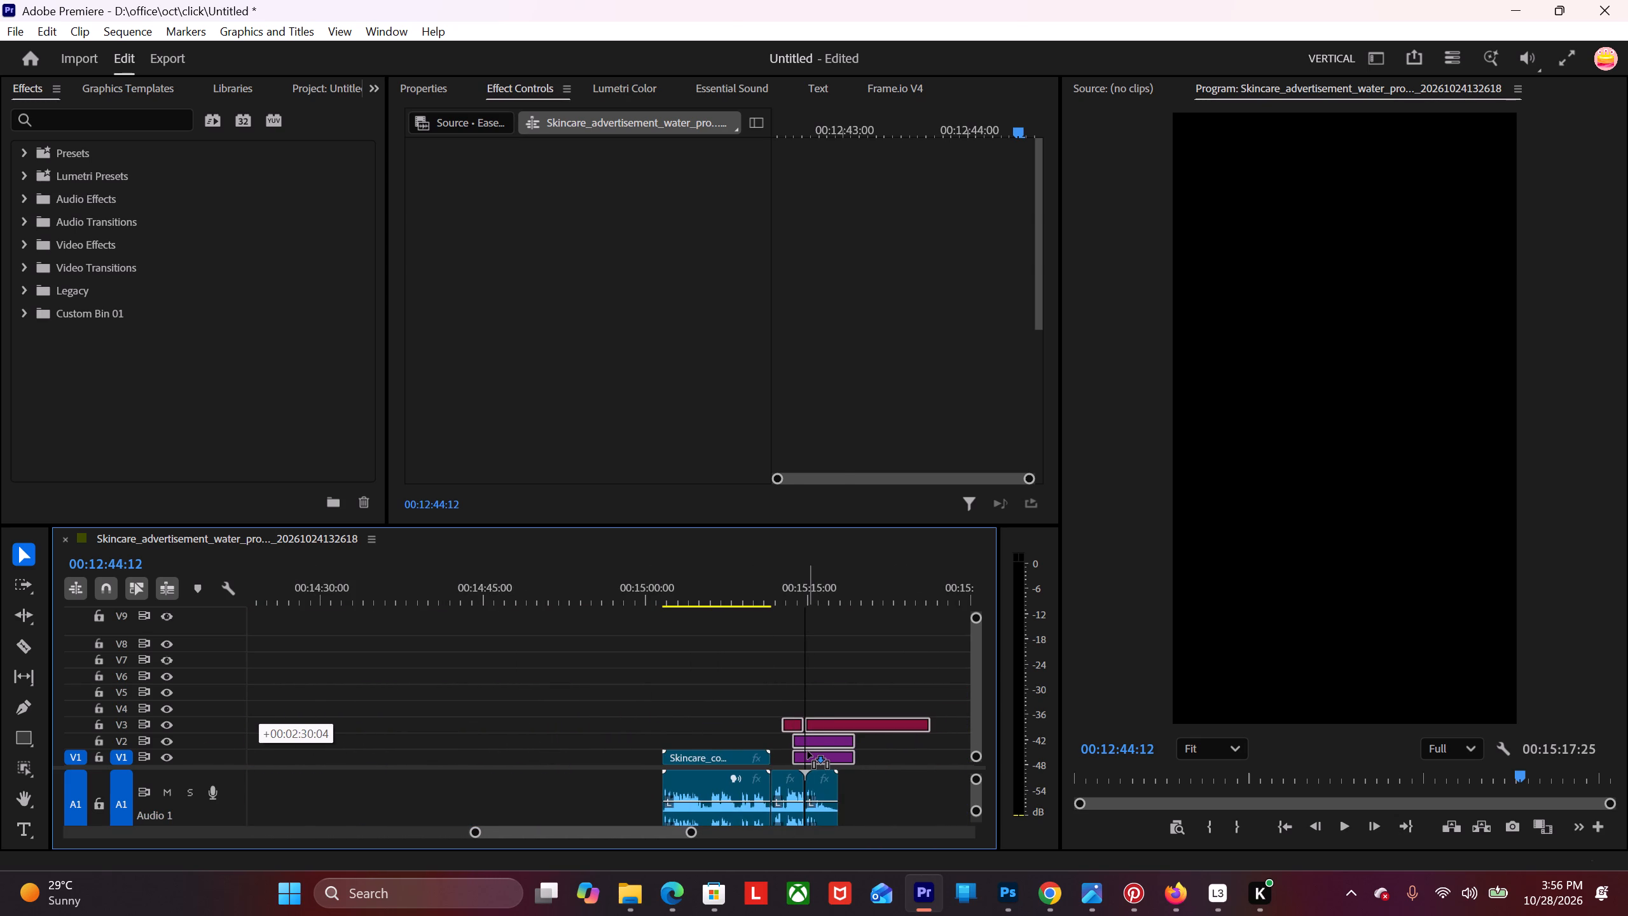
drag(808, 751, 807, 750)
drag(807, 750, 820, 748)
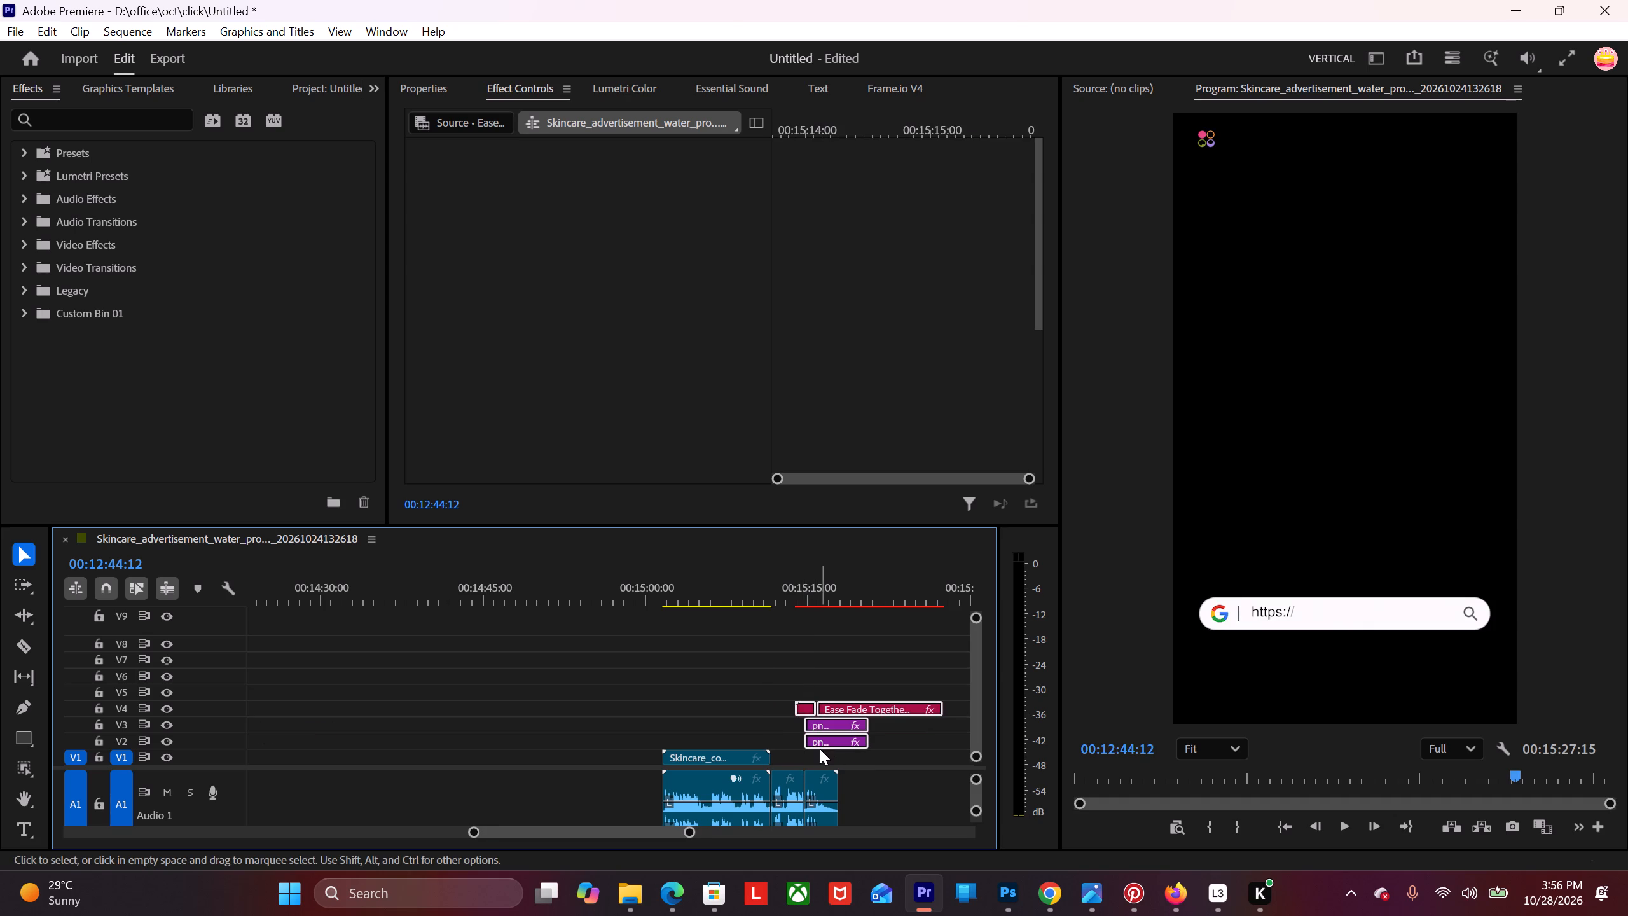
click(797, 643)
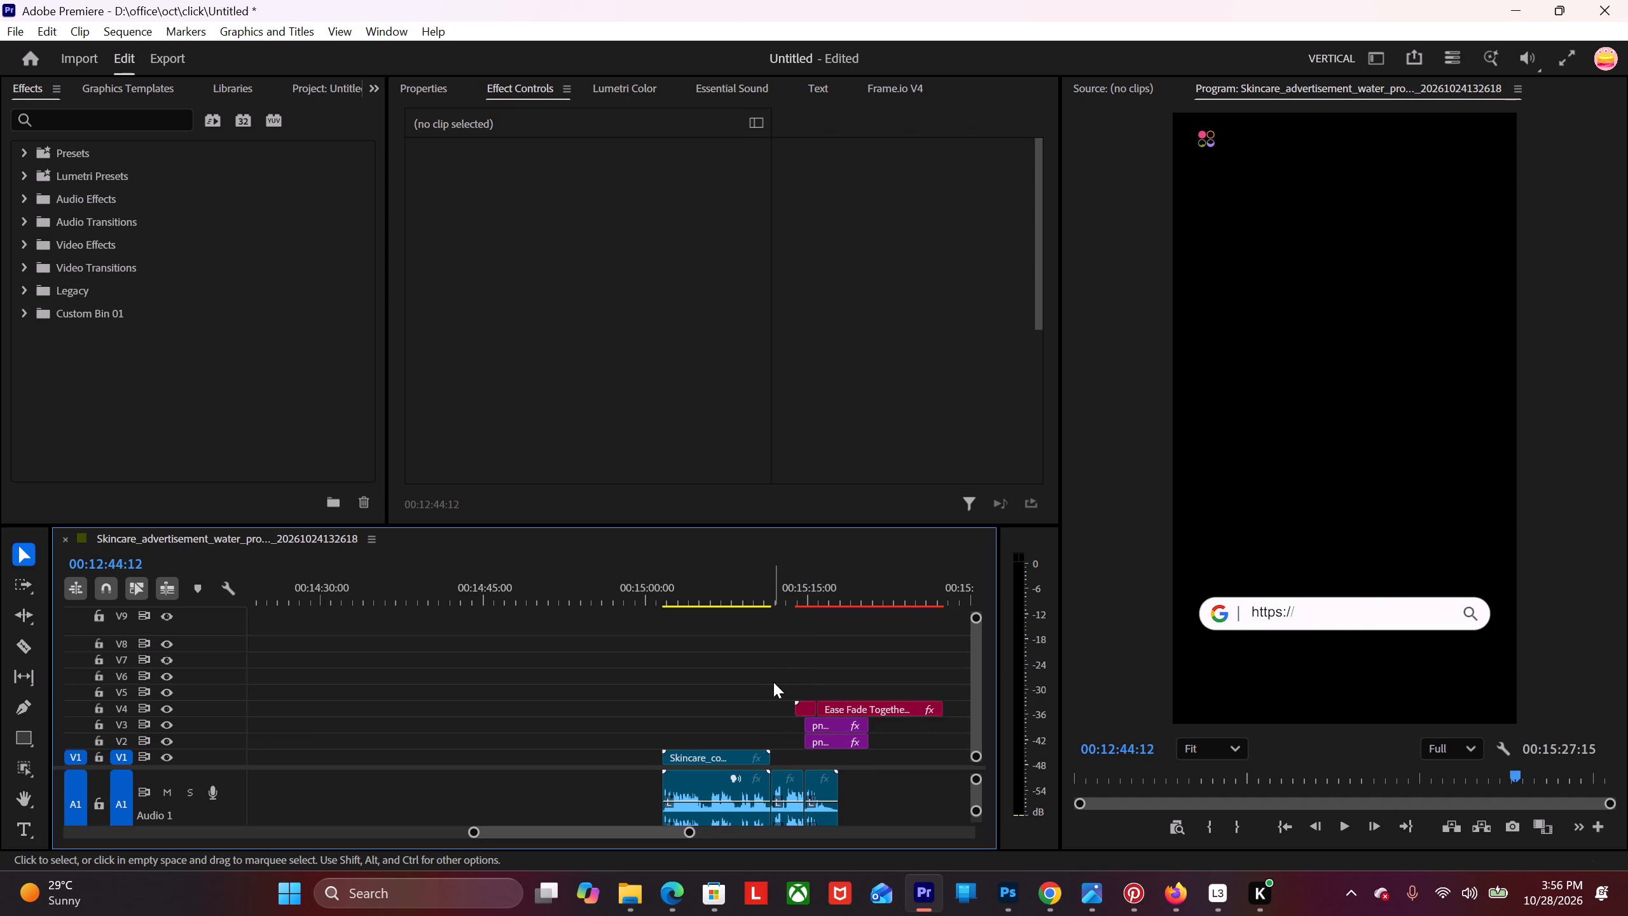
Bring the Pretty Pallette logo PNG (IMG_3519) from Downloads onto V2, aligned with the start of the lemon facewash commercial clip.
alt+scroll(773, 682, up, 7)
alt+scroll(543, 670, down, 2)
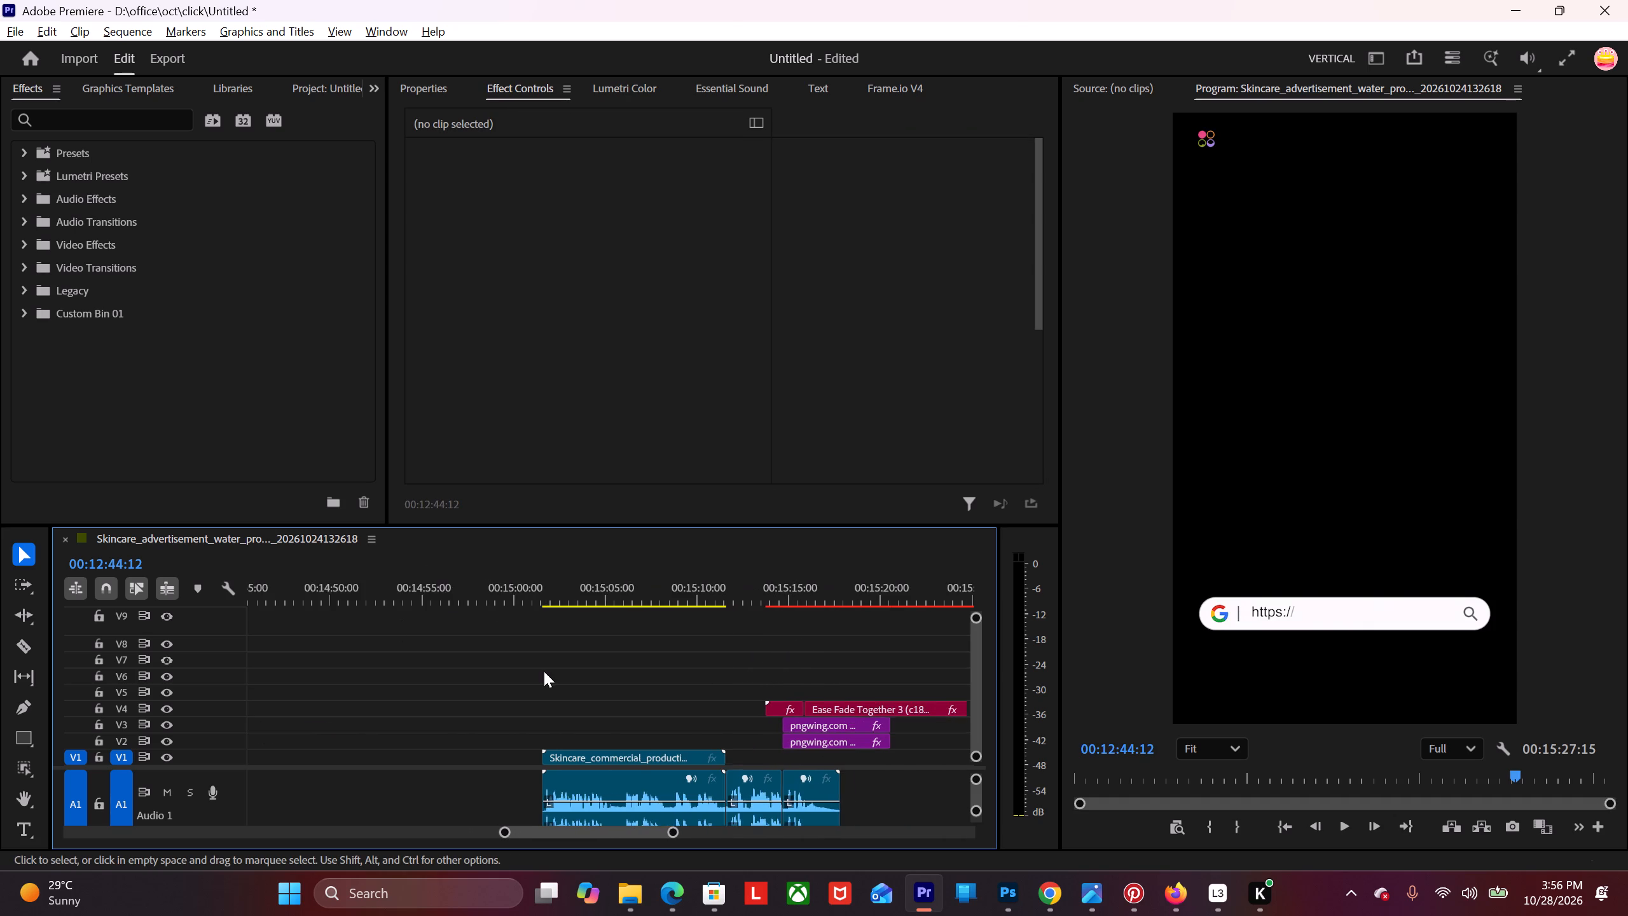
alt+scroll(544, 671, down, 2)
click(612, 884)
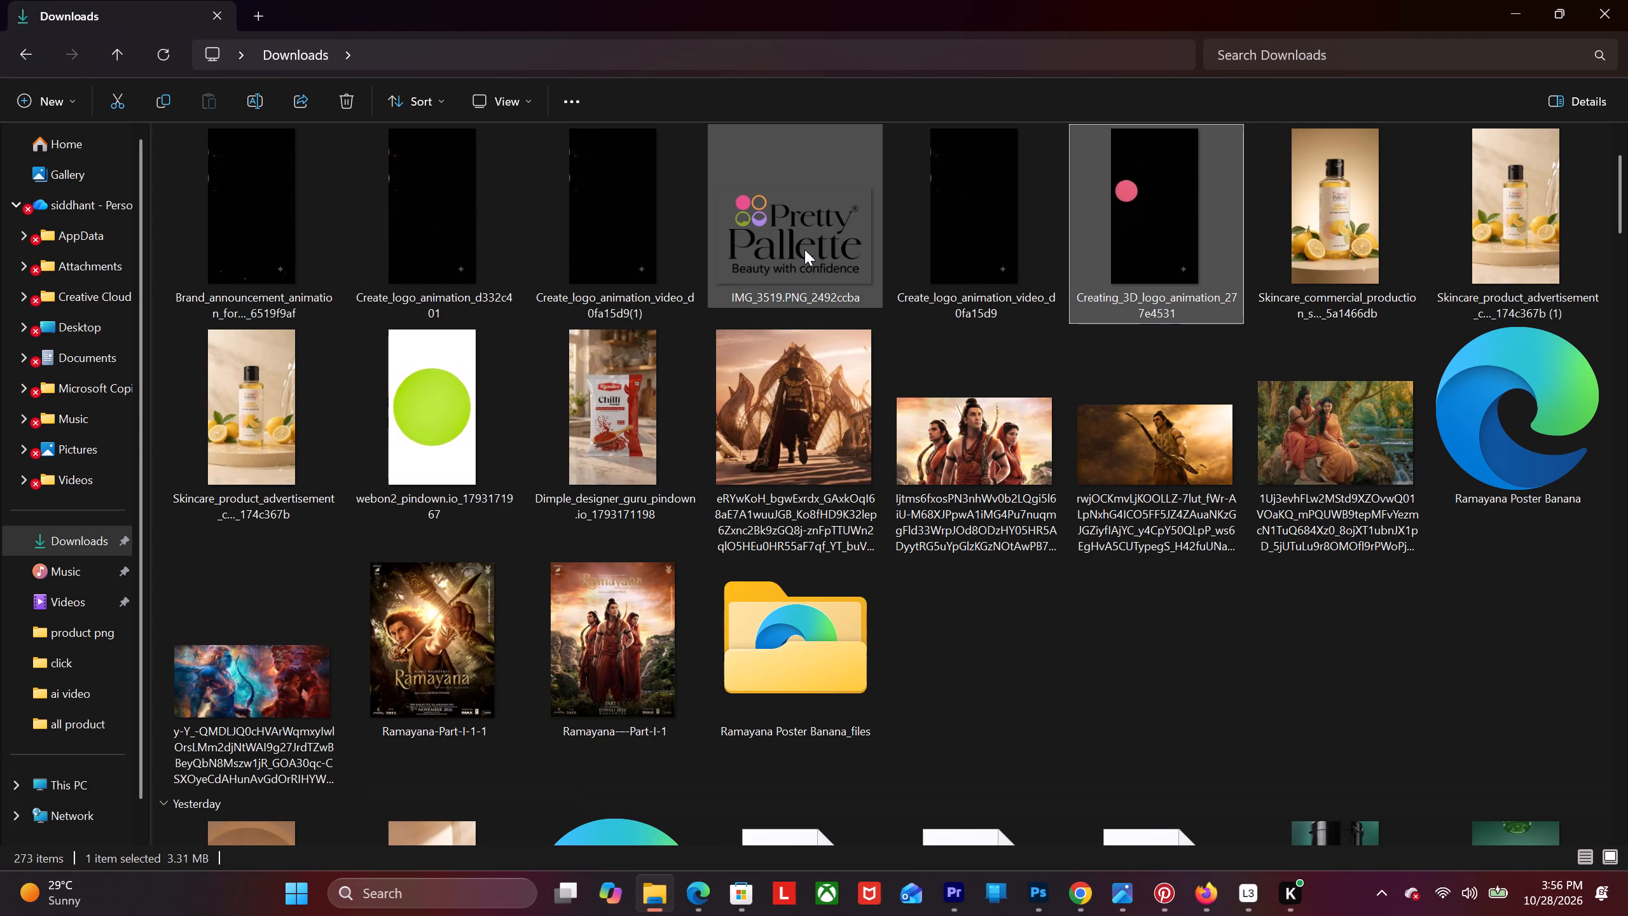
drag(764, 245, 809, 824)
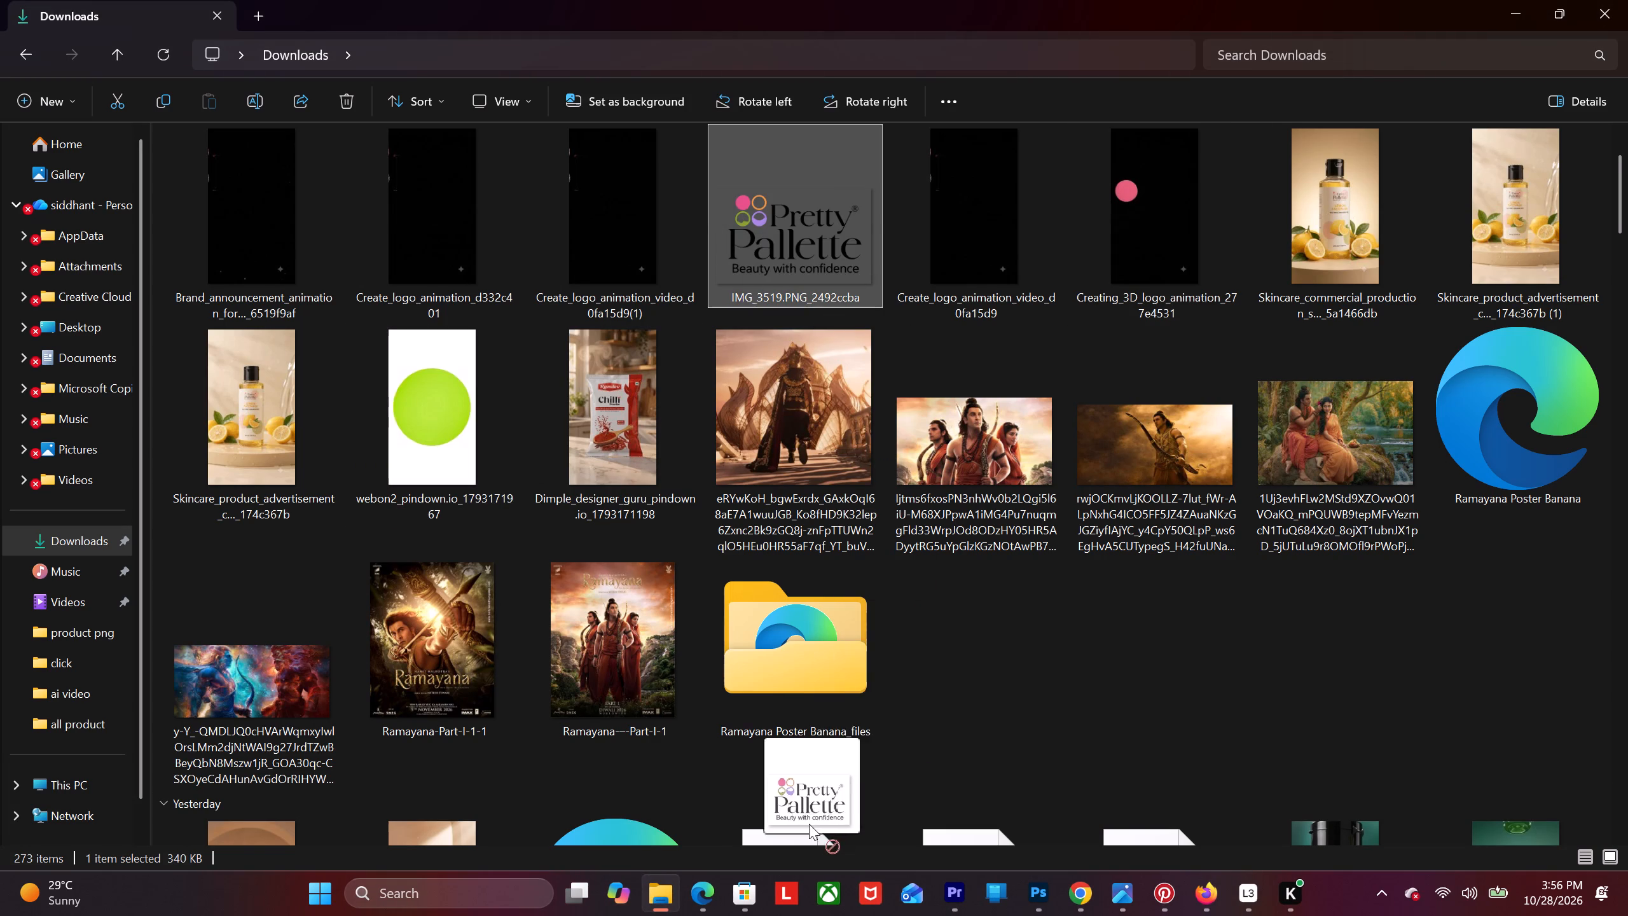
drag(809, 824, 957, 901)
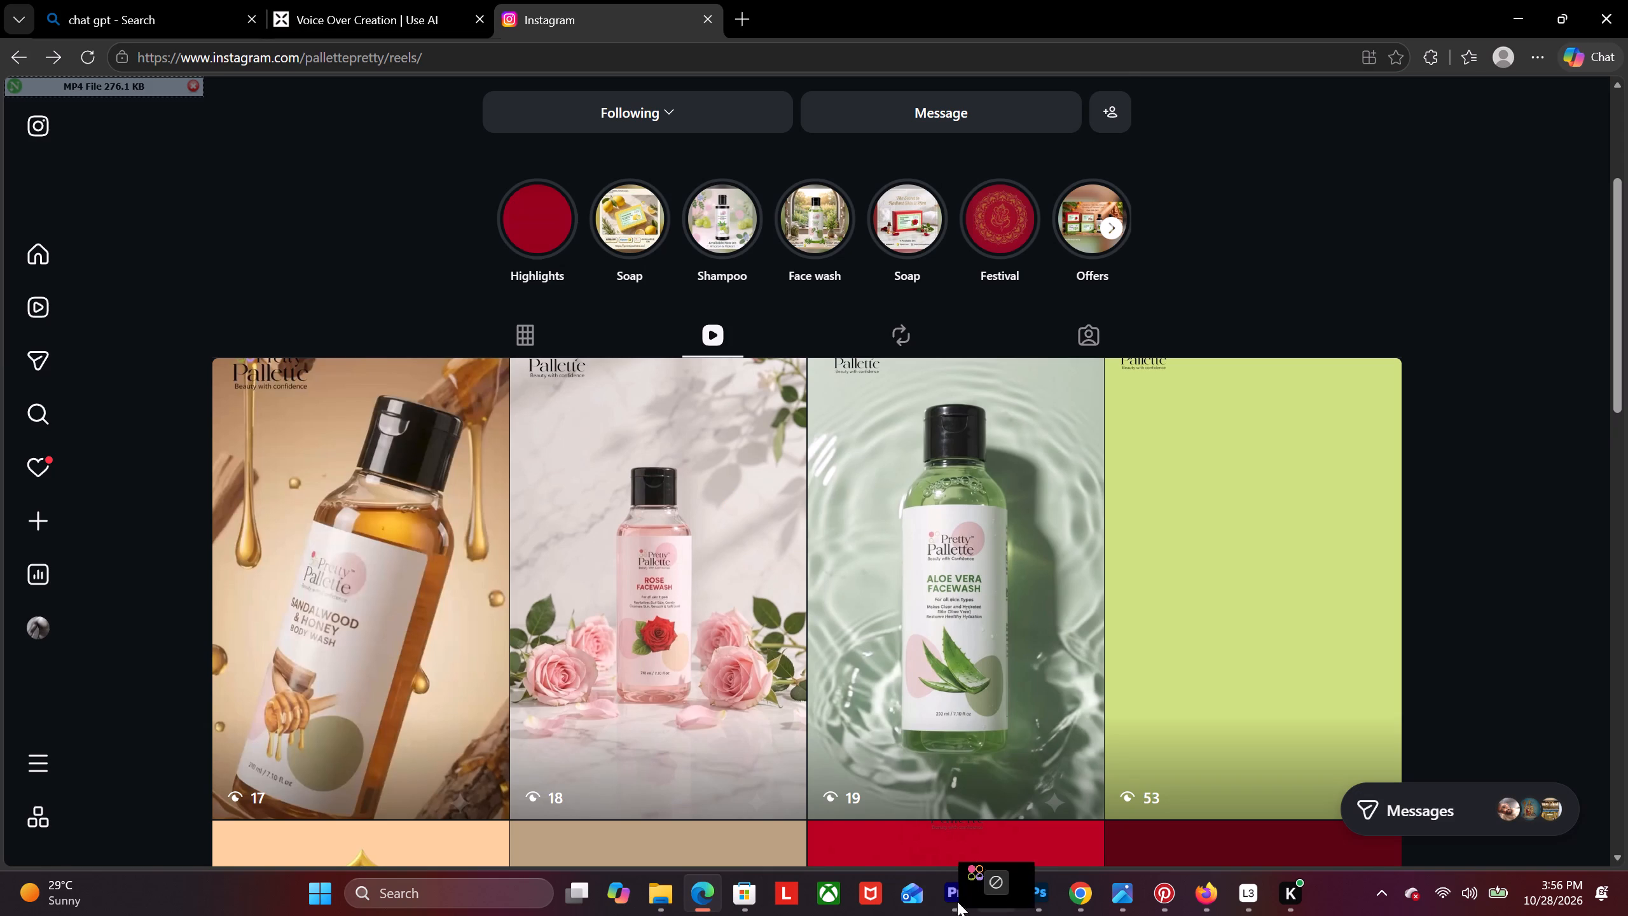
drag(957, 901, 713, 753)
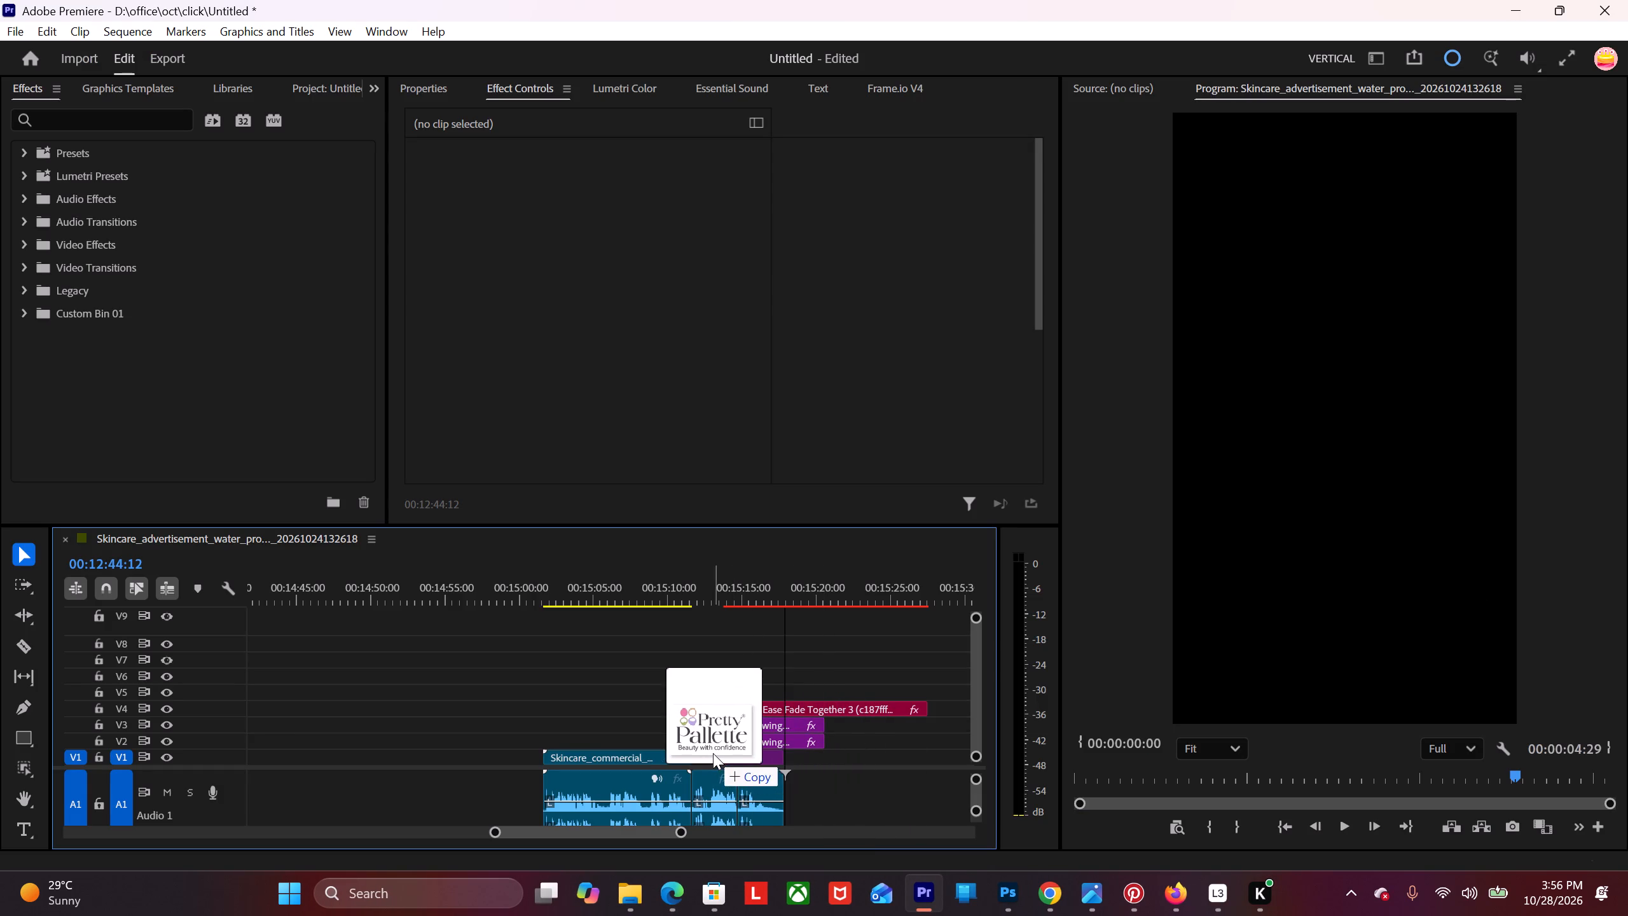
drag(713, 753, 580, 740)
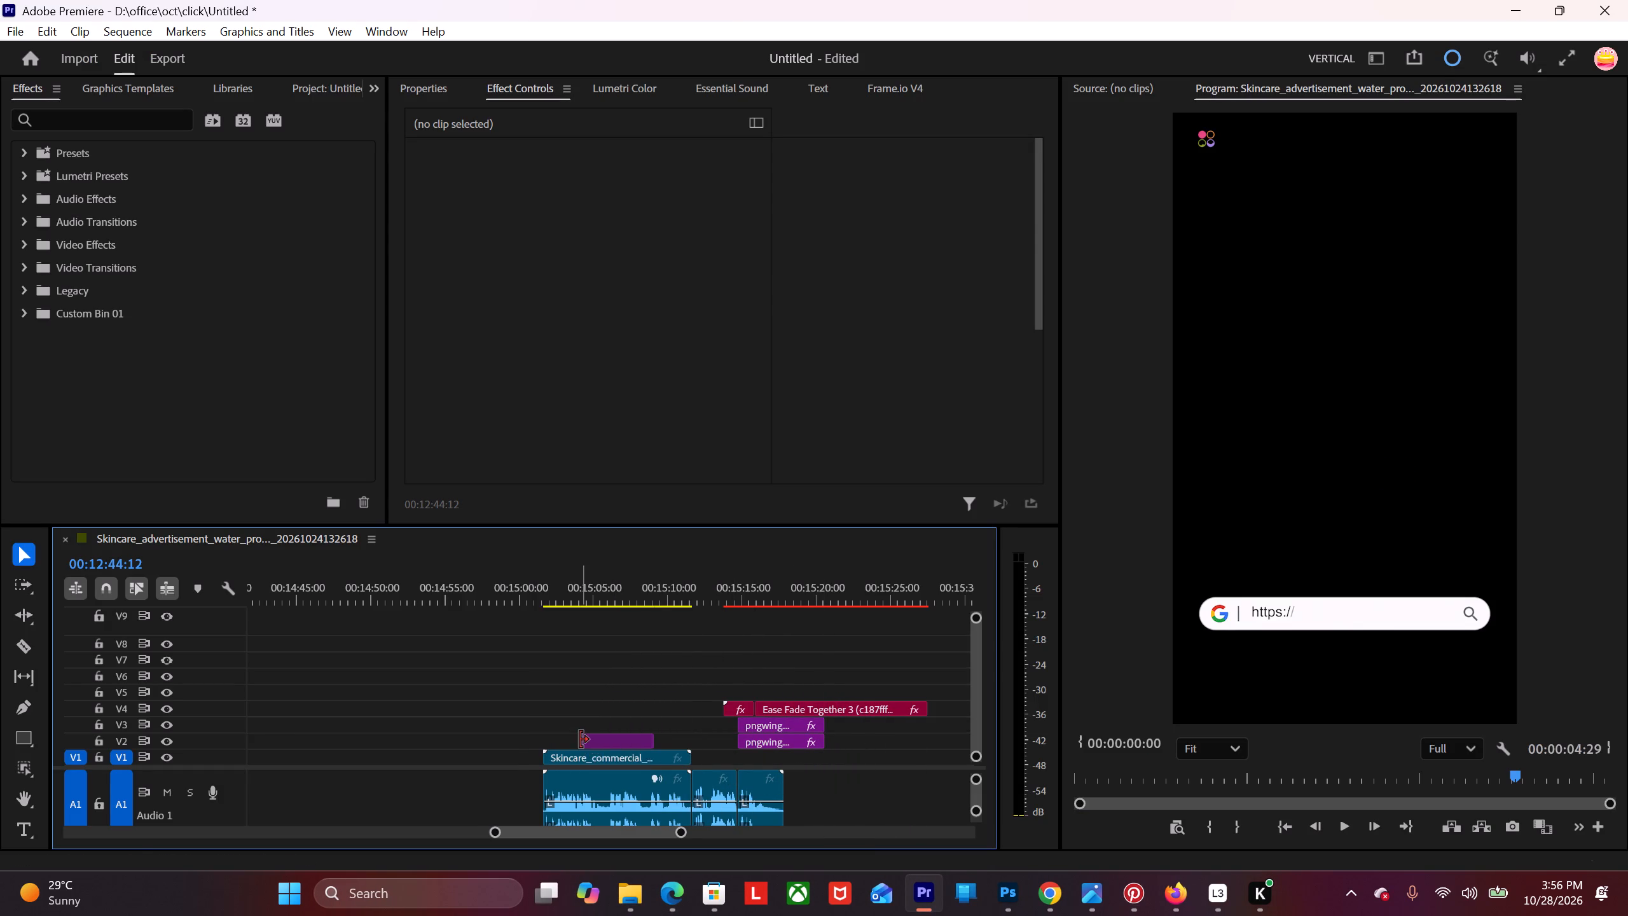
alt+scroll(595, 749, up, 5)
drag(598, 741, 541, 733)
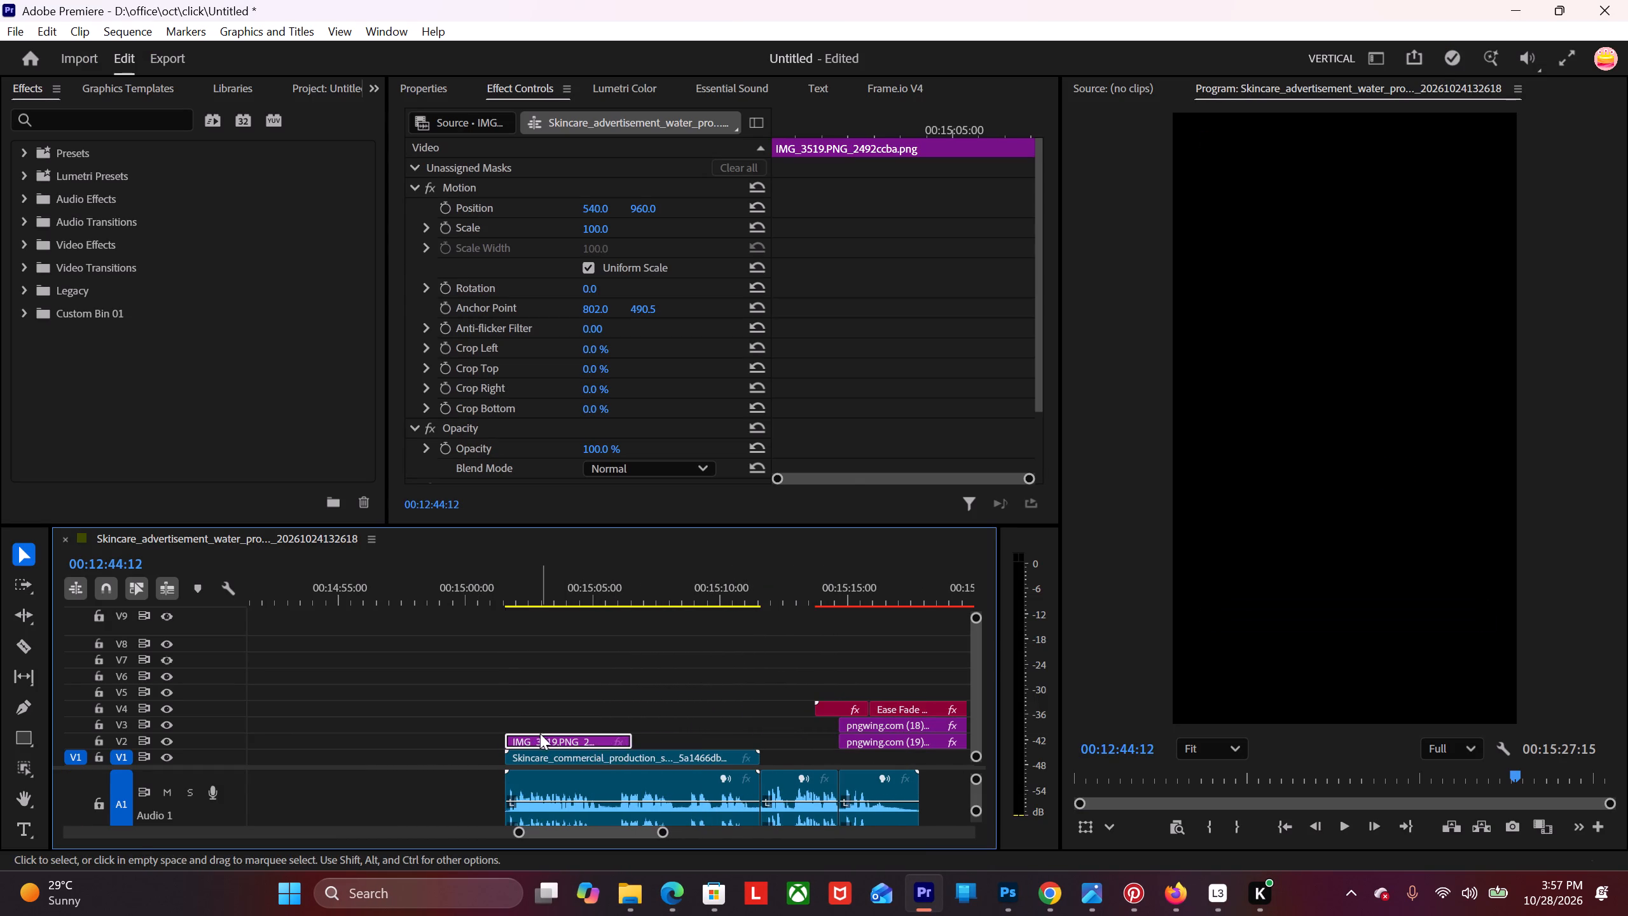
Extend the logo clip on V2 to the end of the commercial clip beneath it.
scroll(599, 746, down, 6)
drag(468, 740, 562, 728)
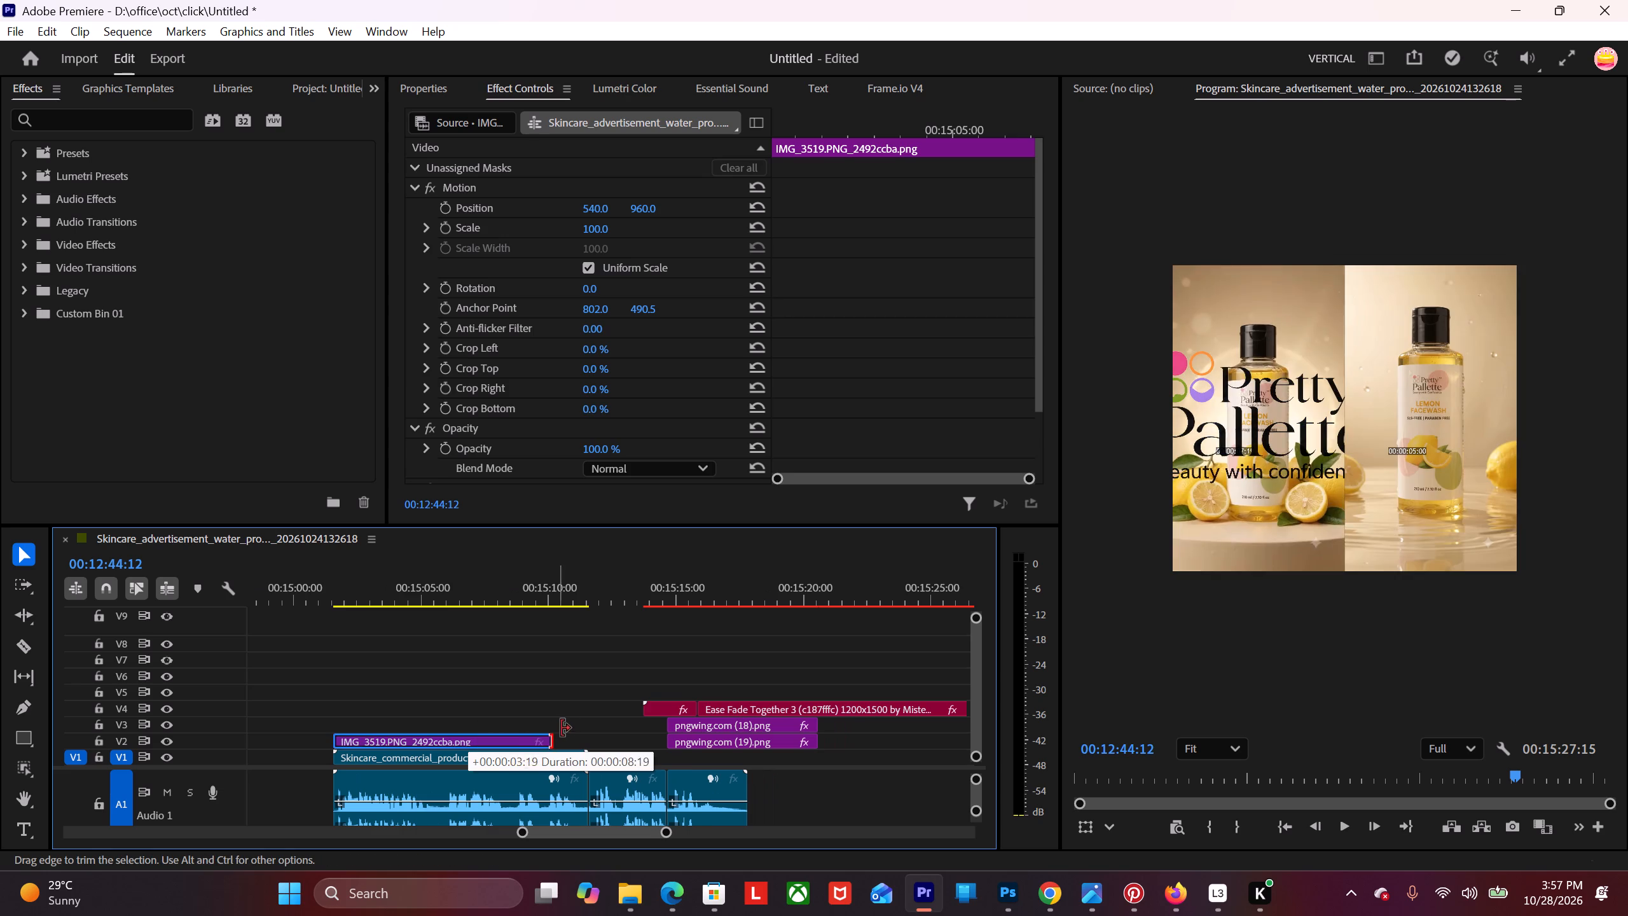
drag(562, 728, 590, 727)
Scale the logo to 17 and set its position to 197, 171, in the upper-left corner of the video frame.
drag(504, 587, 489, 596)
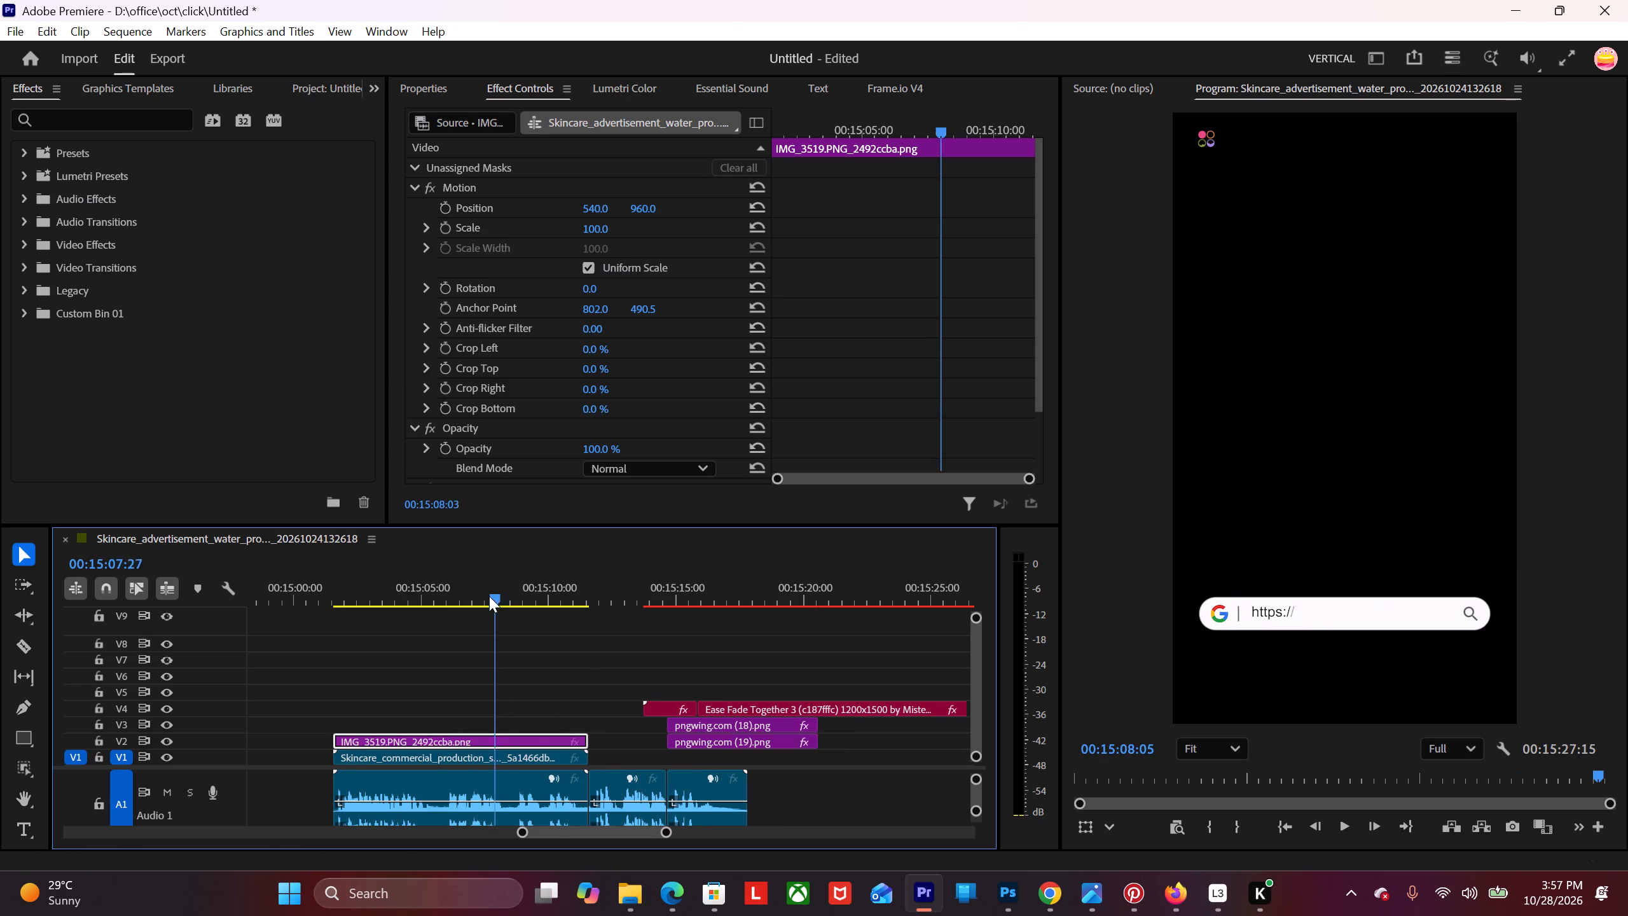
drag(489, 596, 469, 610)
click(438, 742)
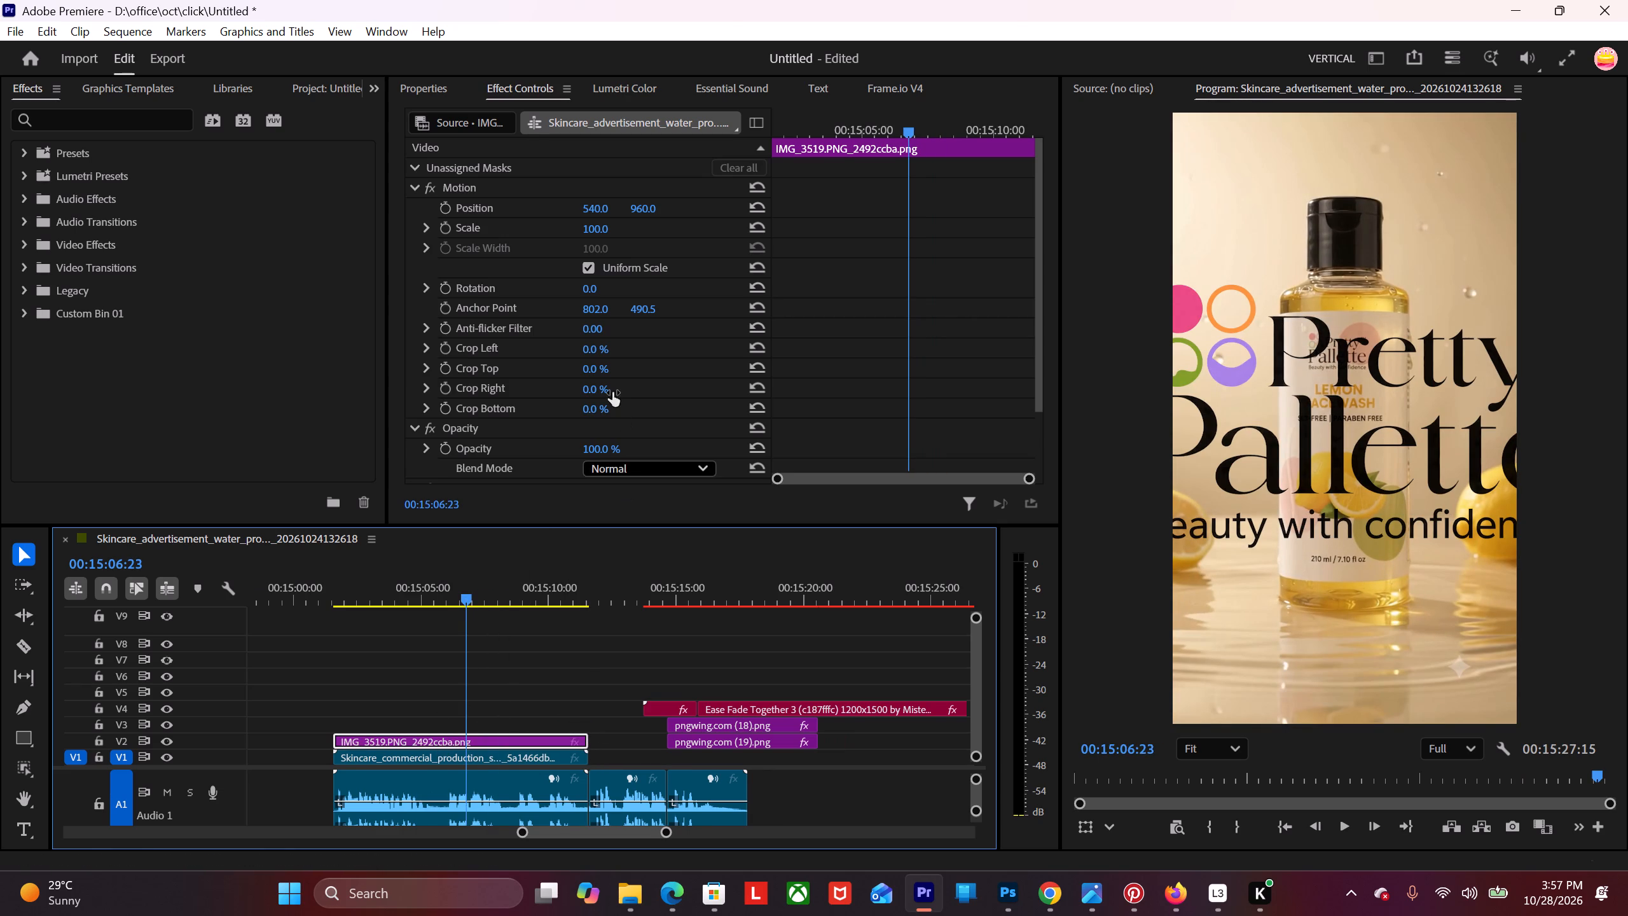
drag(603, 235, 542, 263)
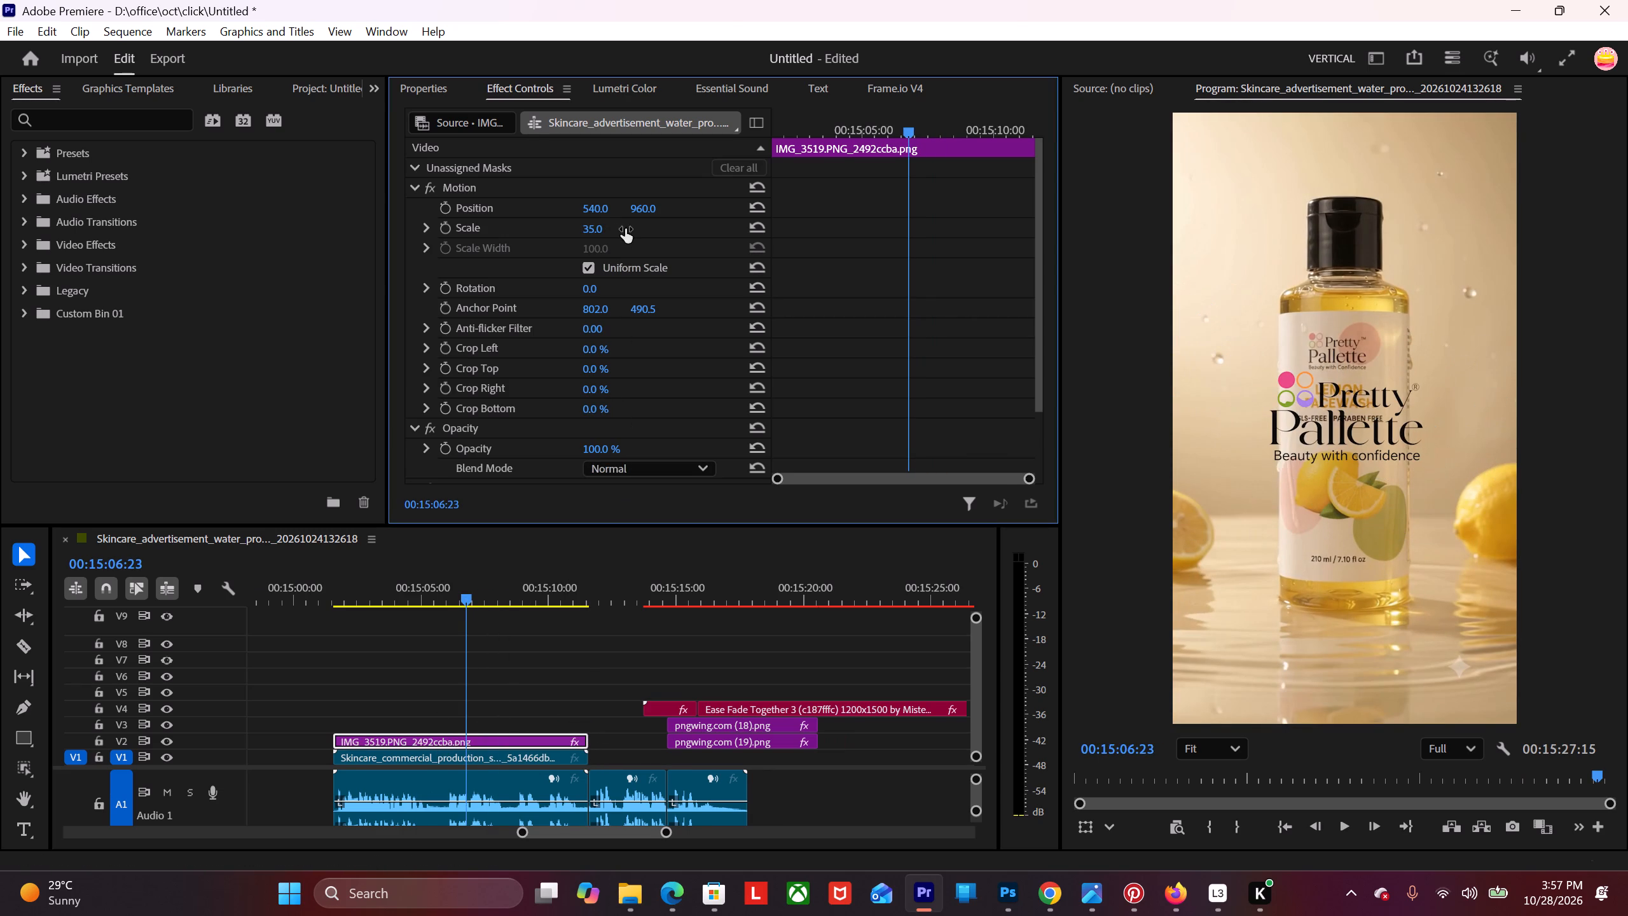
drag(608, 232, 595, 249)
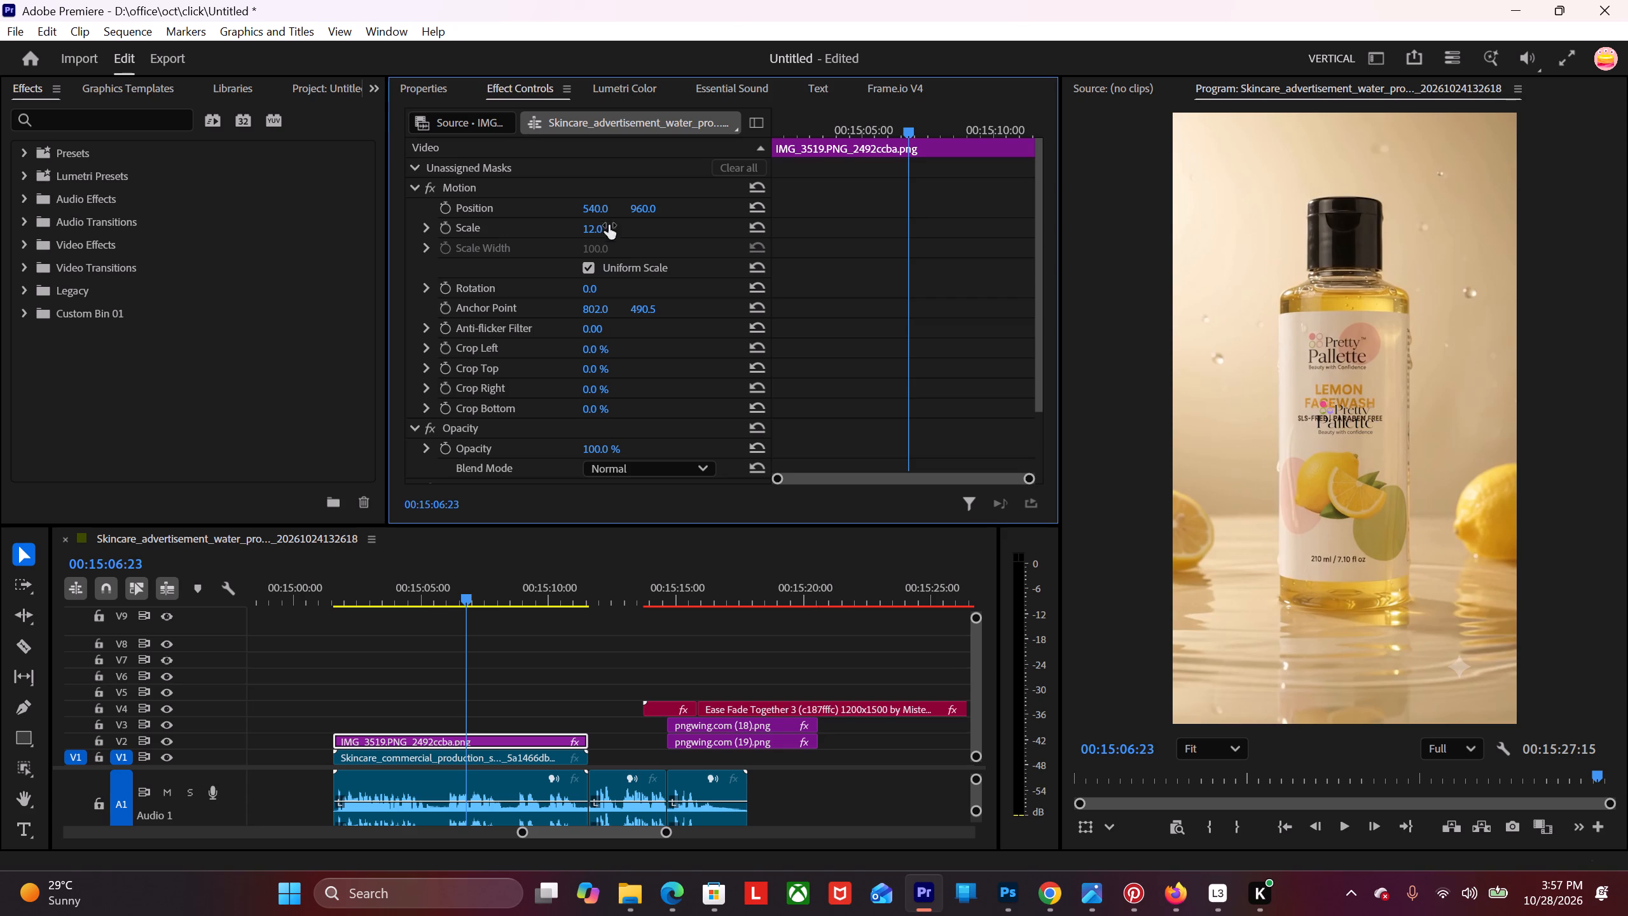
click(655, 205)
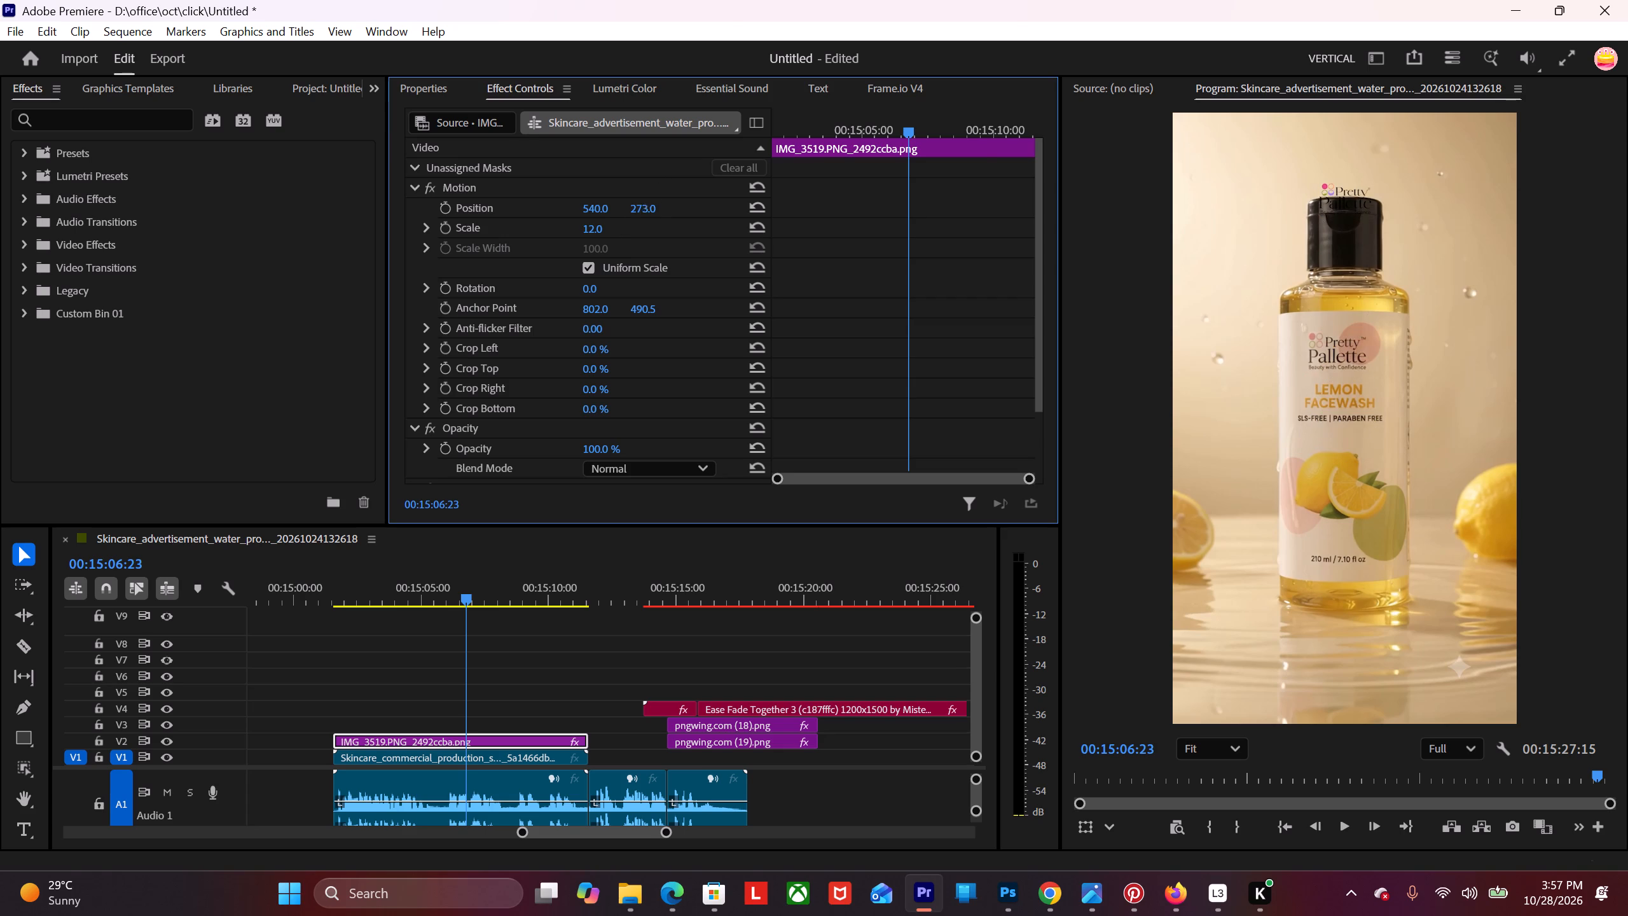
drag(602, 224, 609, 224)
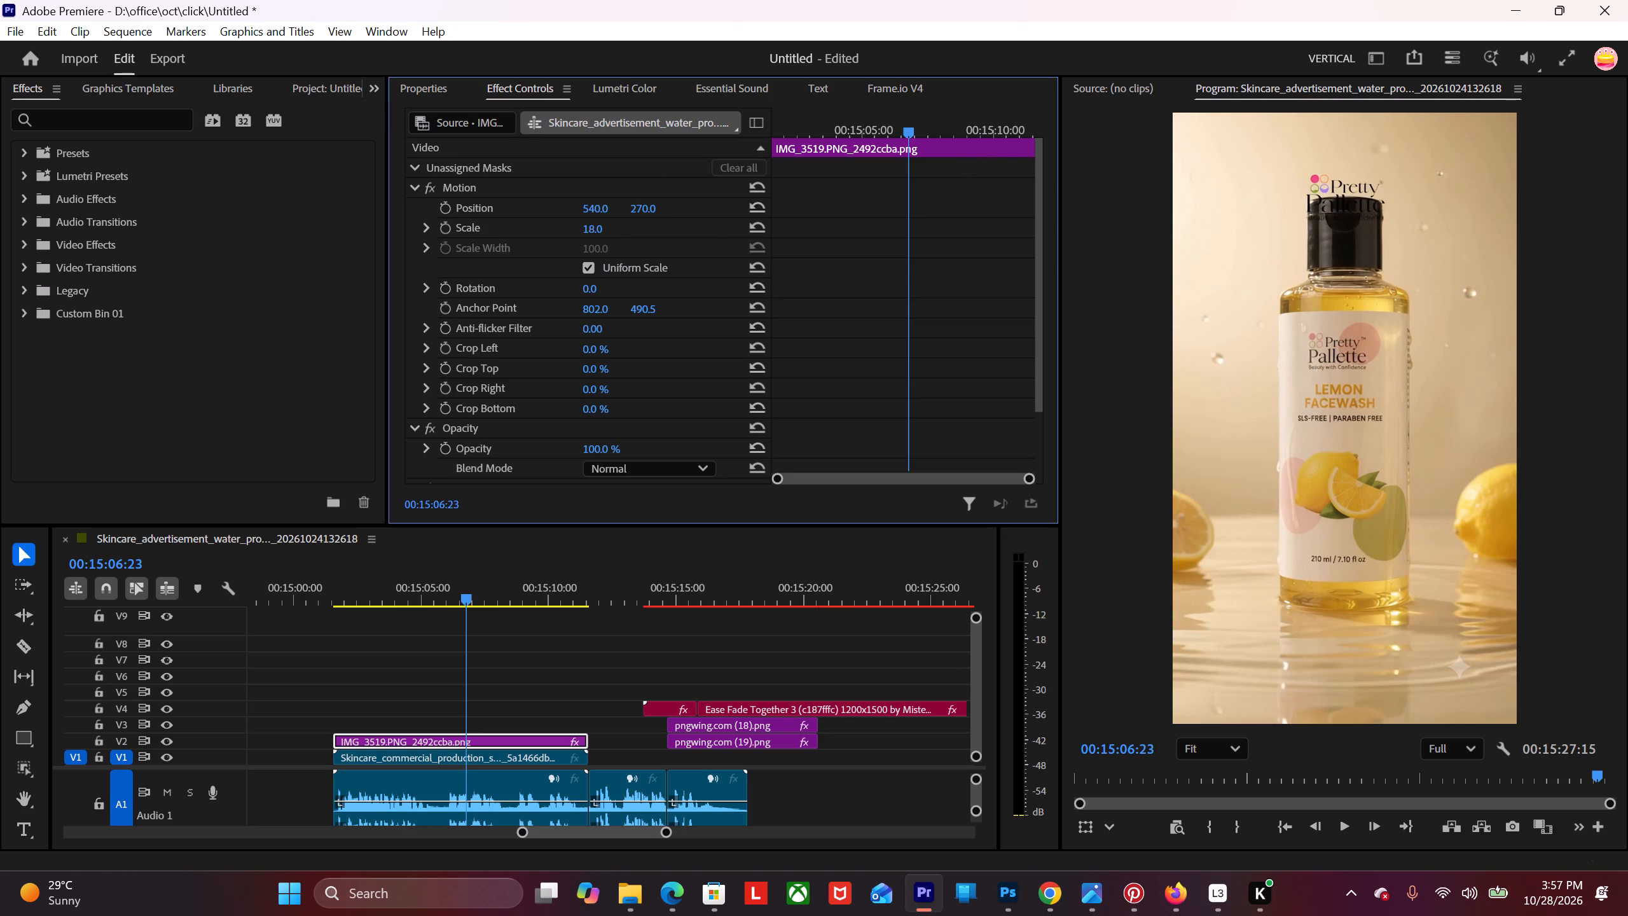
drag(609, 224, 609, 224)
drag(594, 206, 286, 265)
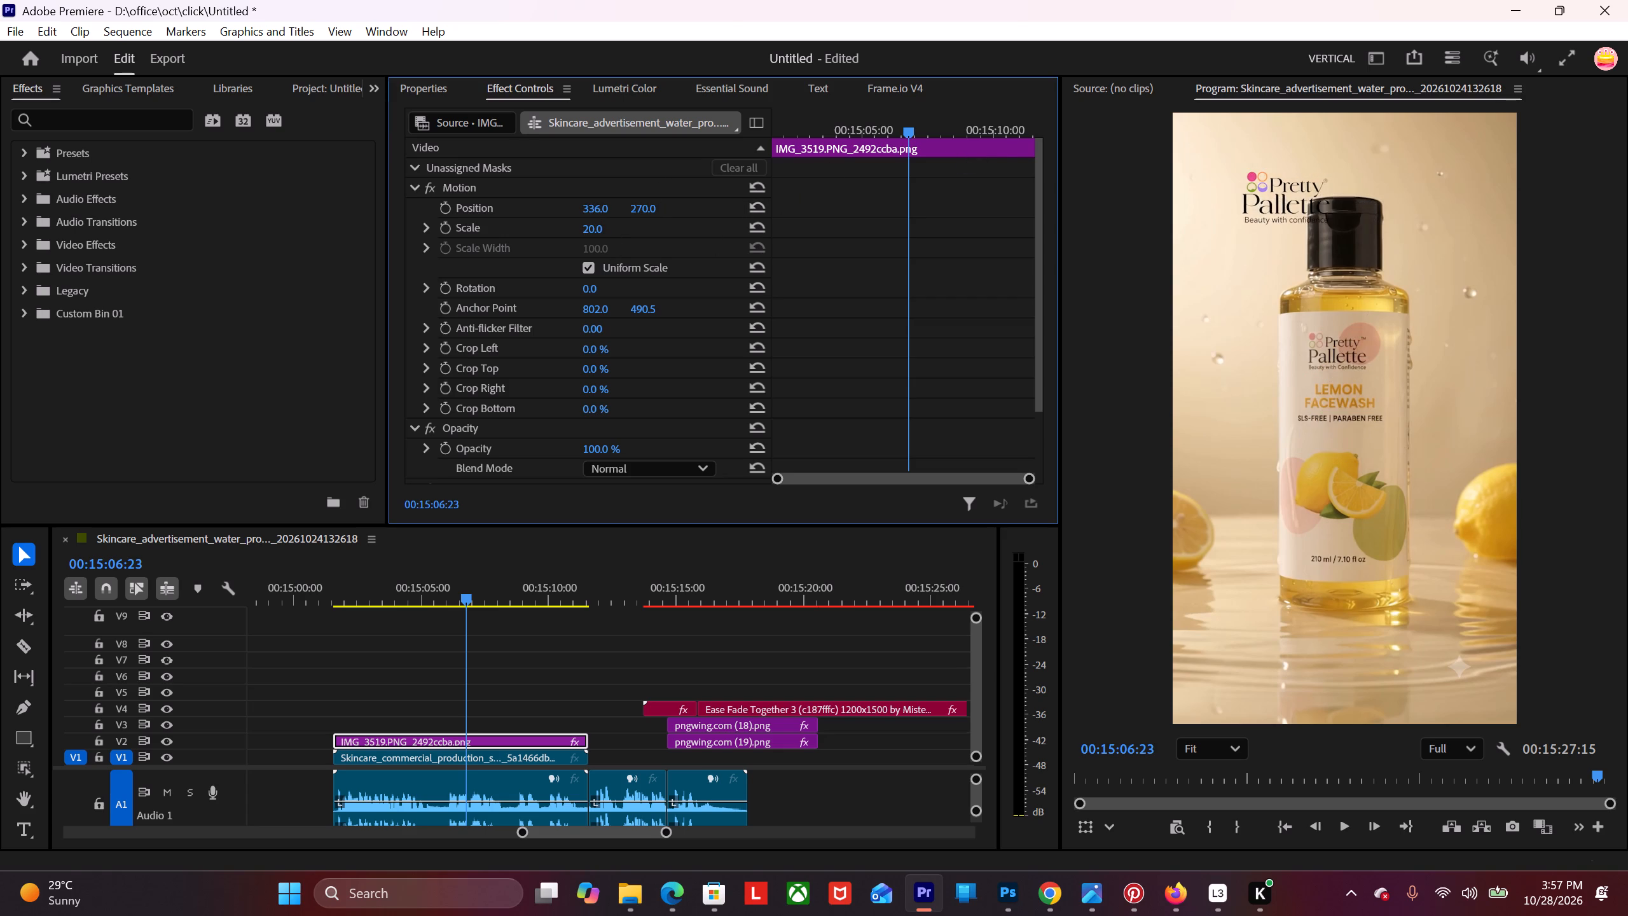
drag(286, 265, 261, 261)
drag(645, 203, 573, 232)
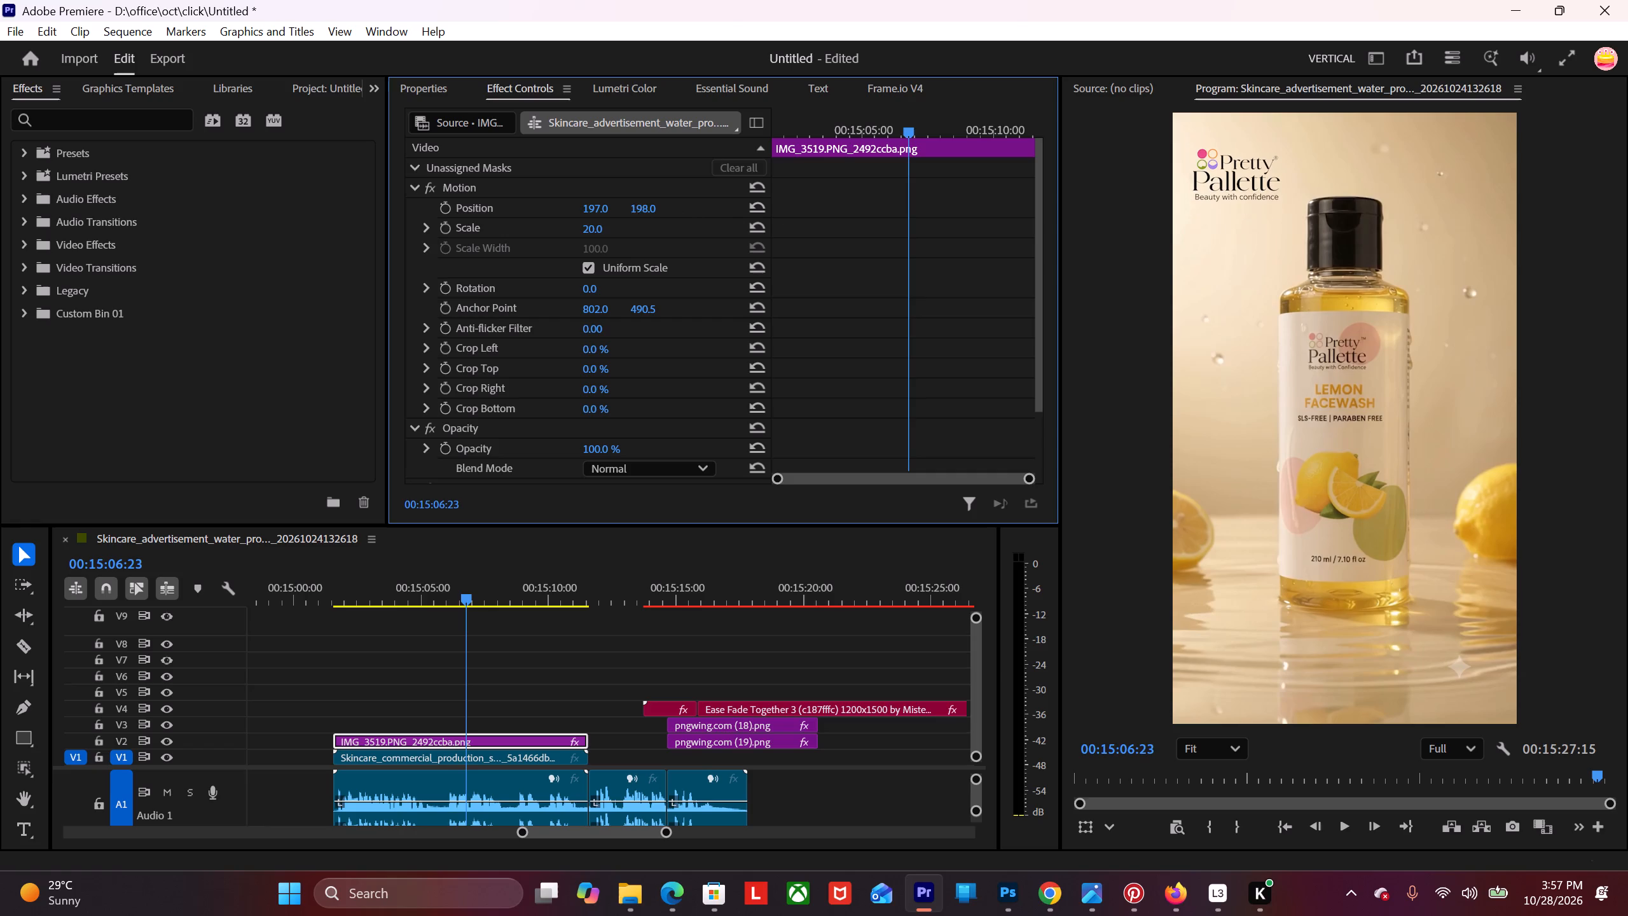
drag(573, 232, 545, 237)
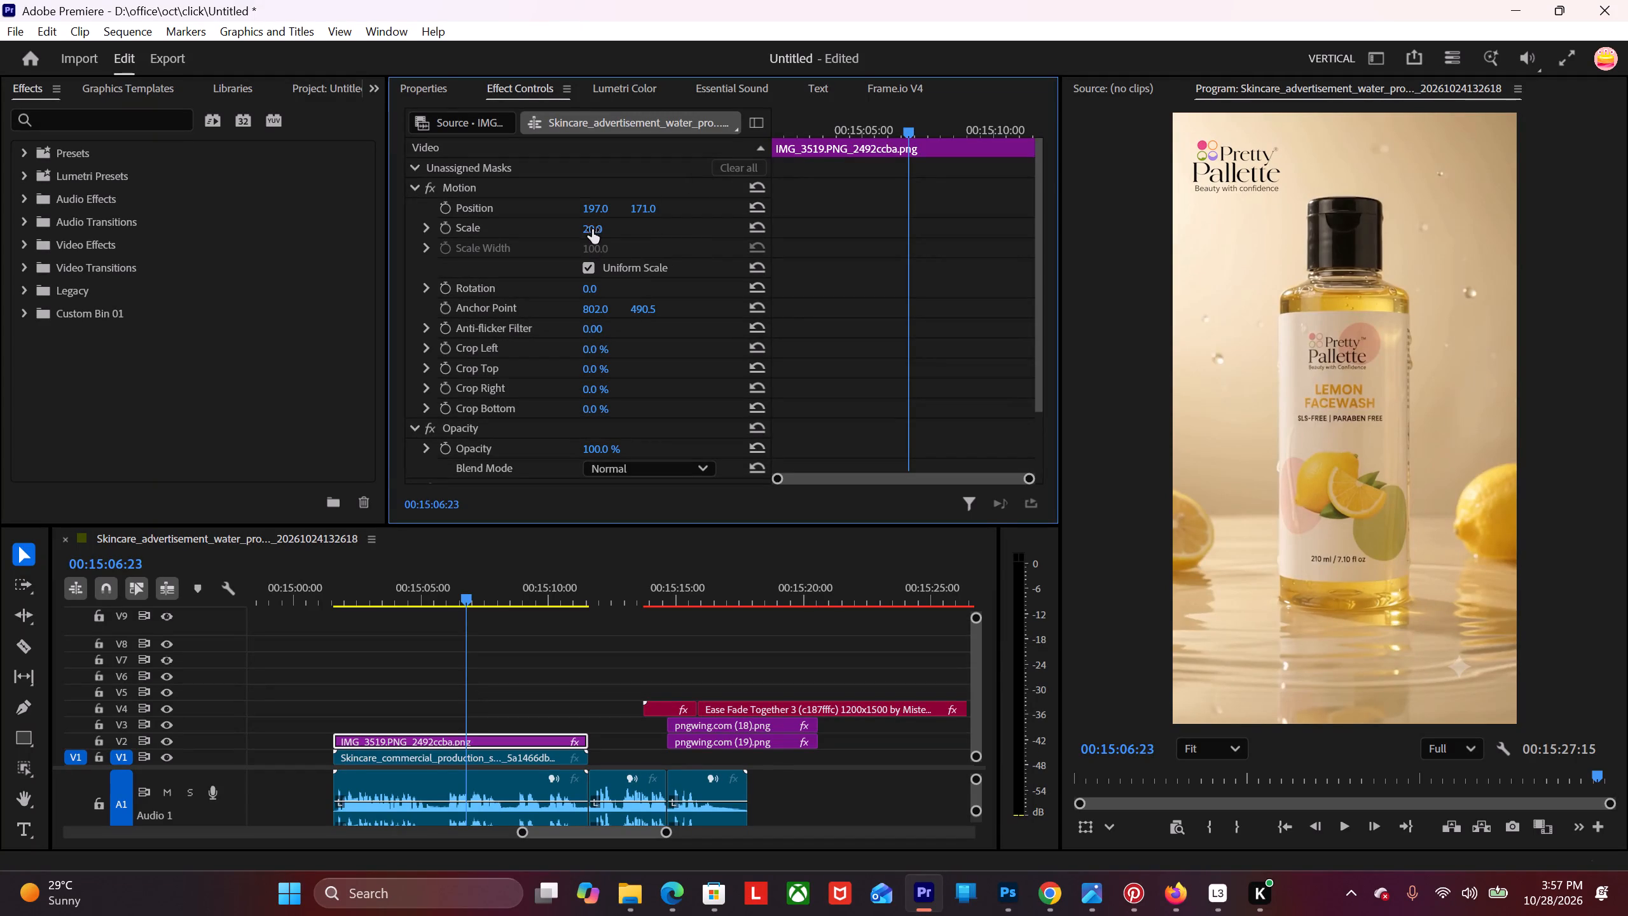
drag(593, 228, 597, 236)
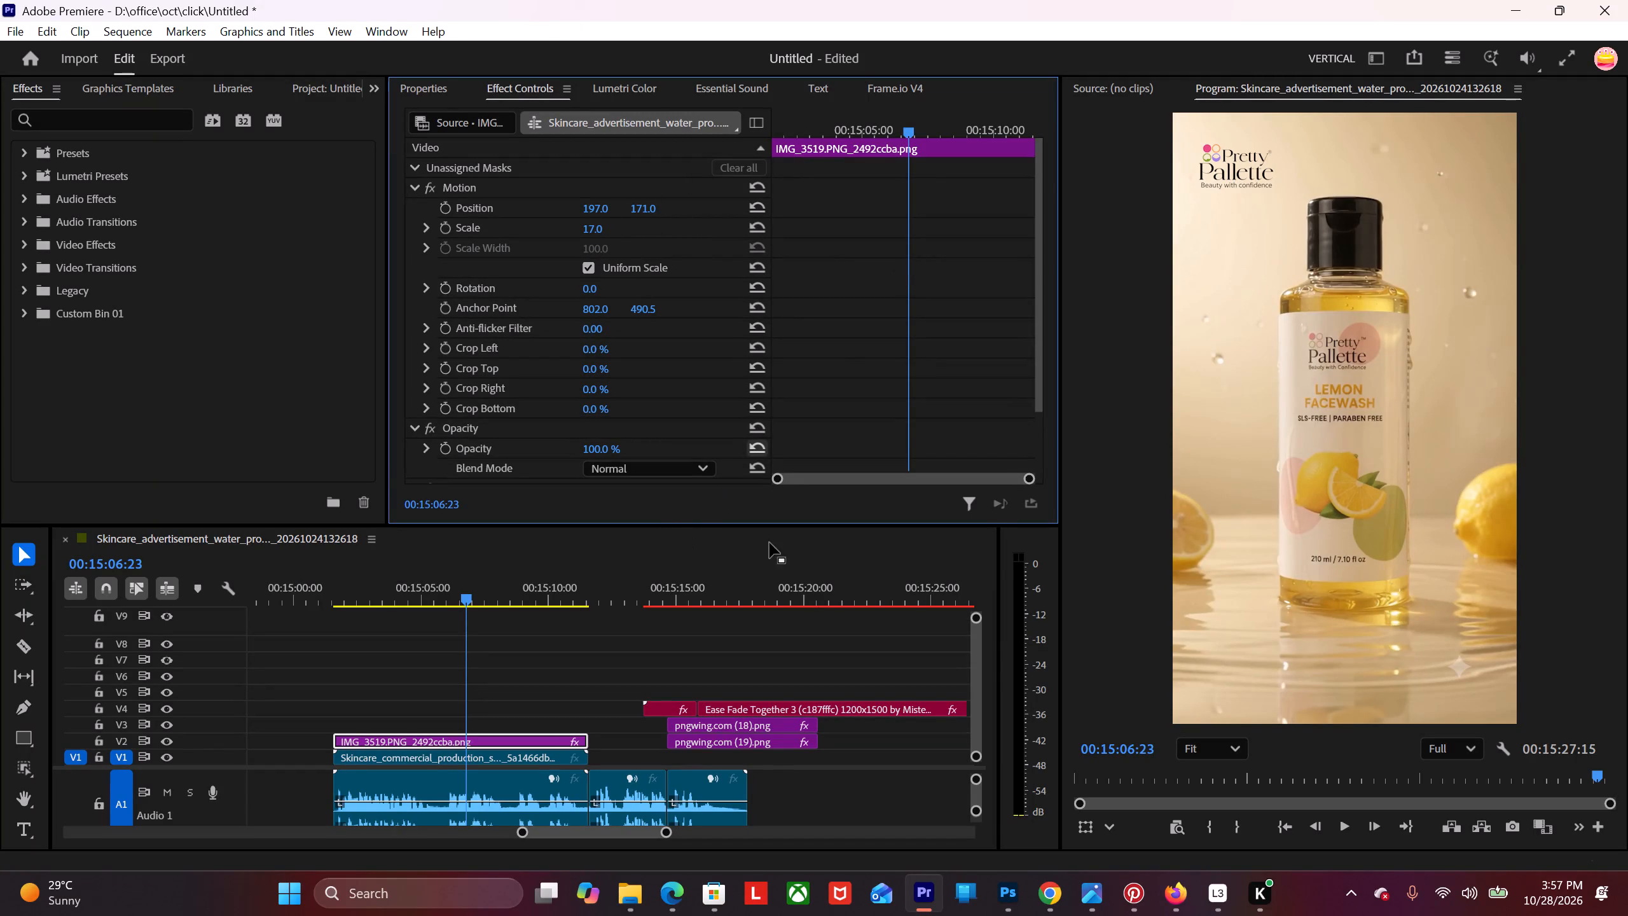
Play the commercial clip from about 00:15:06 toward its end to check the logo overlay against the bottle shots.
key(space)
key(space)
scroll(786, 553, down, 5)
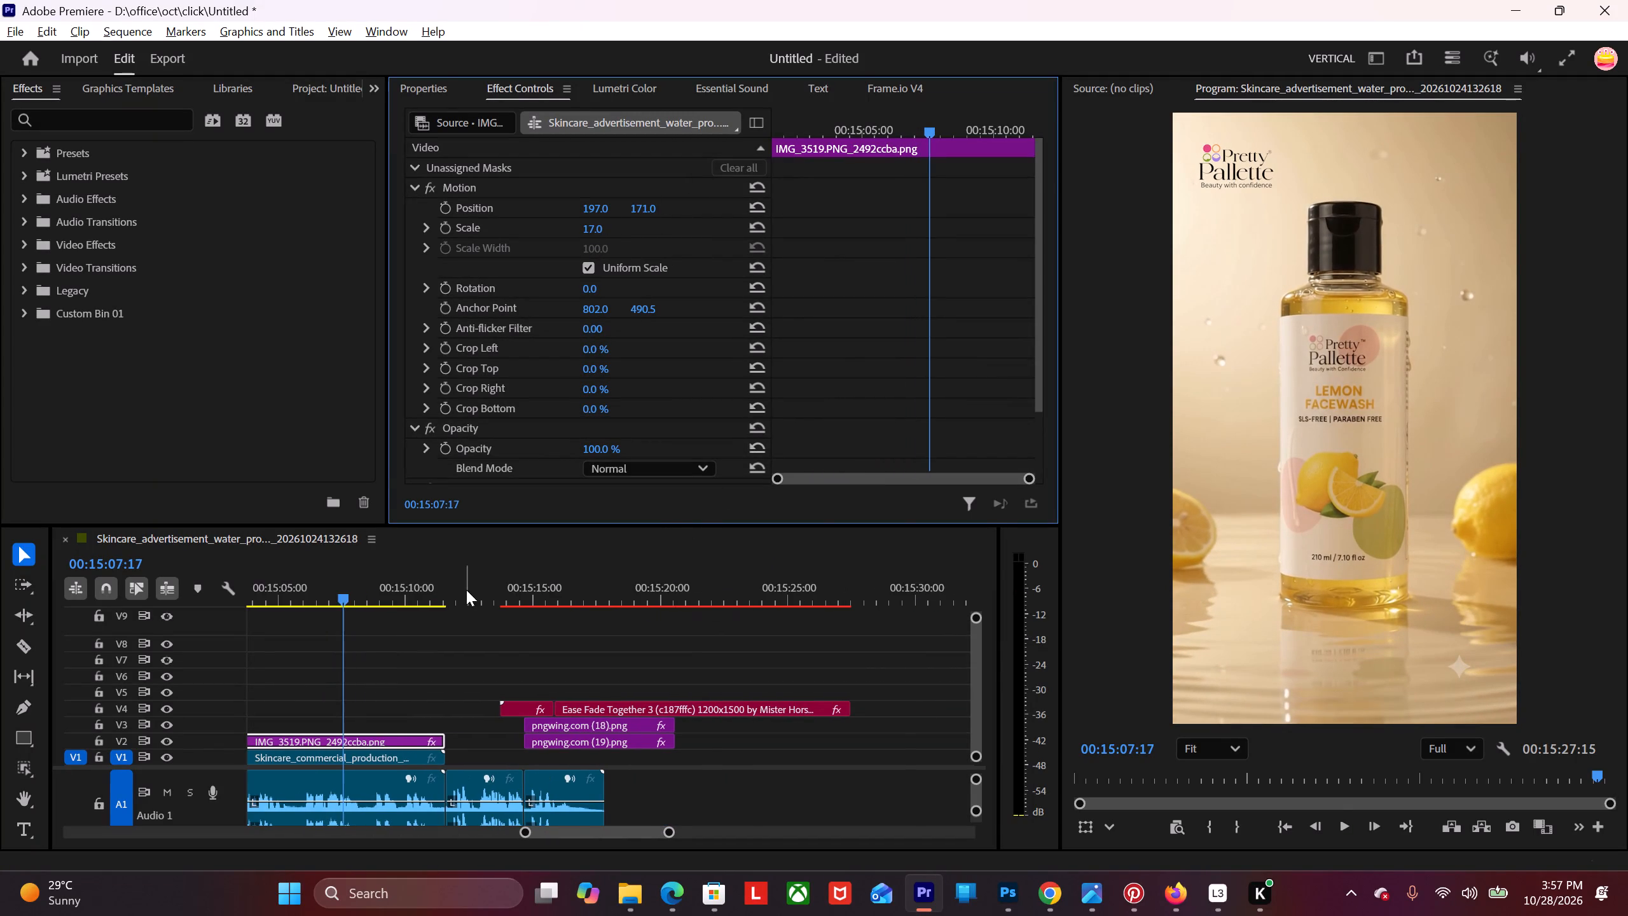
alt+scroll(475, 595, down, 4)
alt+scroll(492, 725, down, 3)
scroll(466, 705, up, 1)
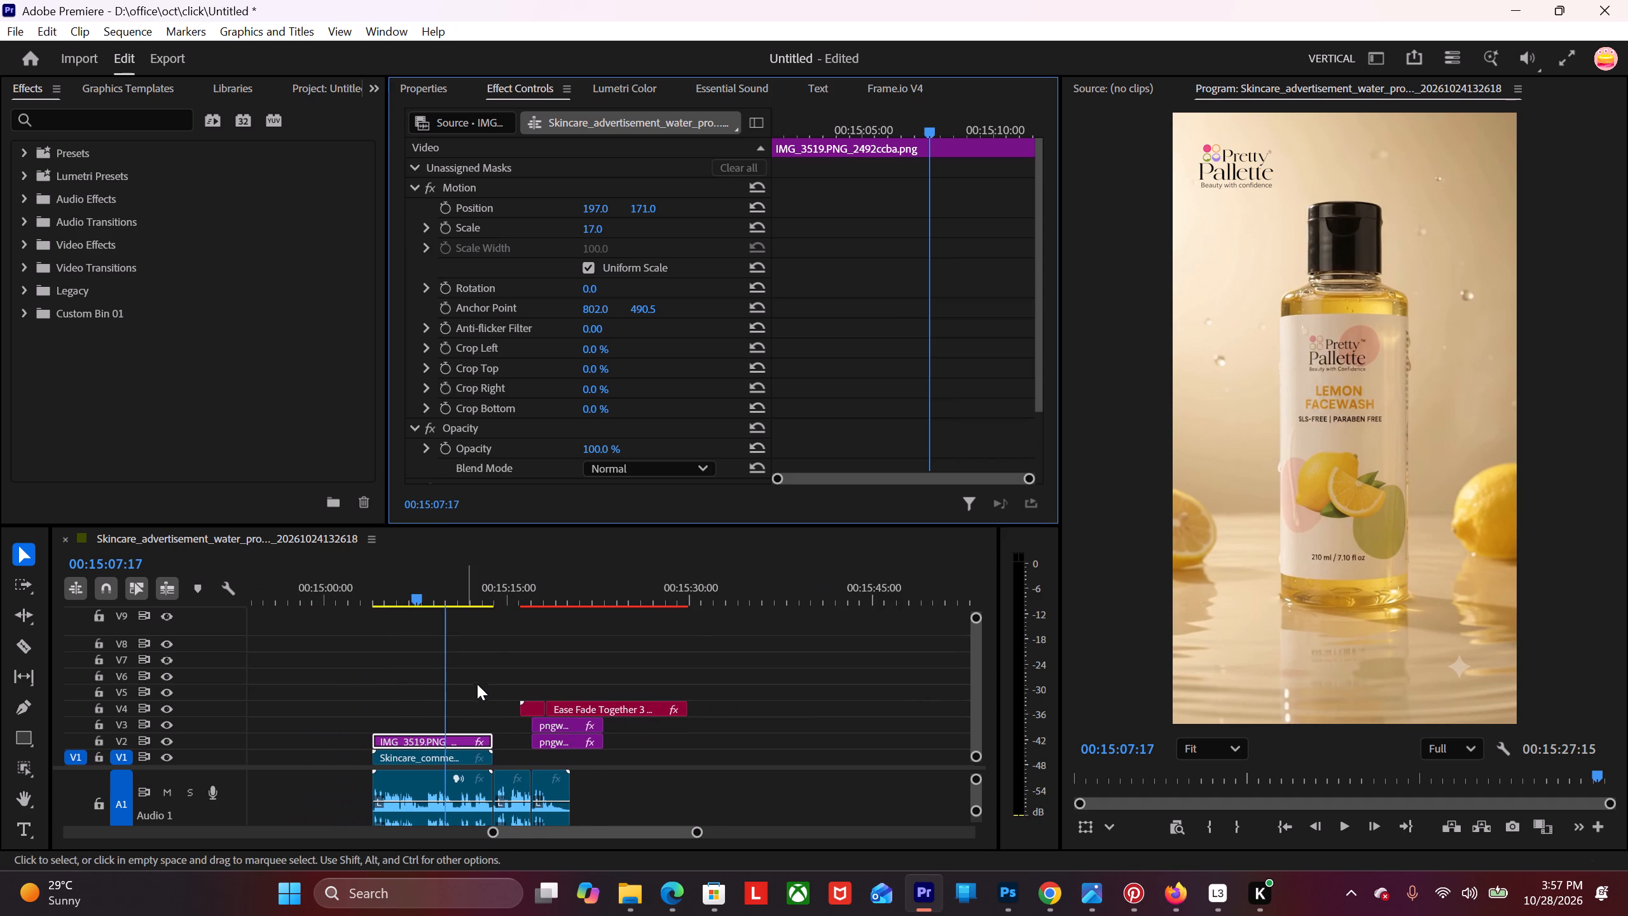
key(space)
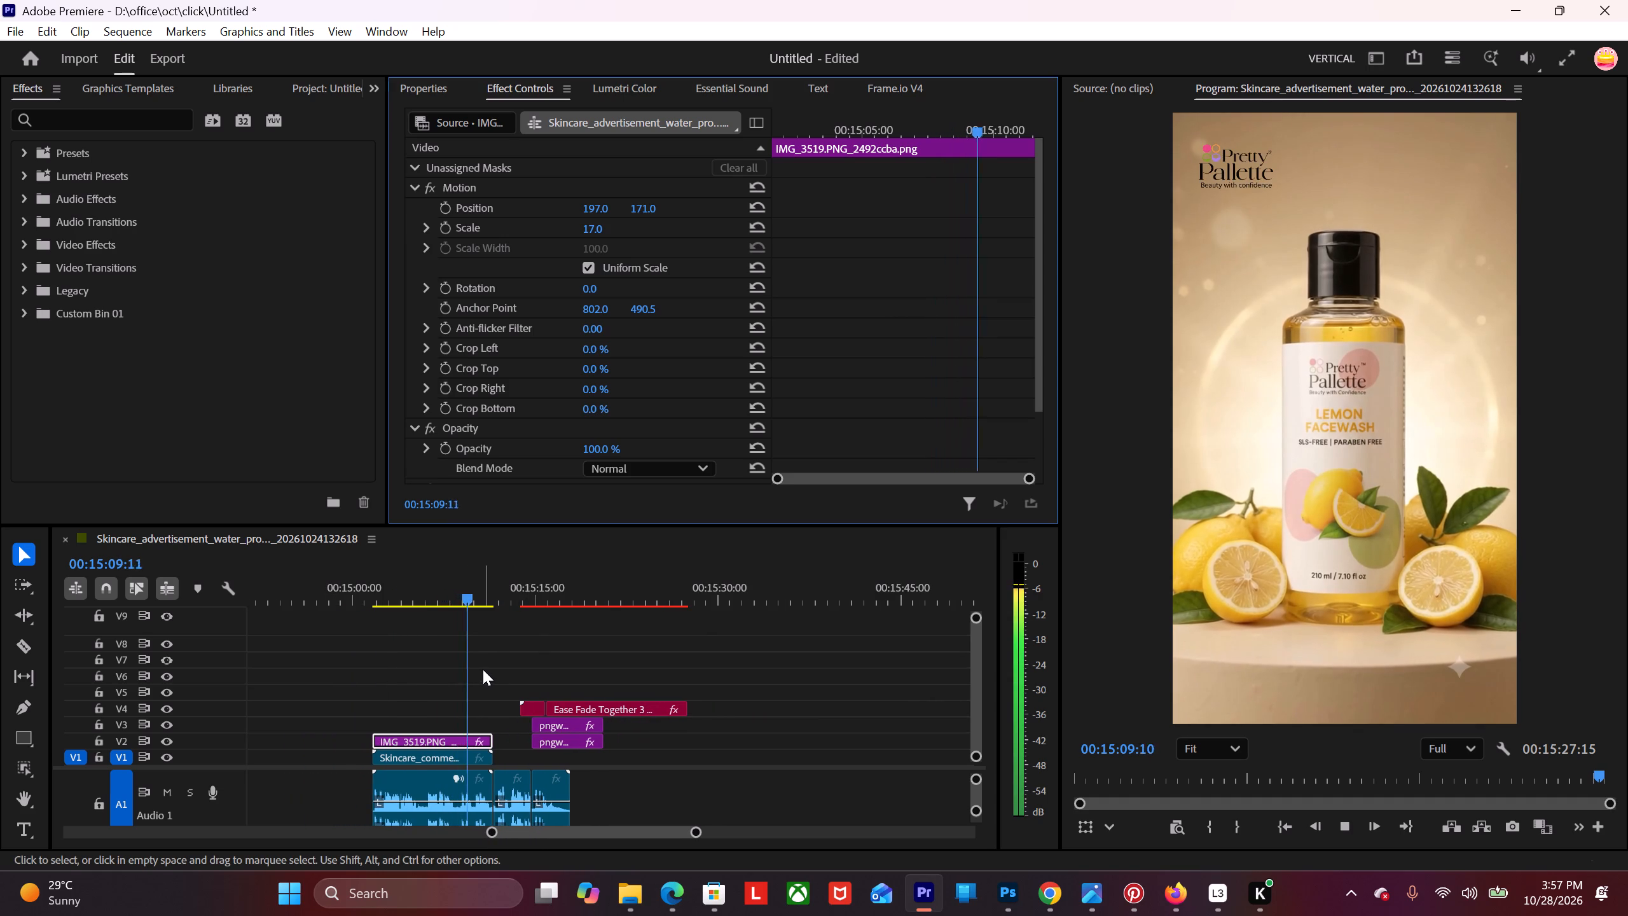
key(space)
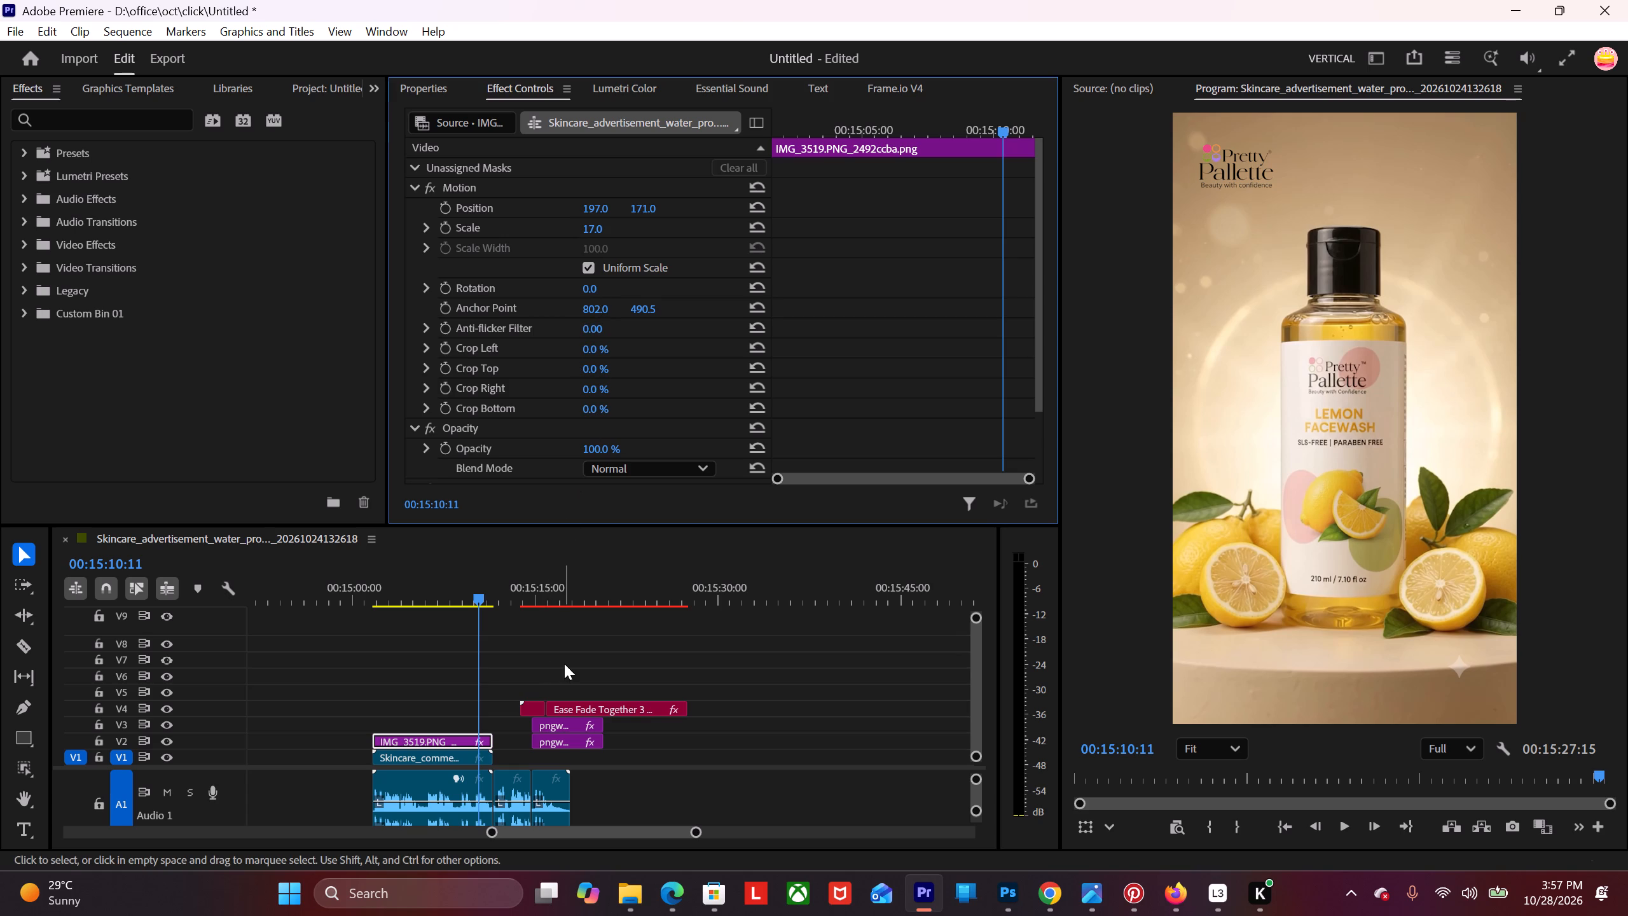
key(space)
key(space)
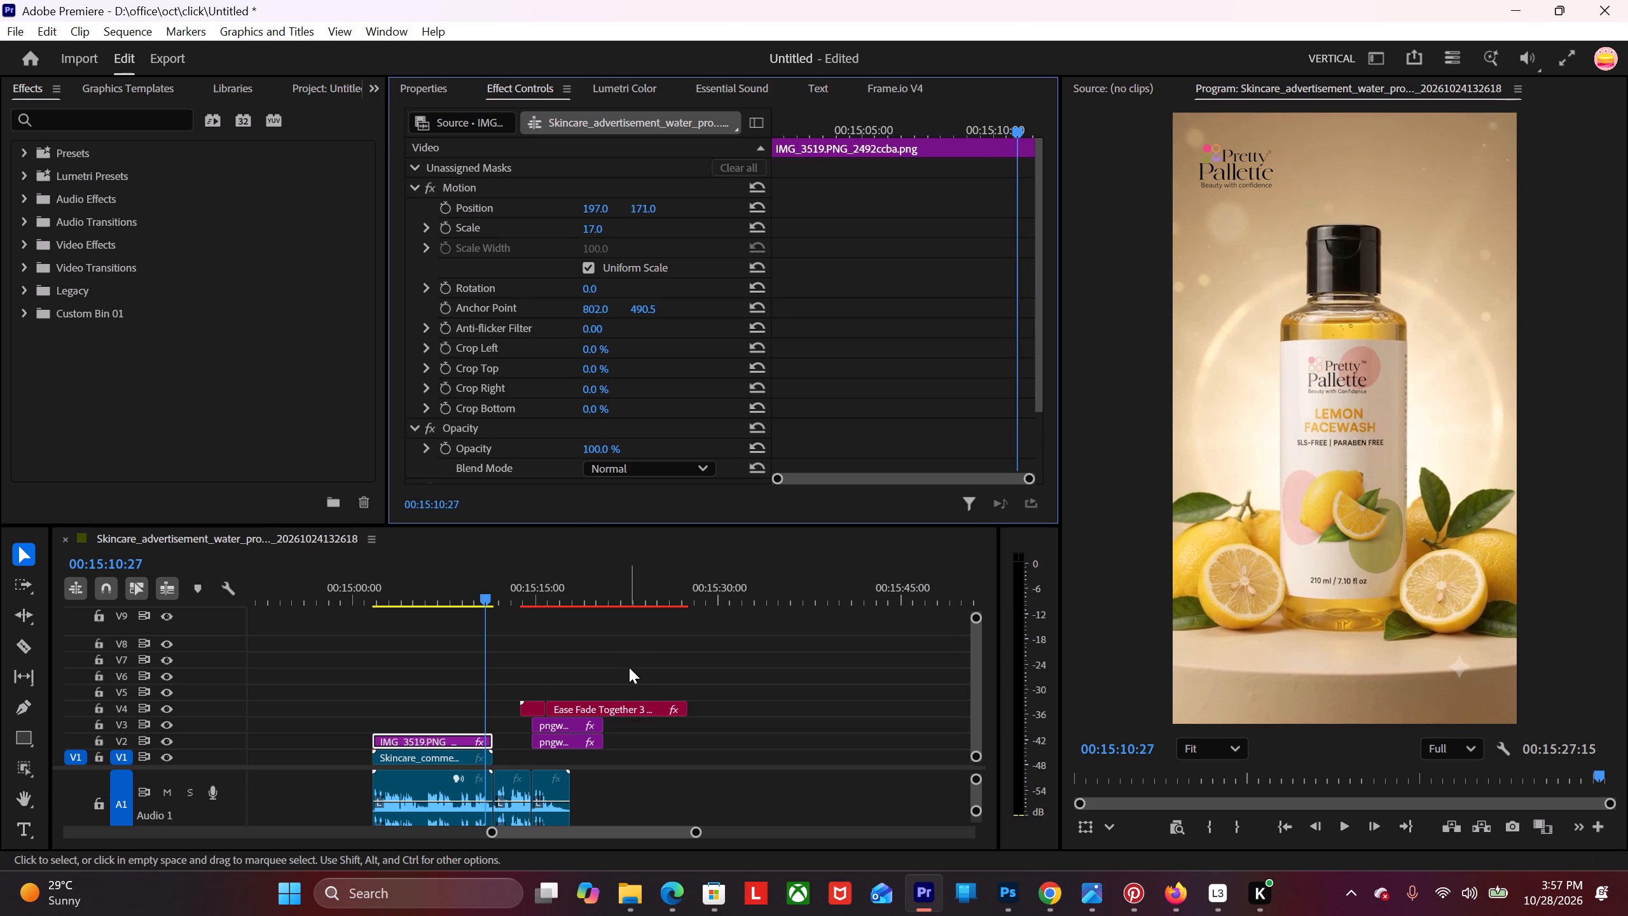
scroll(503, 743, down, 3)
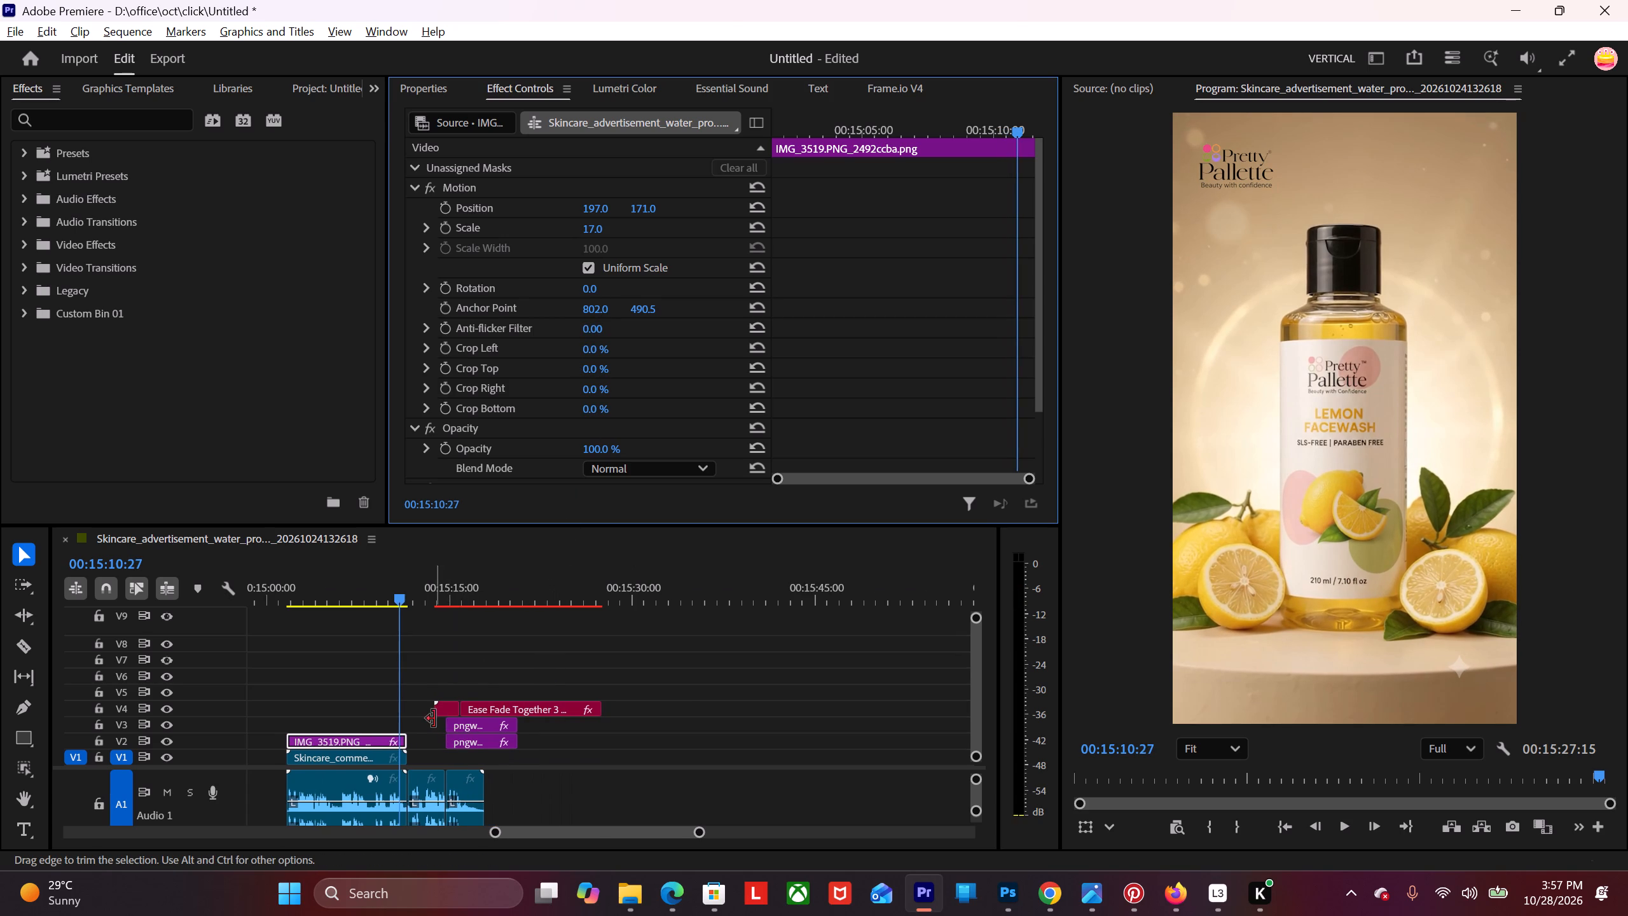
alt+scroll(434, 717, up, 5)
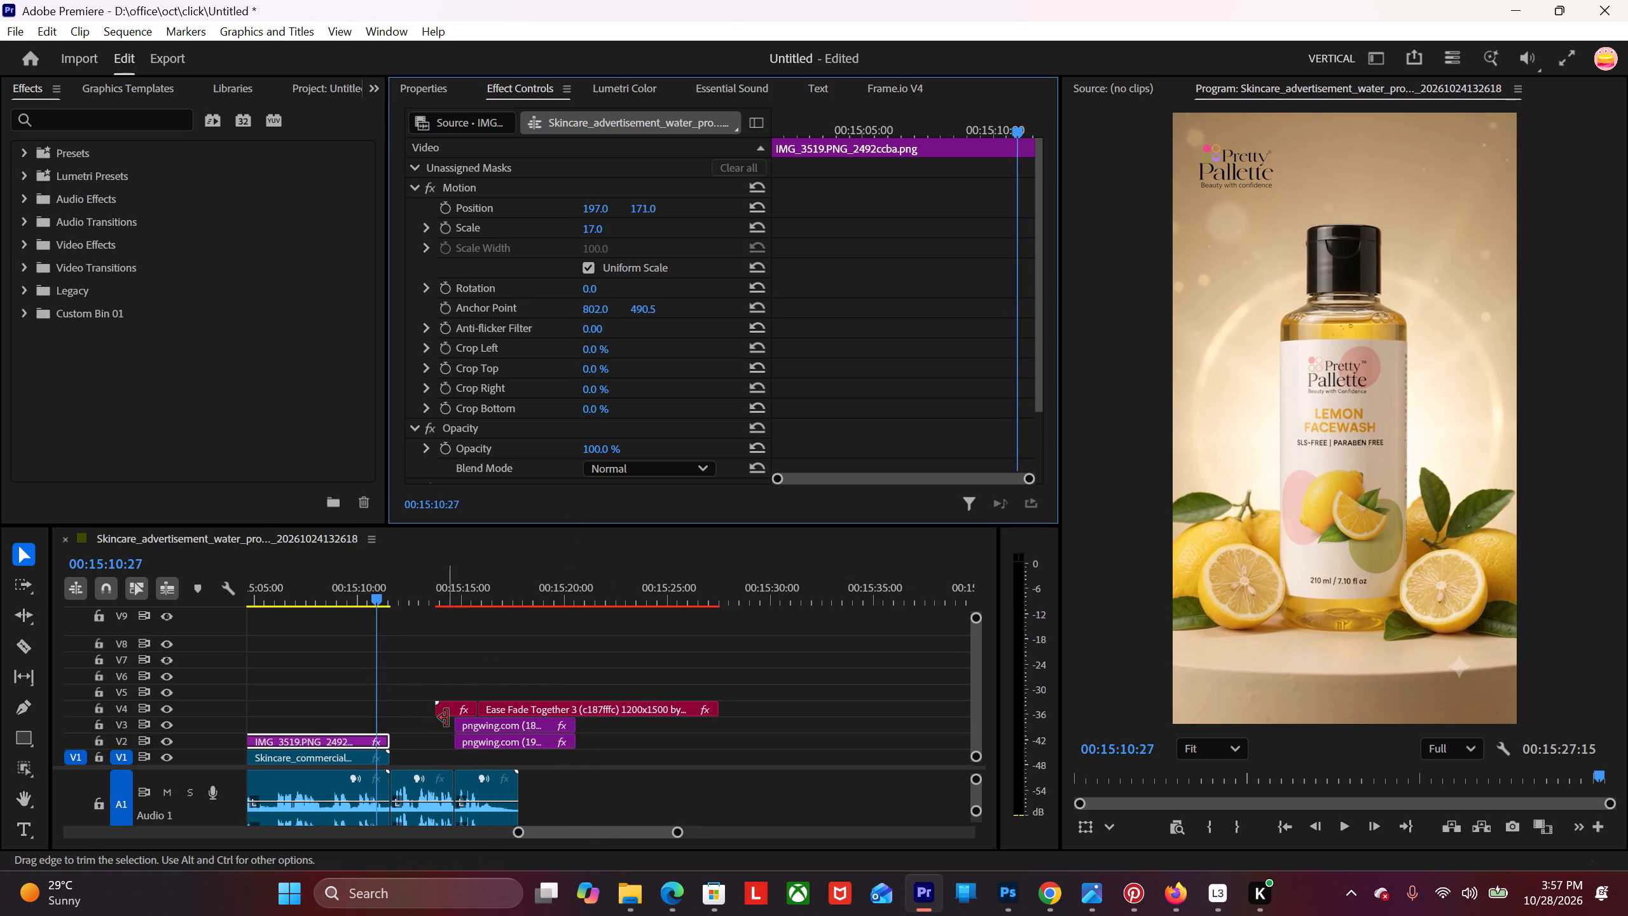
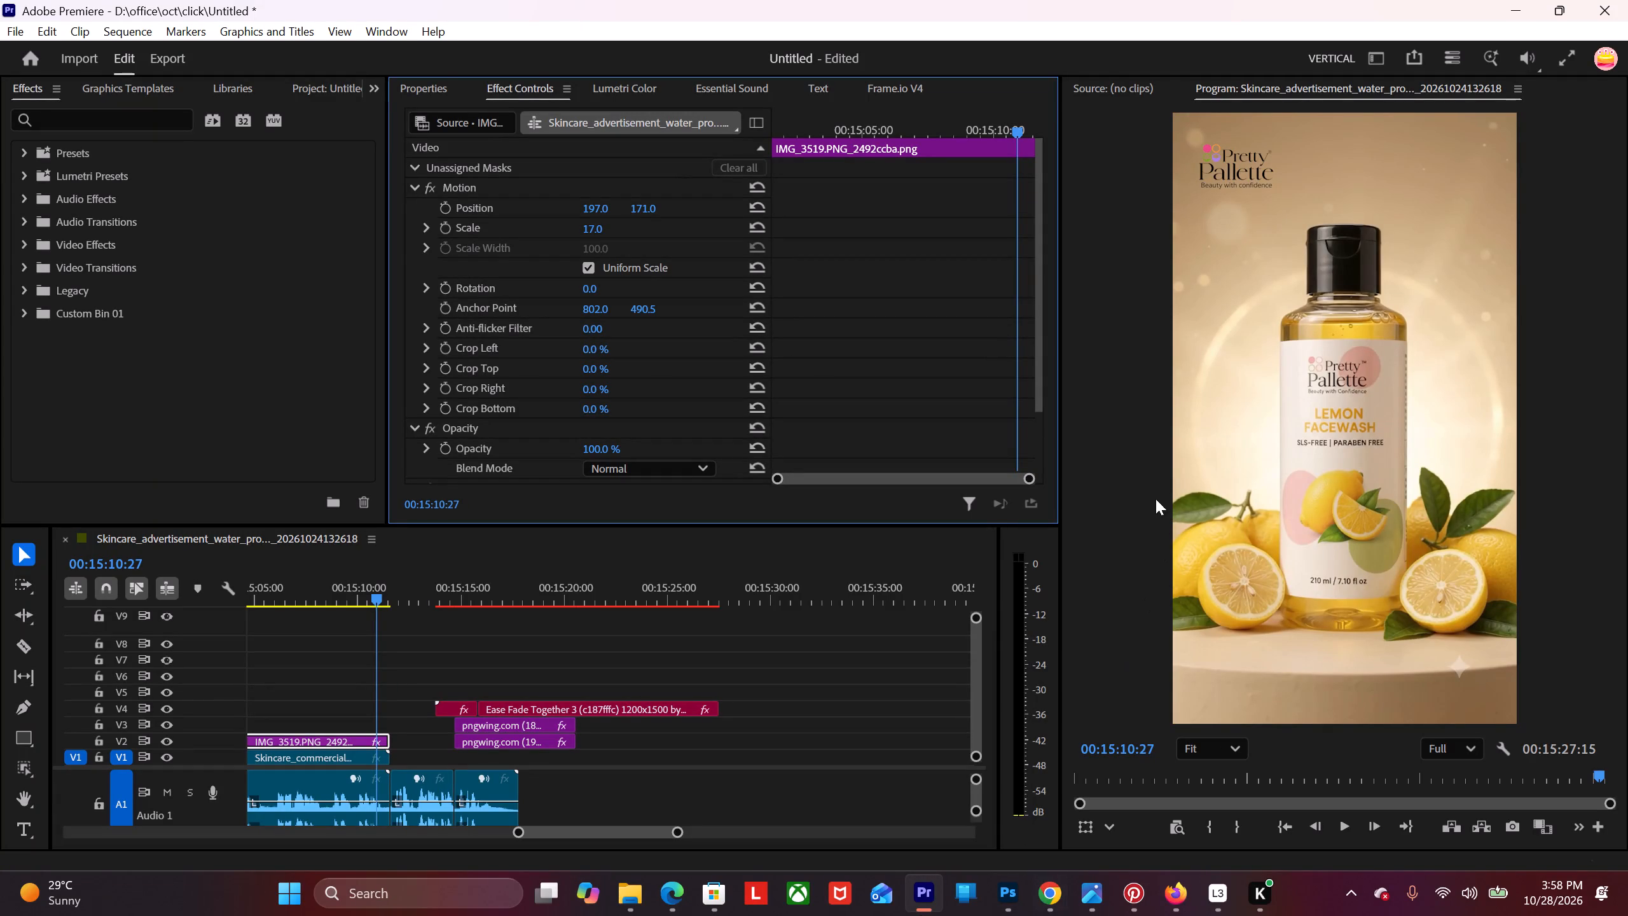
Move the ending's Ease Fade Together clips and both pngwing marketplace icon clips up one track, clearing V2.
drag(418, 582, 422, 581)
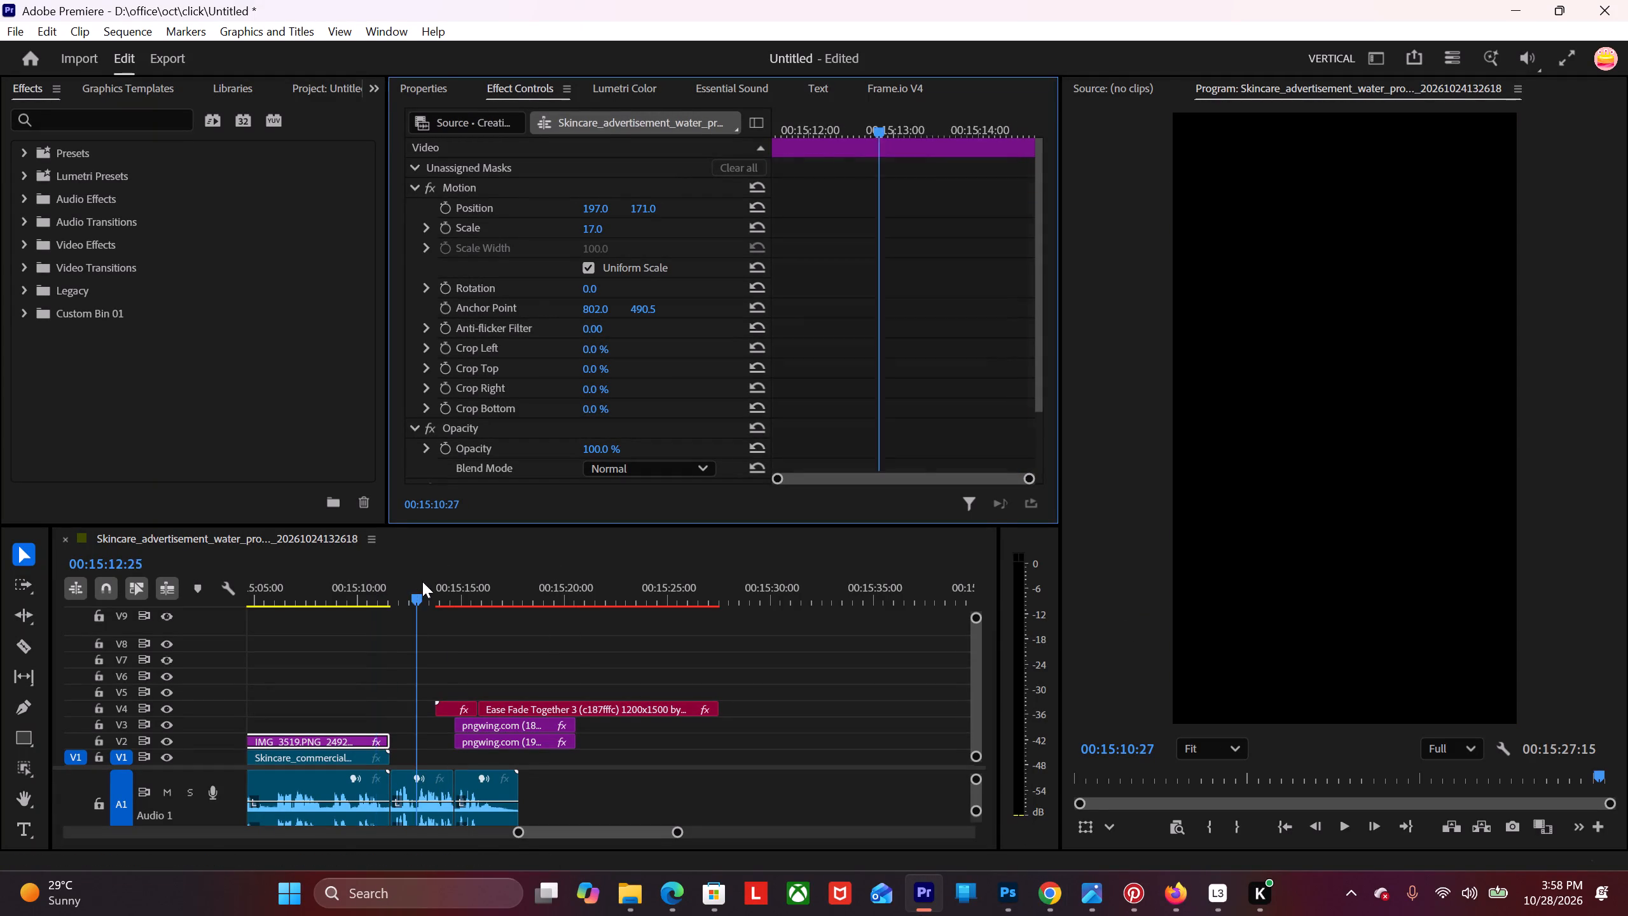
drag(422, 581, 458, 625)
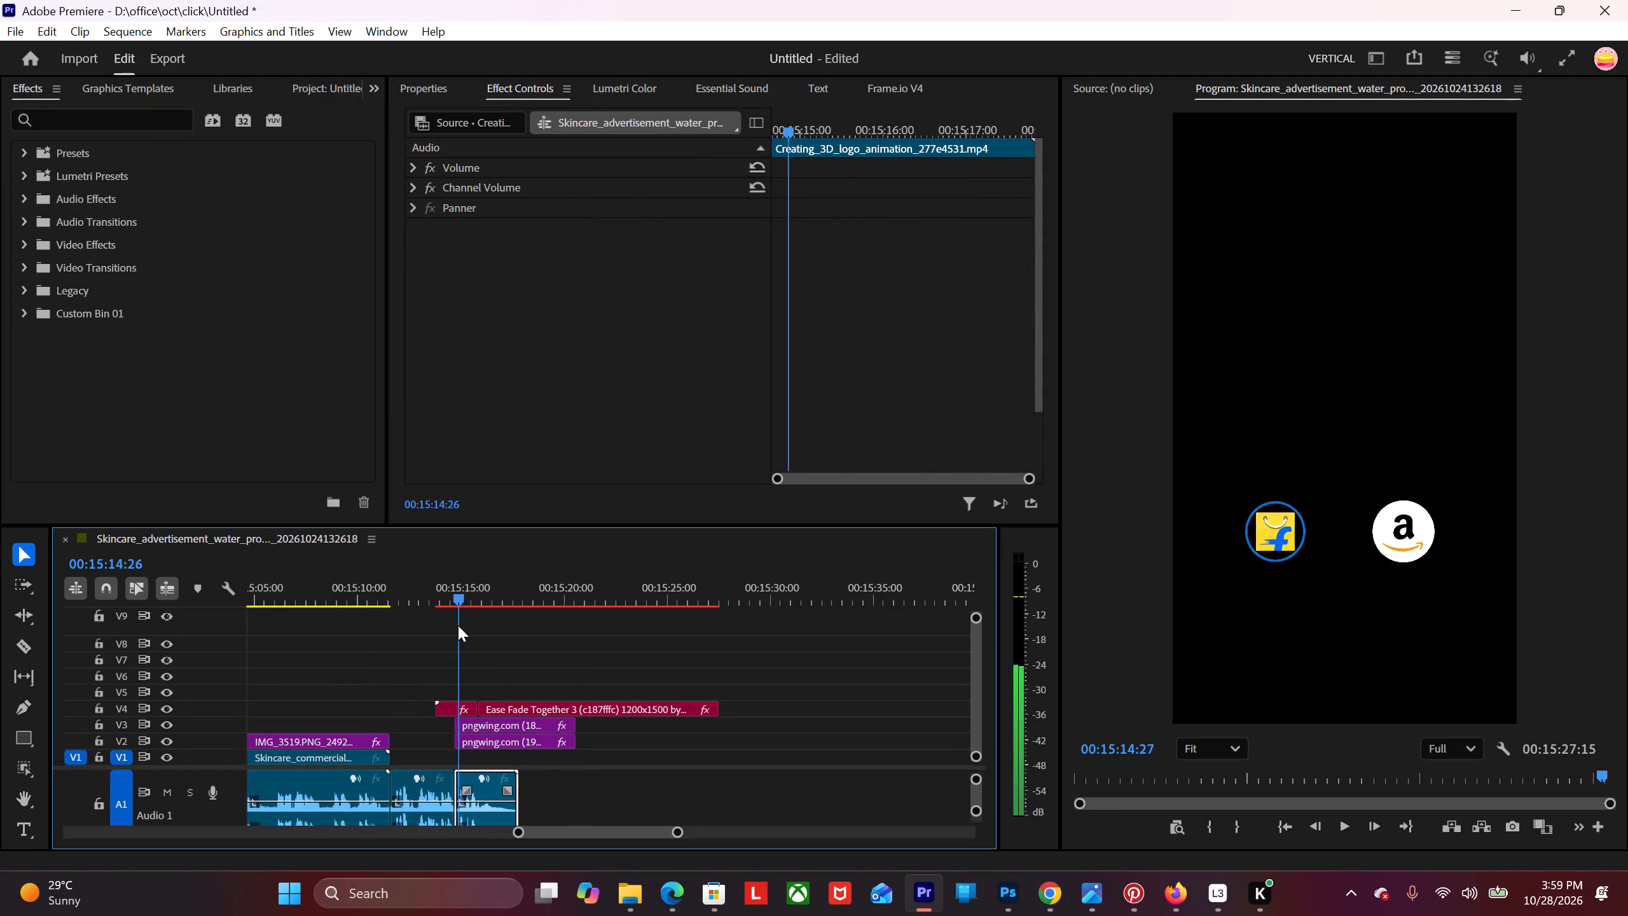
drag(458, 625, 478, 615)
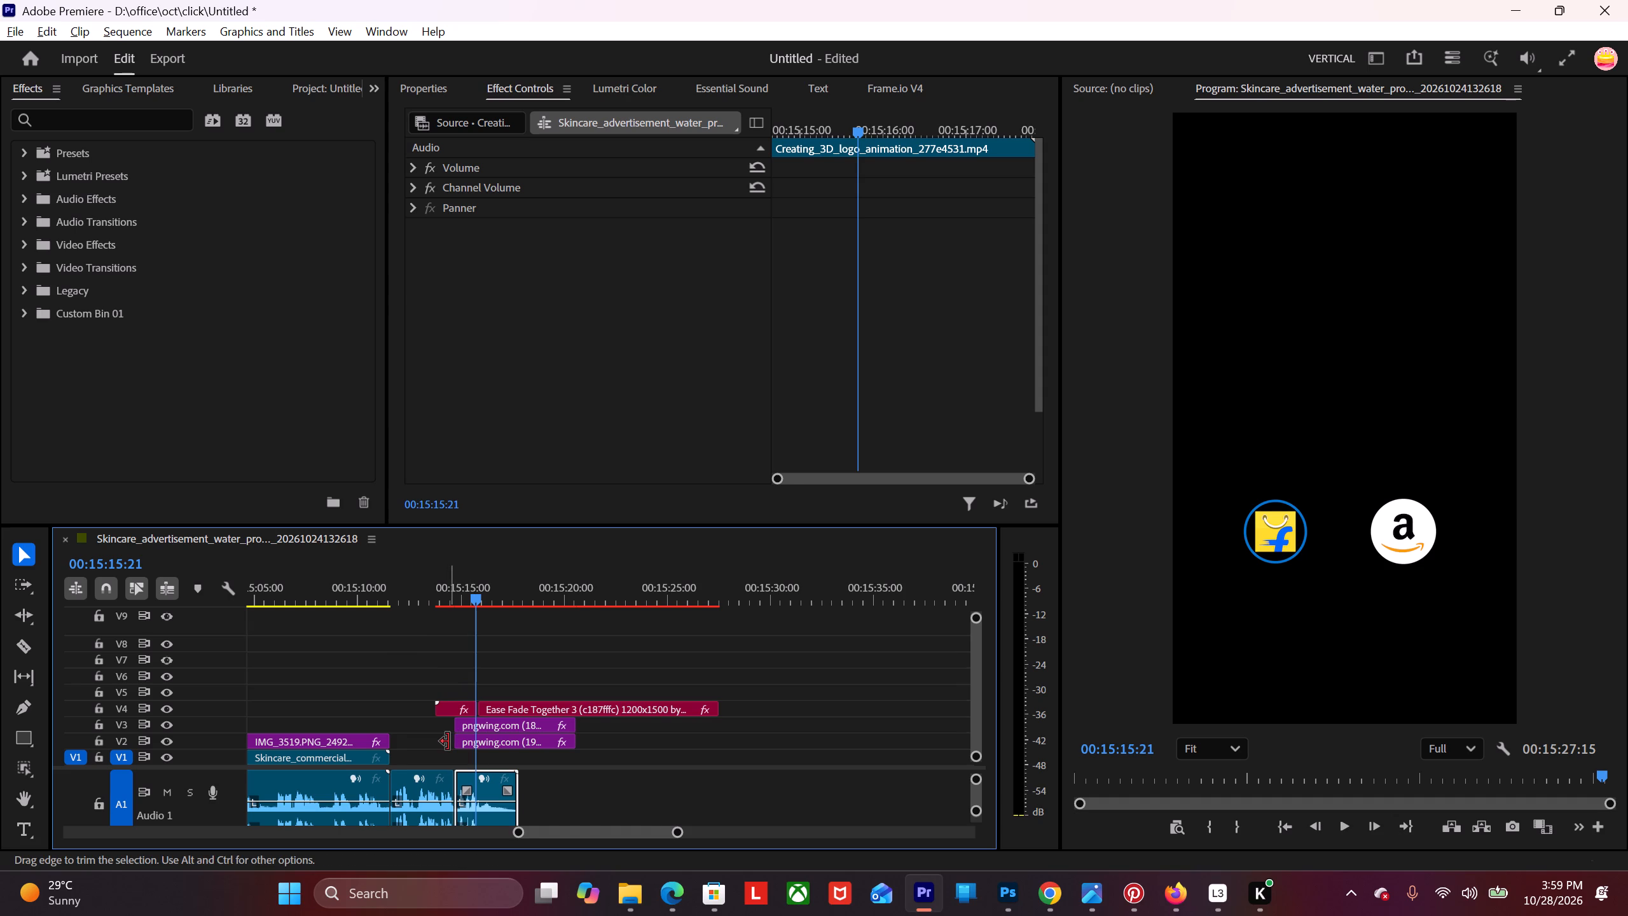
alt+scroll(448, 742, up, 5)
alt+scroll(448, 718, down, 2)
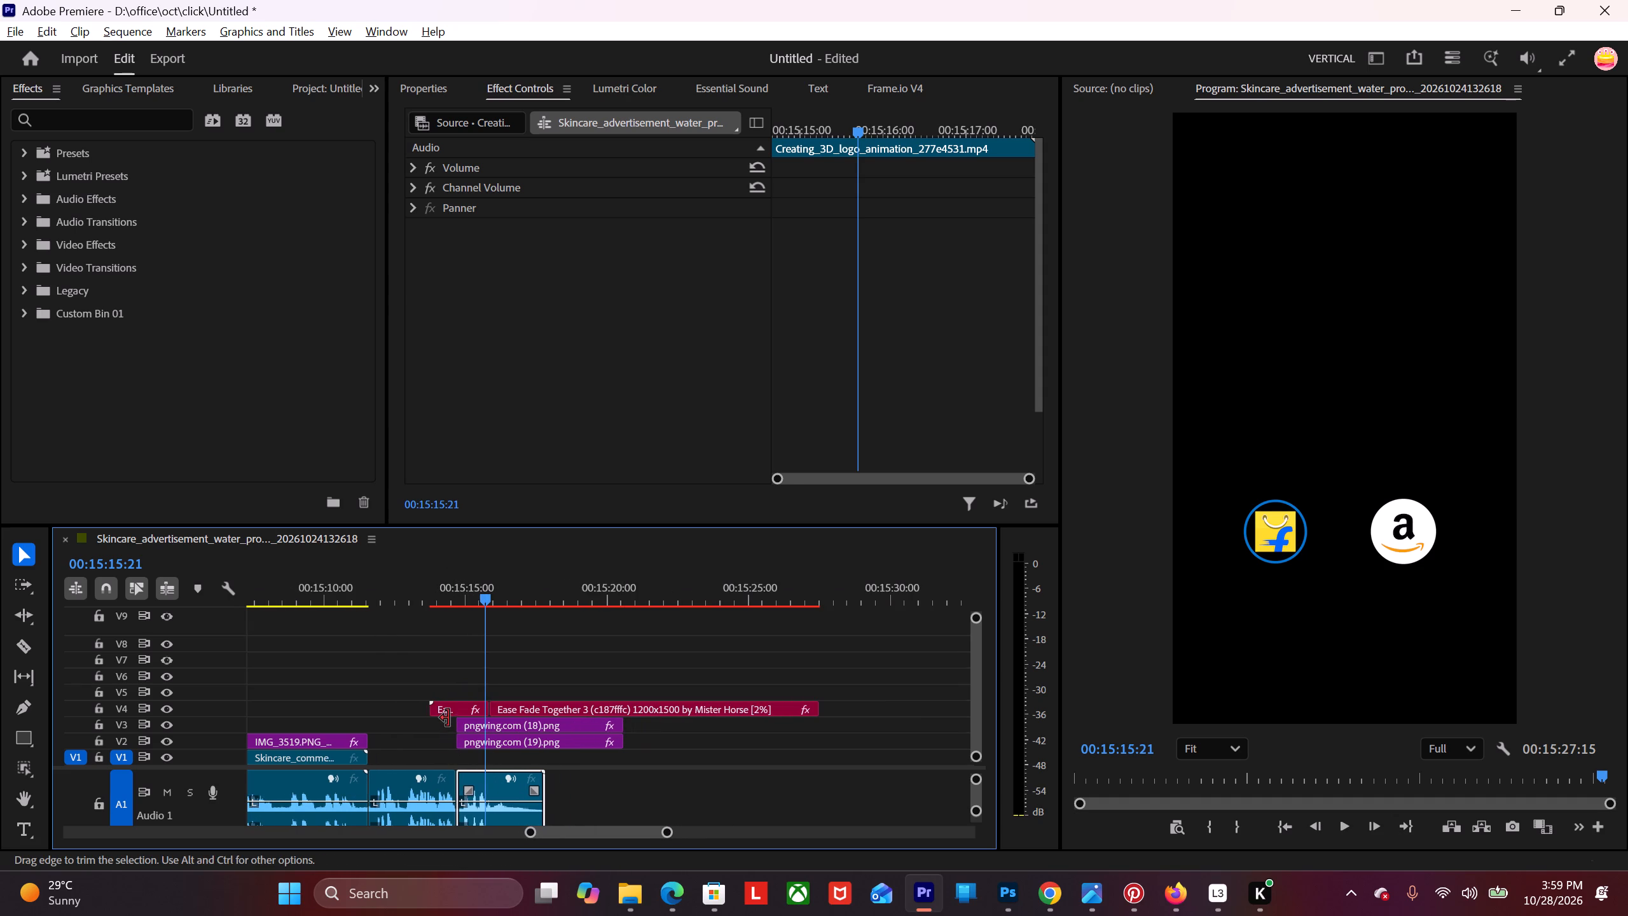
drag(413, 660, 462, 691)
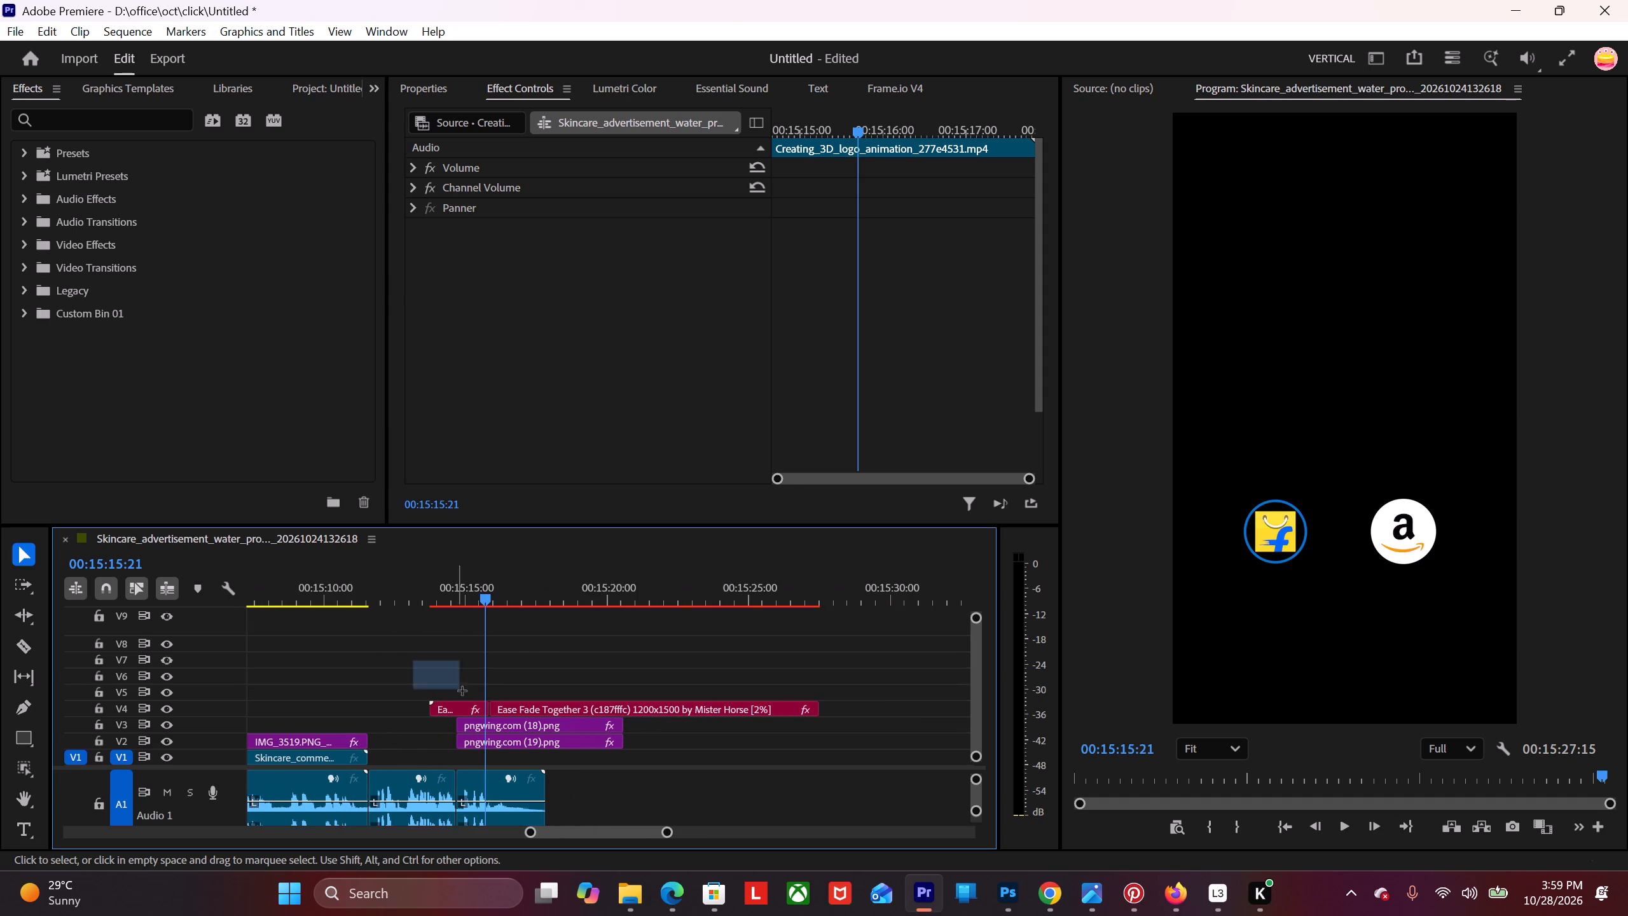
drag(462, 691, 548, 740)
drag(548, 740, 548, 731)
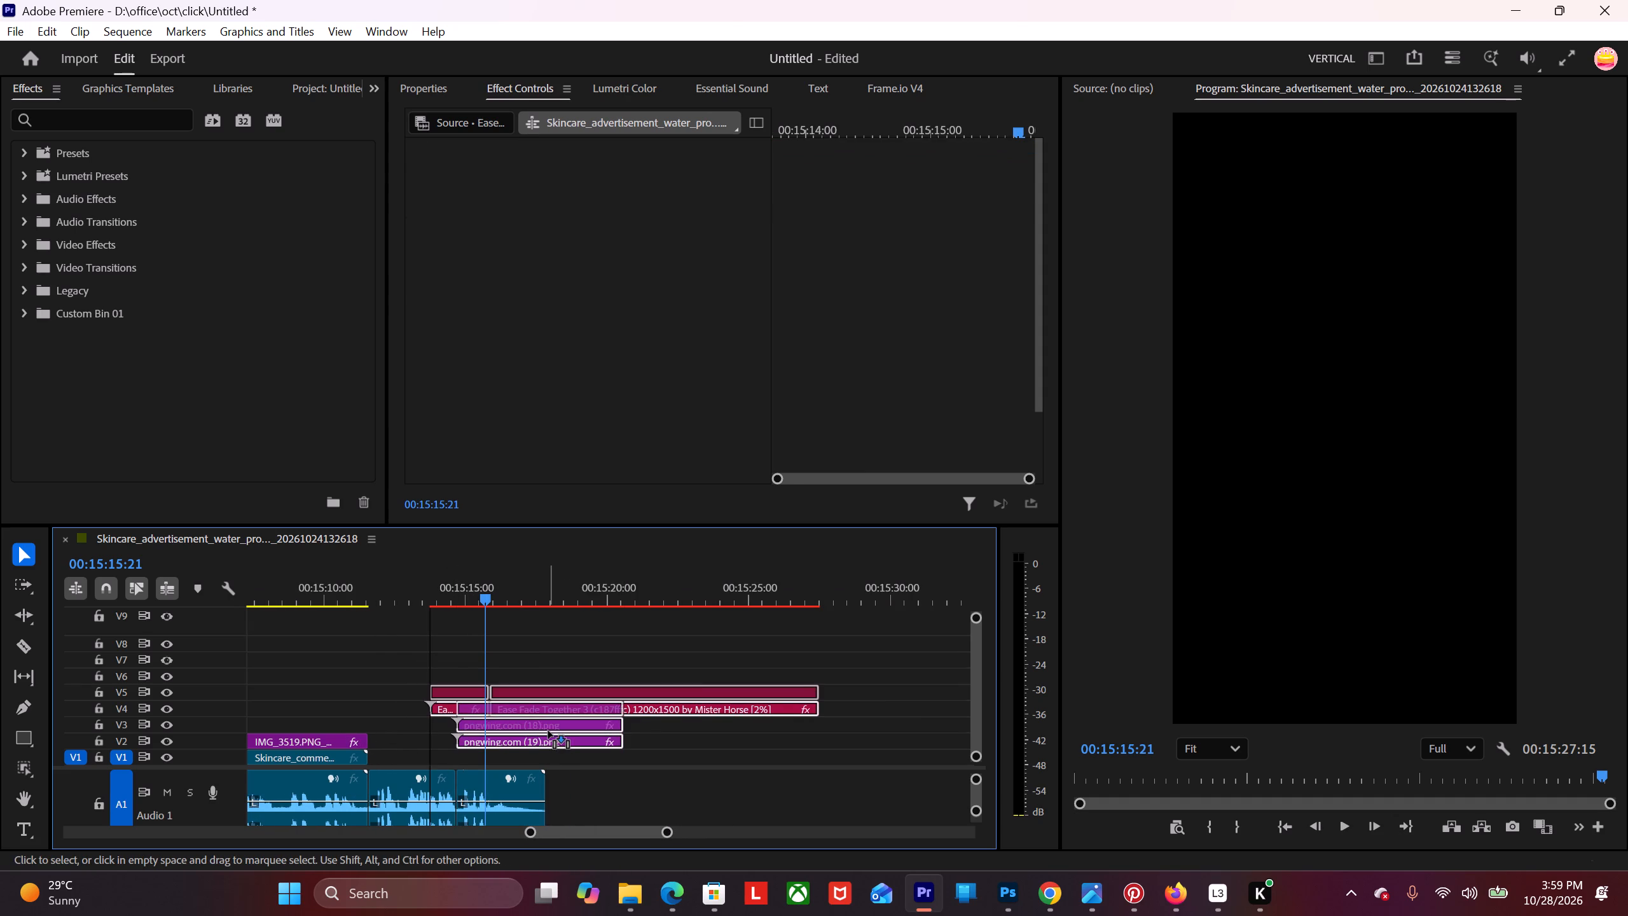
drag(548, 731, 548, 730)
Duplicate the IMG_3519 corner logo clip on V2, placing the copy directly after the original.
alt+drag(326, 743, 327, 743)
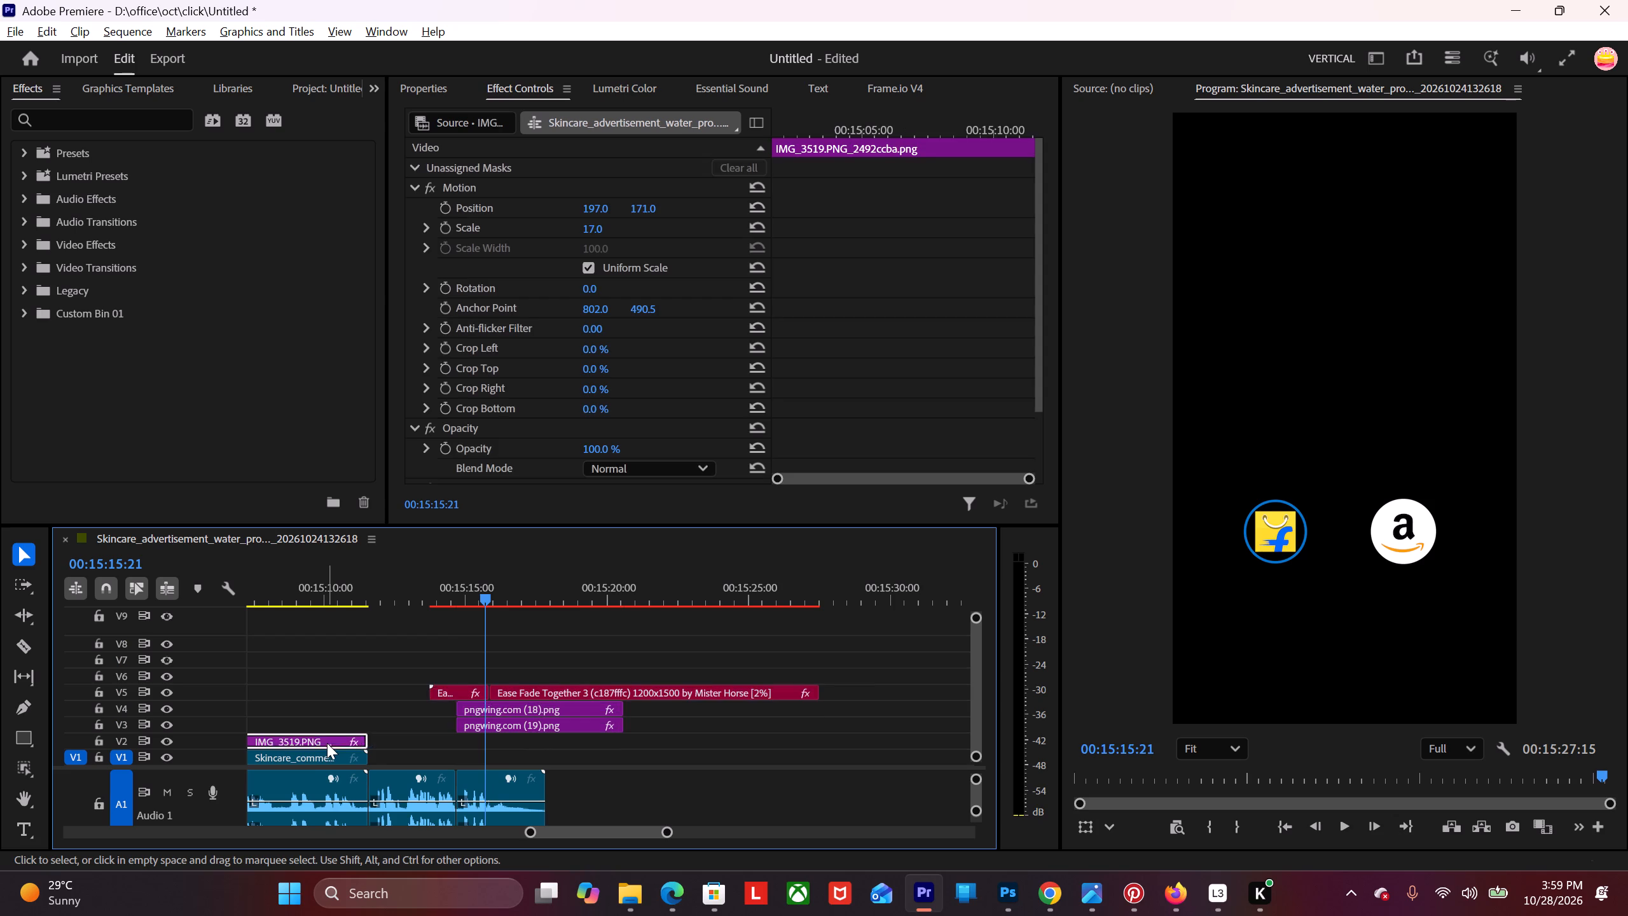
alt+drag(327, 743, 612, 735)
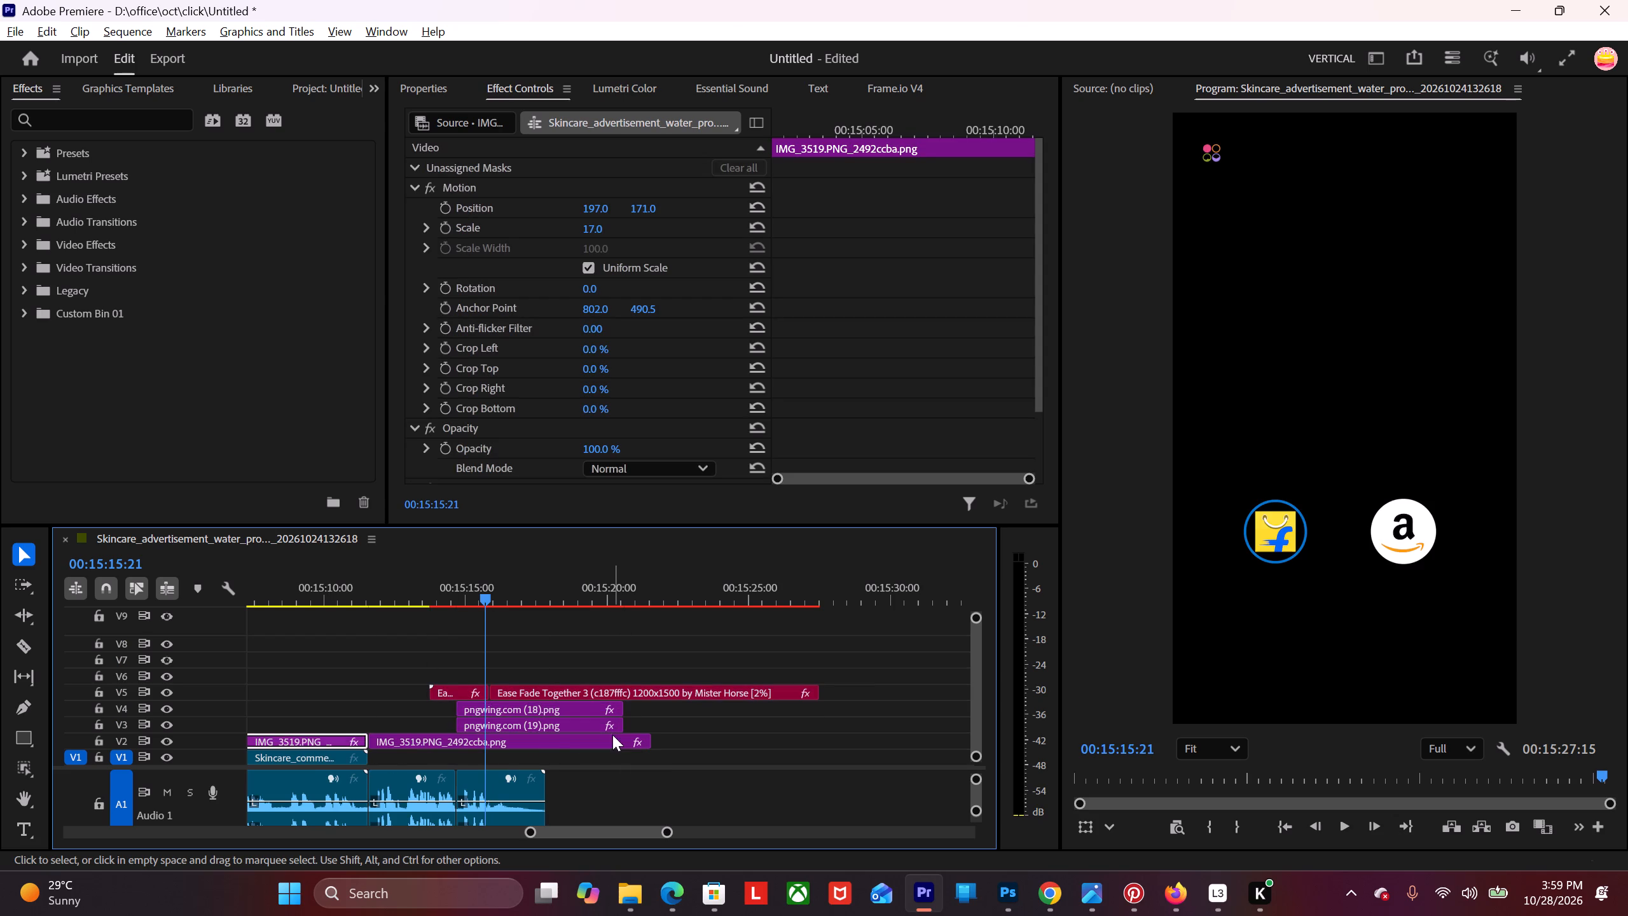
Reset the duplicated logo's scale to 100 and its position to 540, 960.
click(534, 740)
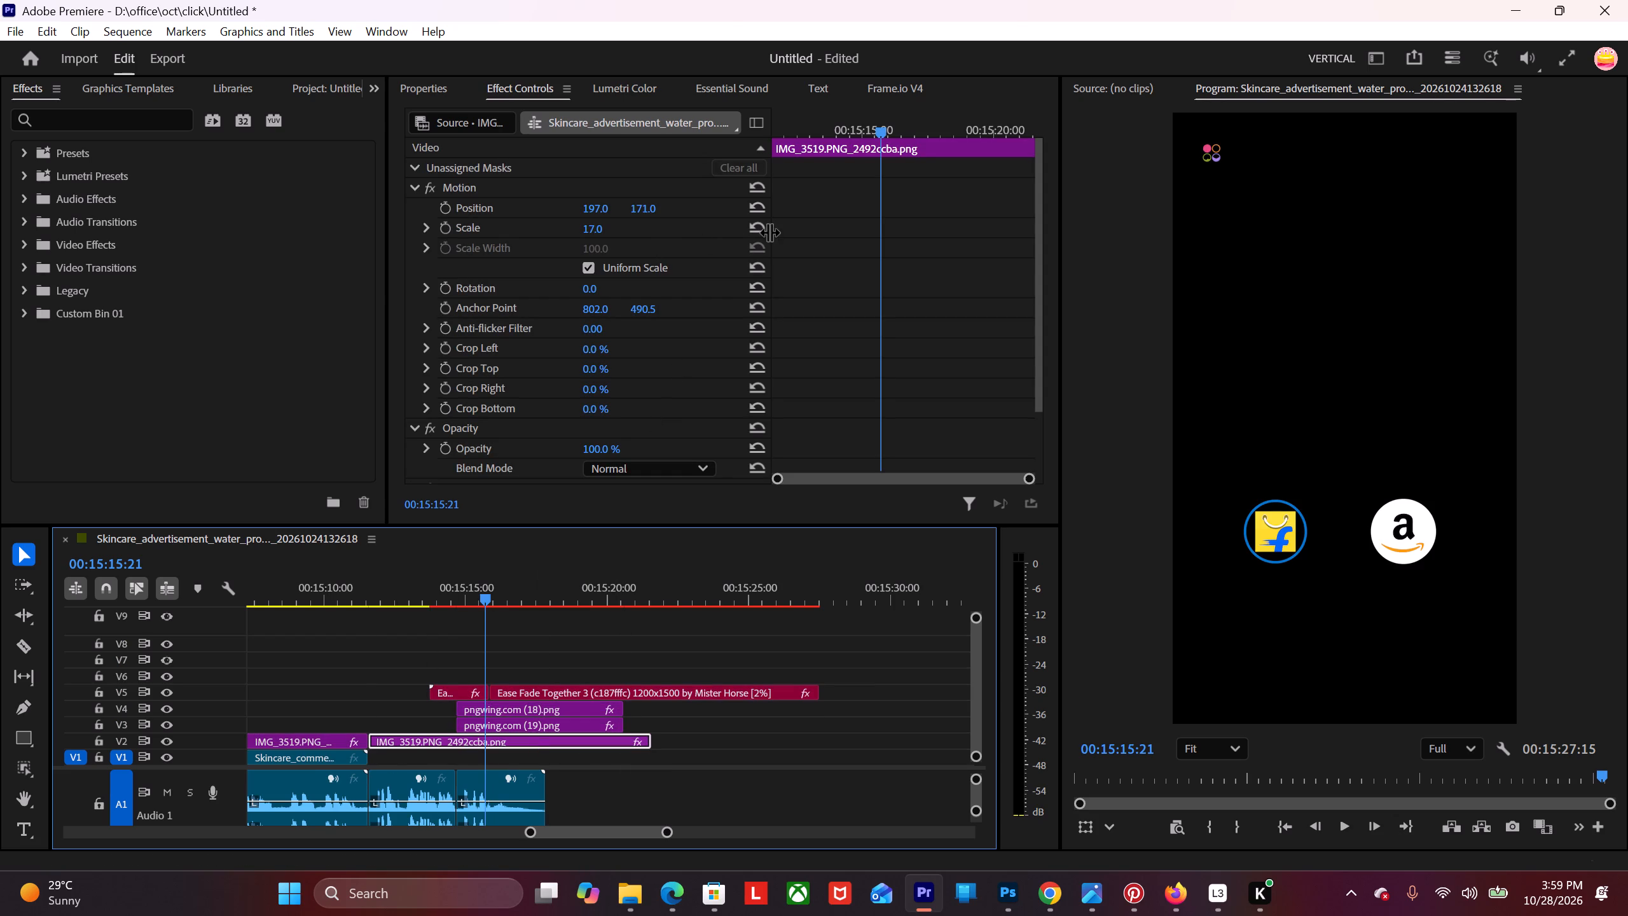
click(763, 233)
click(762, 214)
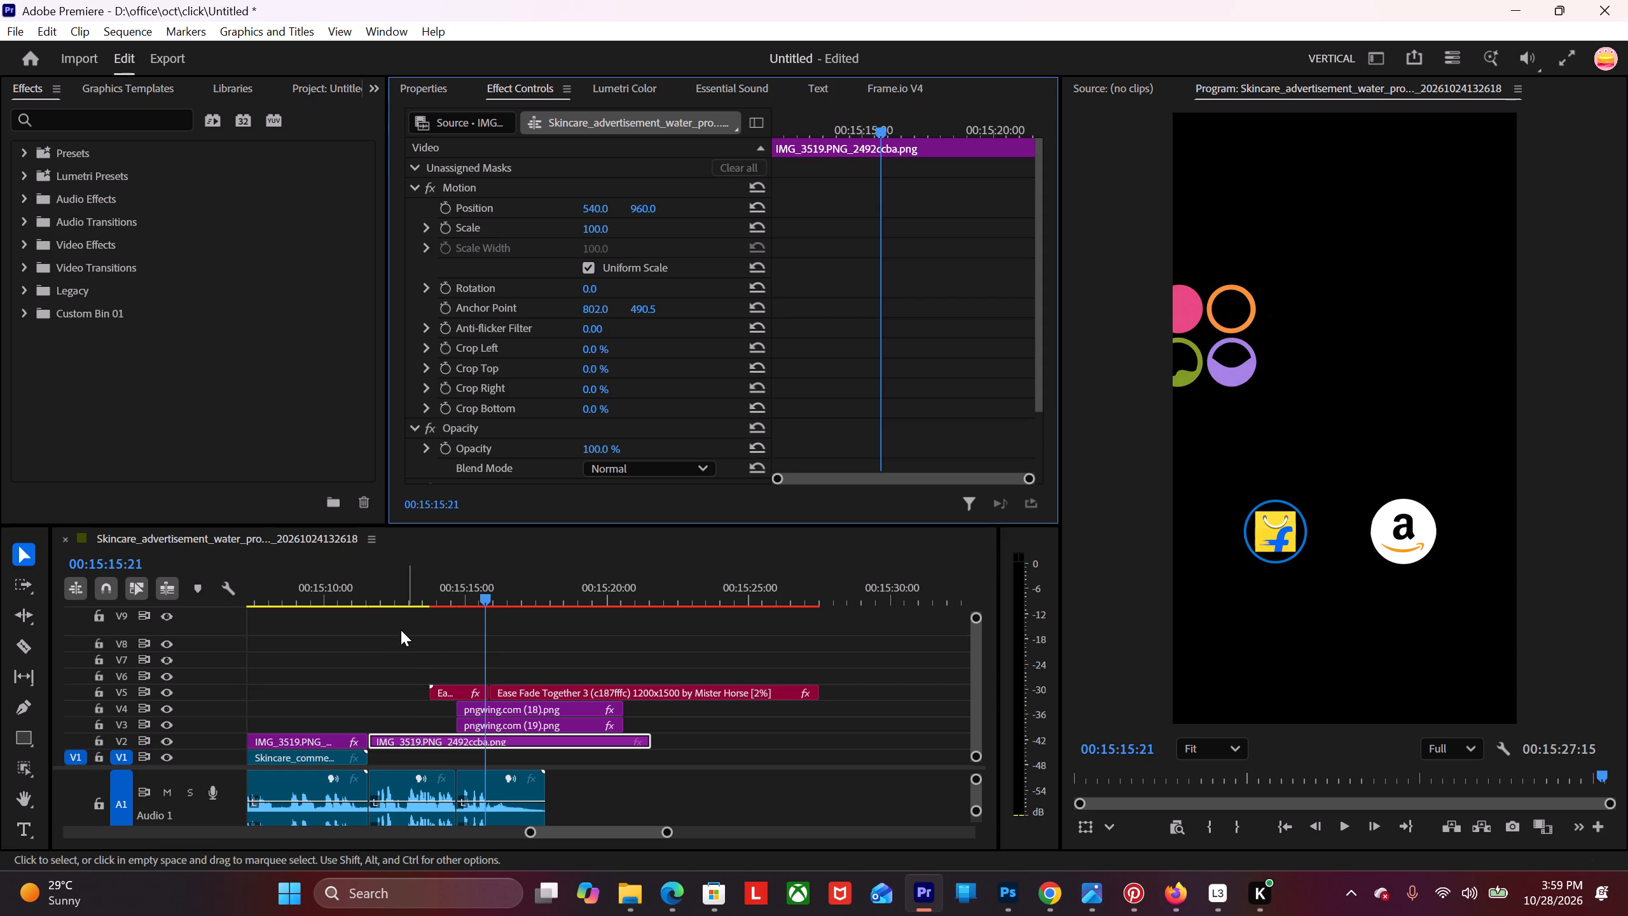
Duplicate the beige Graphic background from the earlier ad's ending near 00:02:46, parking the copy on V6 past 00:10:00.
alt+scroll(401, 630, down, 5)
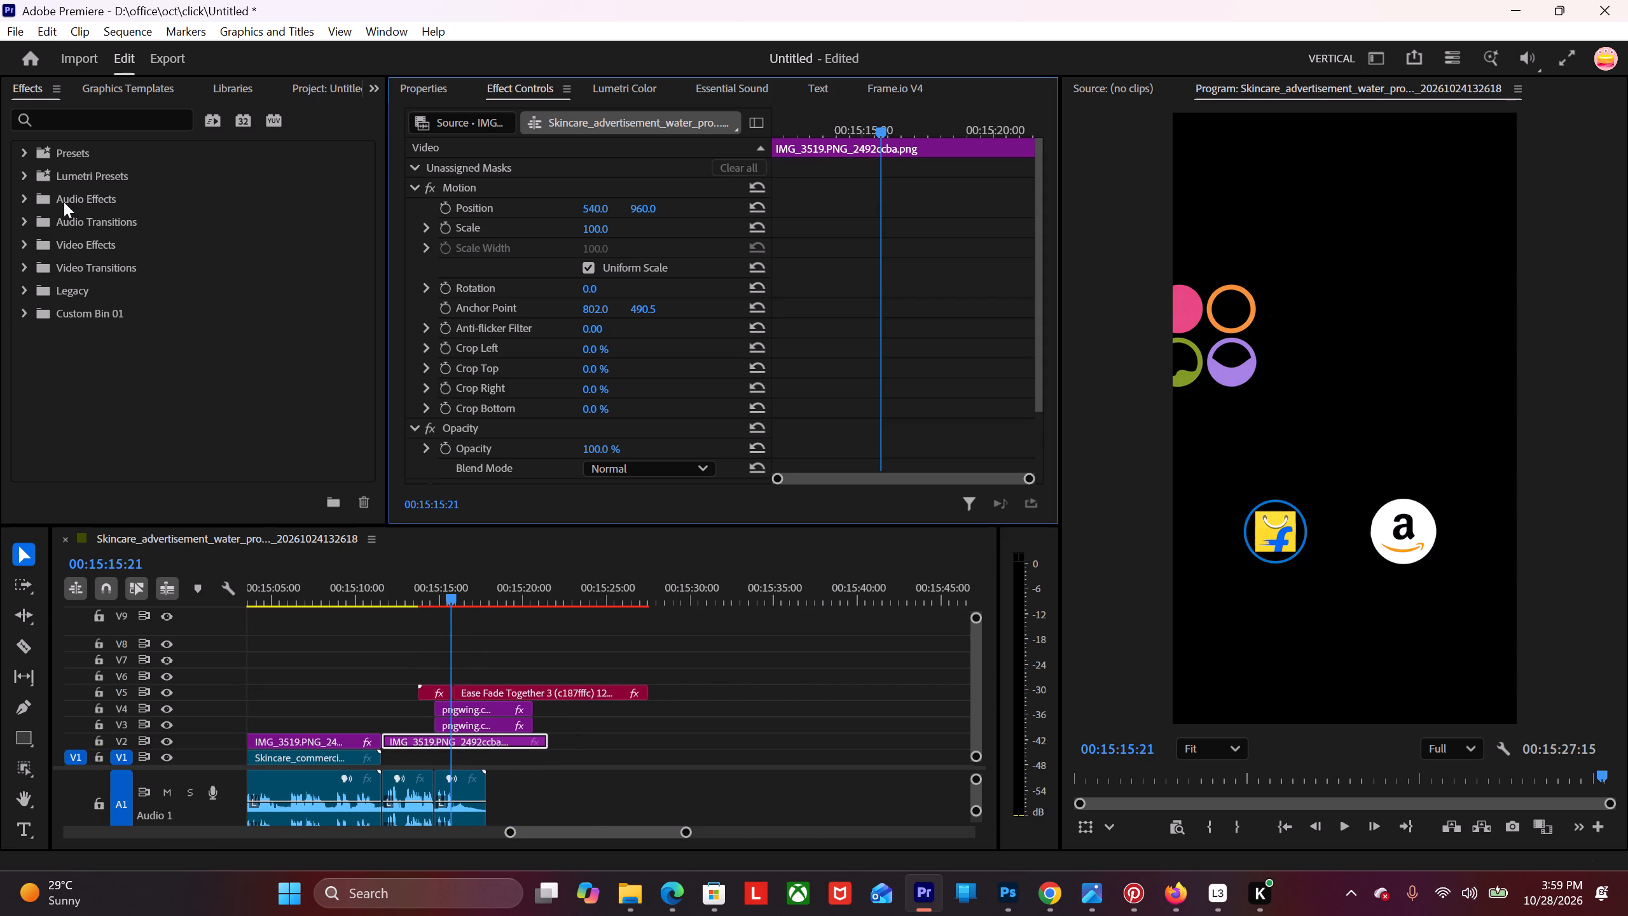
scroll(307, 727, up, 6)
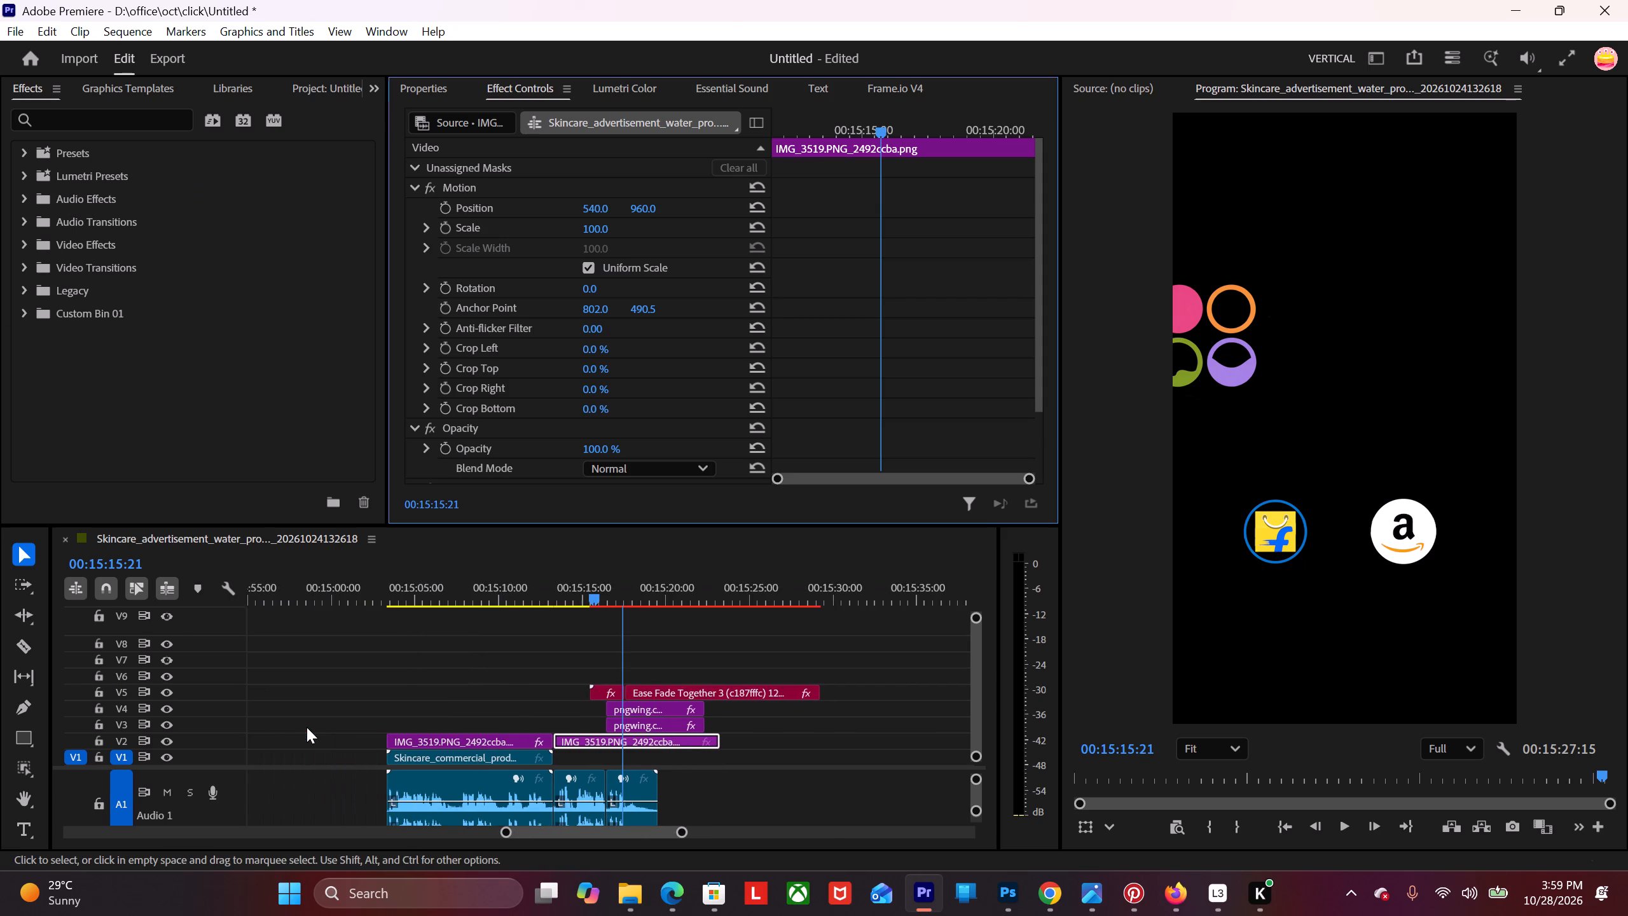
alt+scroll(318, 727, down, 10)
scroll(321, 726, up, 13)
alt+scroll(321, 726, down, 12)
scroll(321, 728, up, 2)
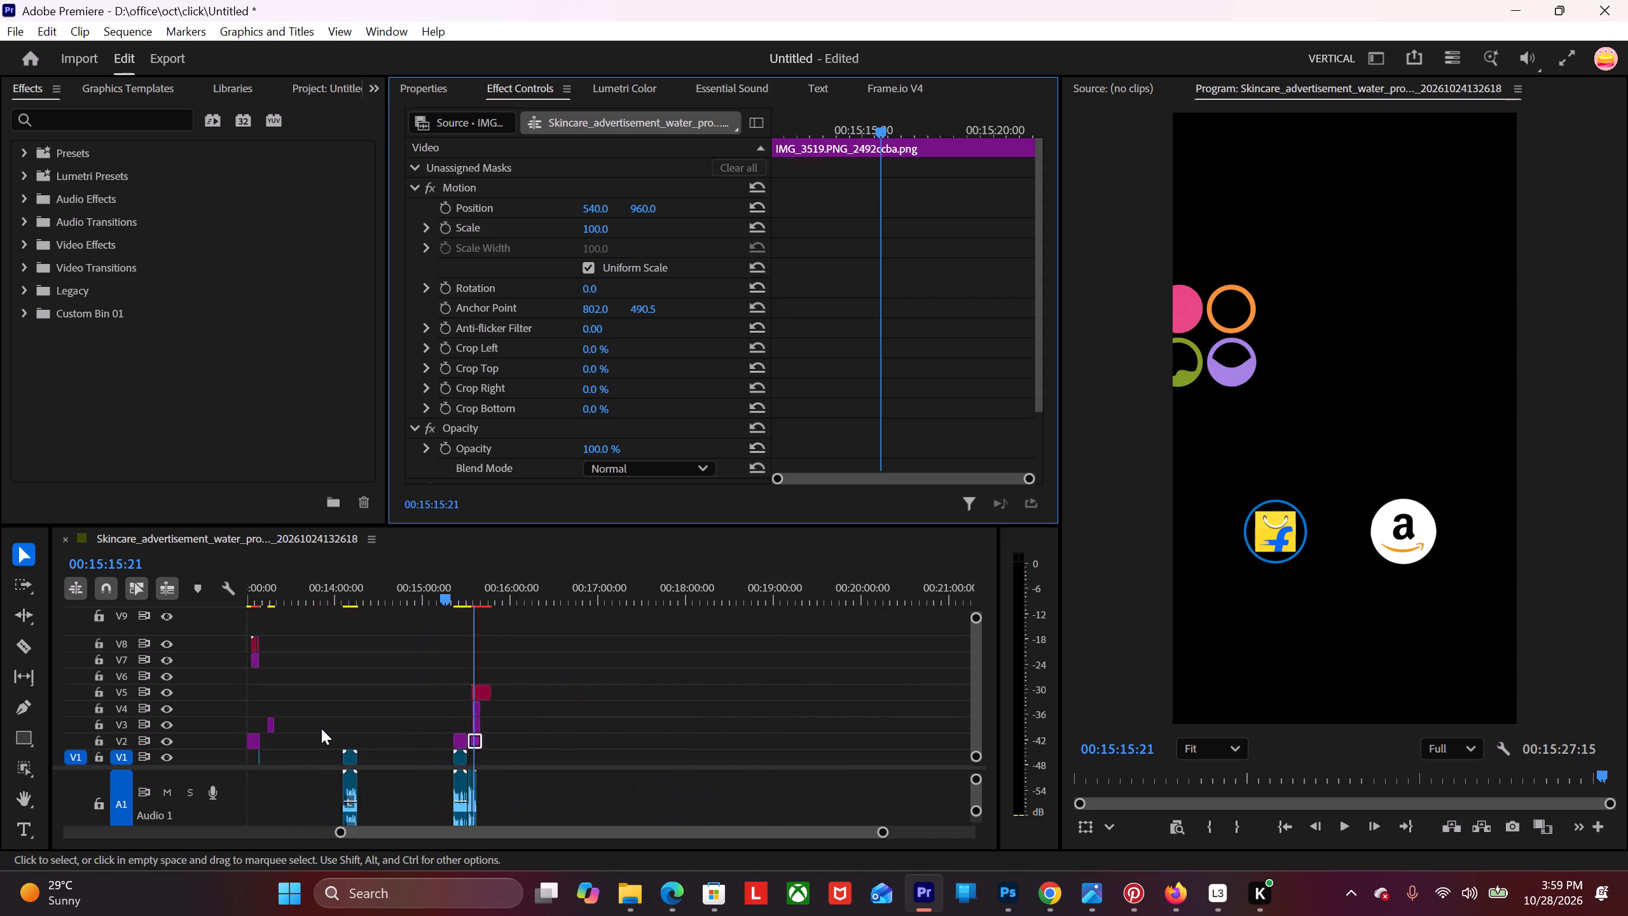
scroll(321, 728, up, 20)
scroll(321, 728, up, 19)
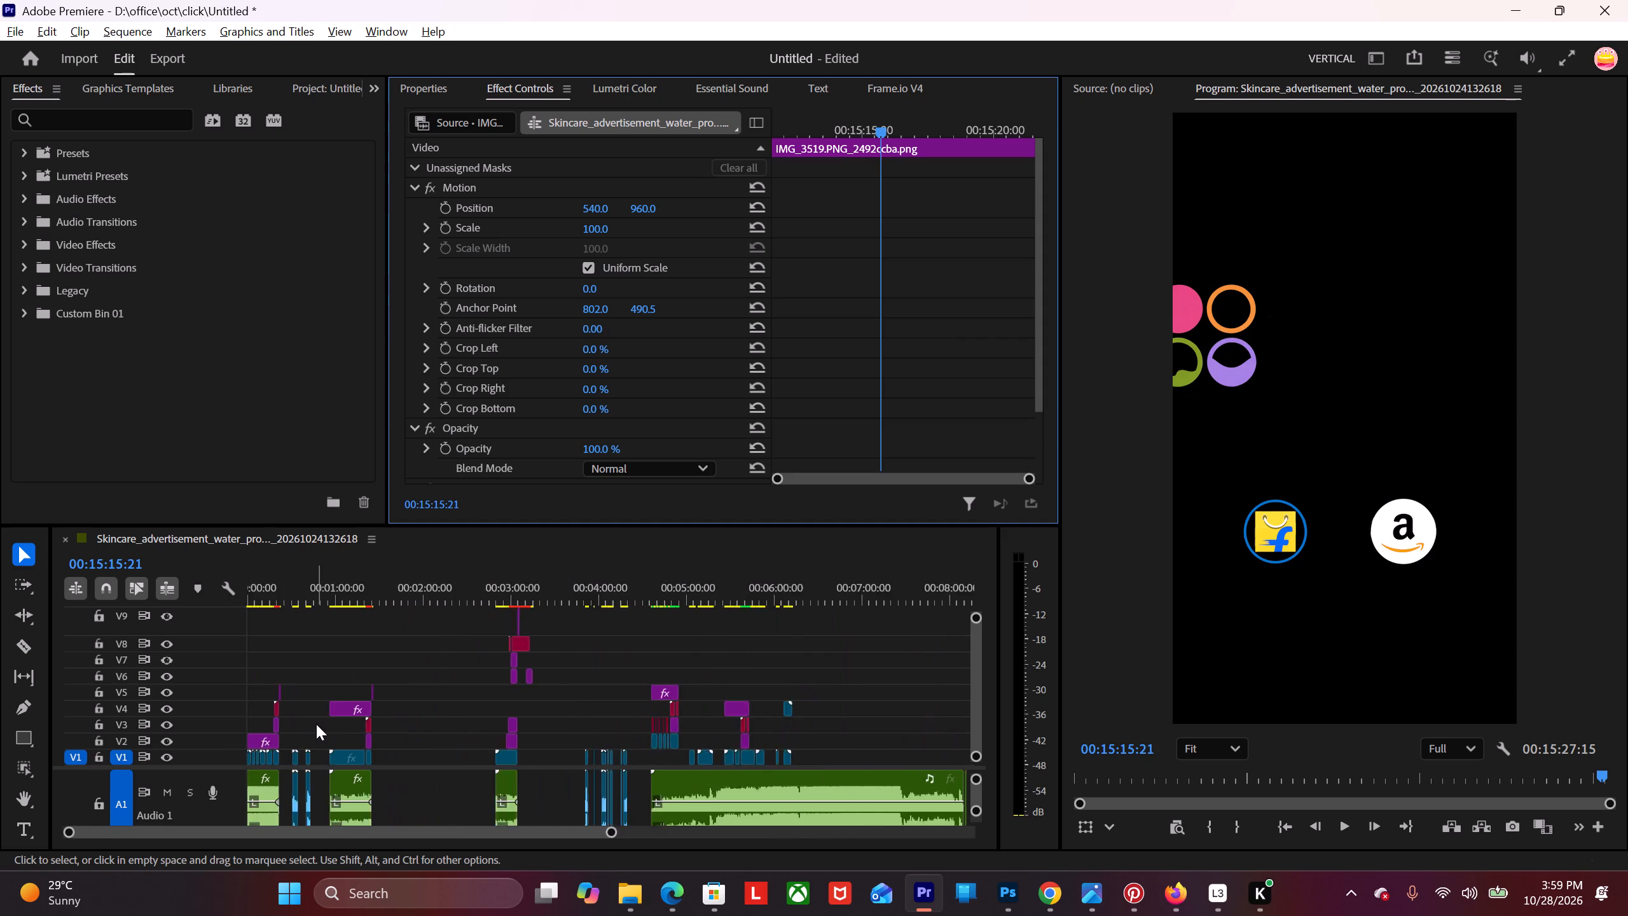
scroll(316, 724, up, 12)
scroll(460, 747, down, 16)
alt+scroll(466, 755, up, 3)
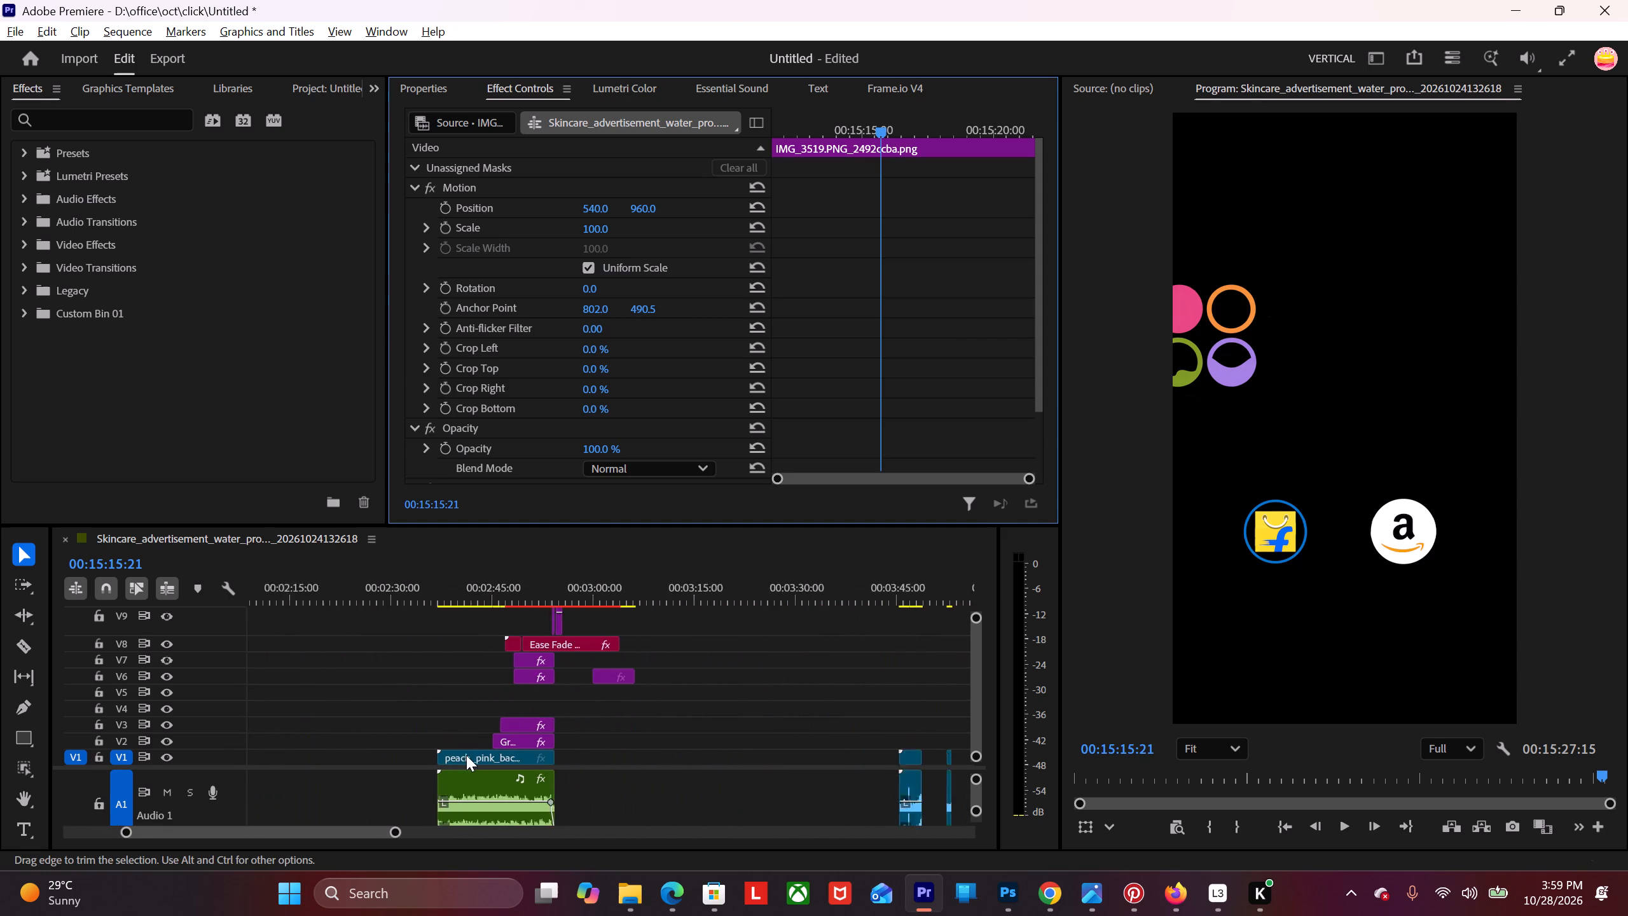
alt+scroll(466, 755, up, 6)
drag(520, 580, 546, 586)
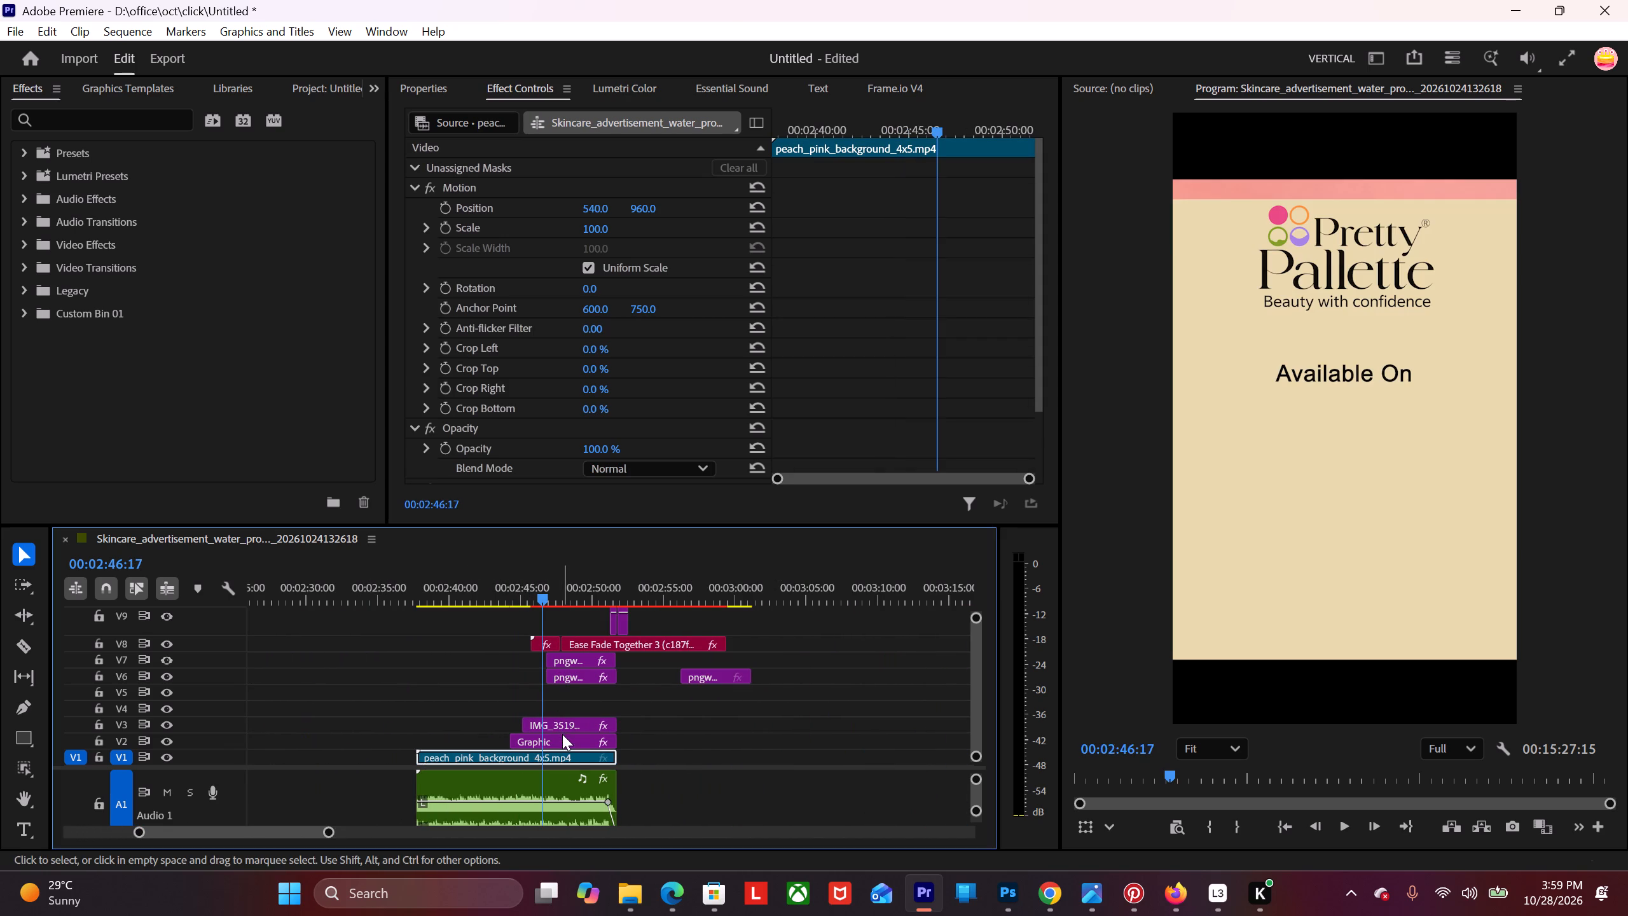
alt+drag(561, 739, 998, 744)
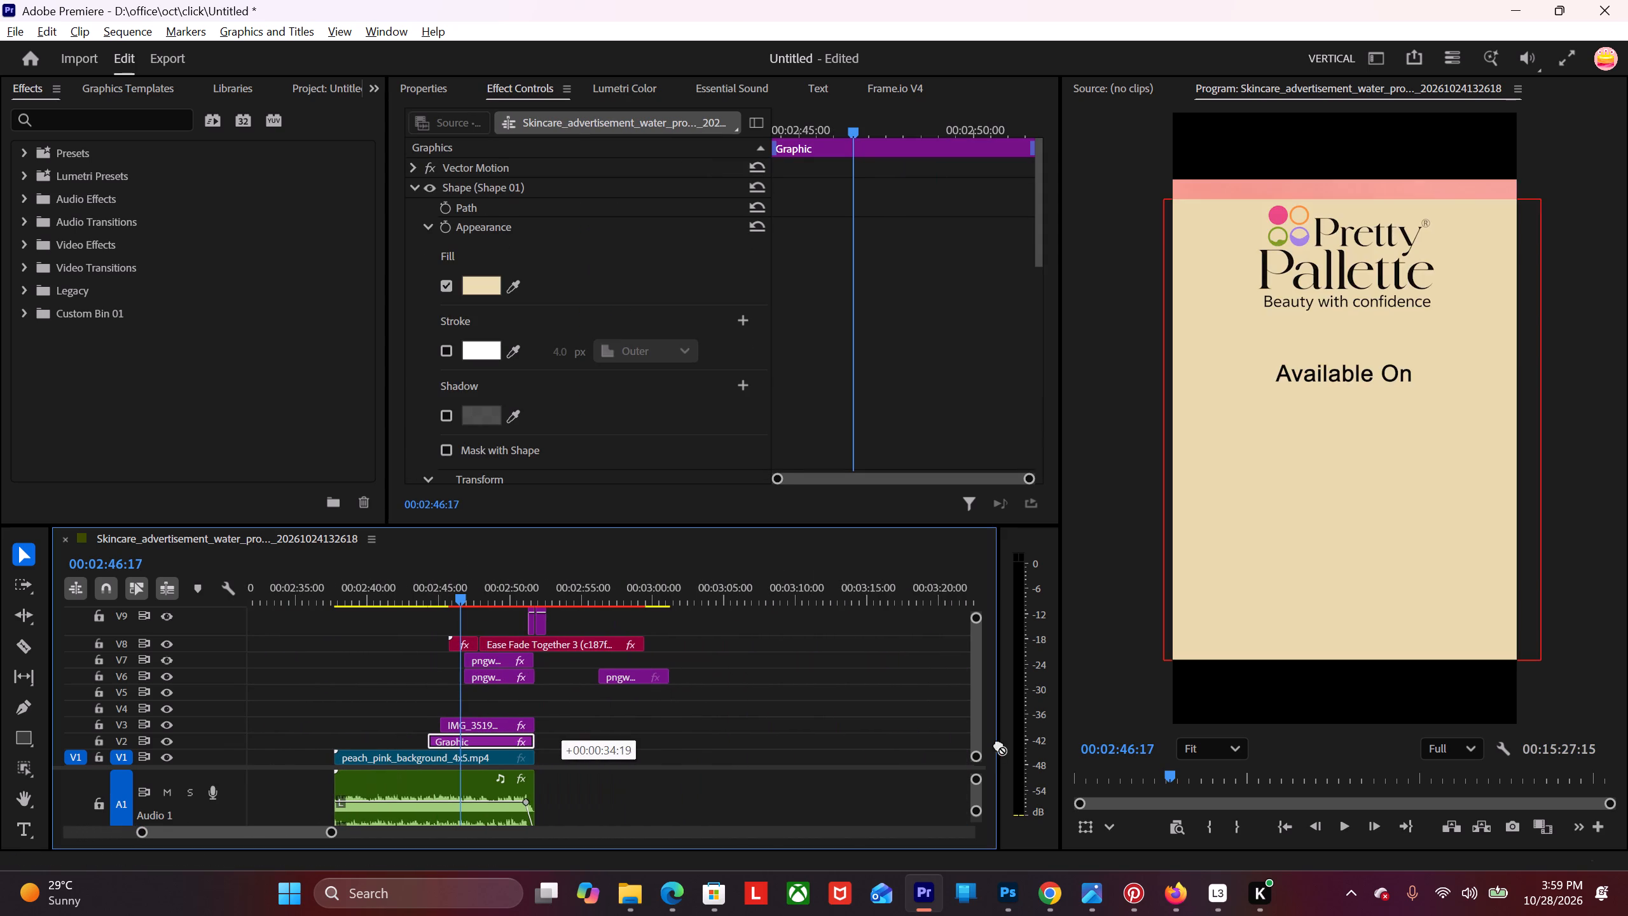
alt+drag(998, 744, 983, 715)
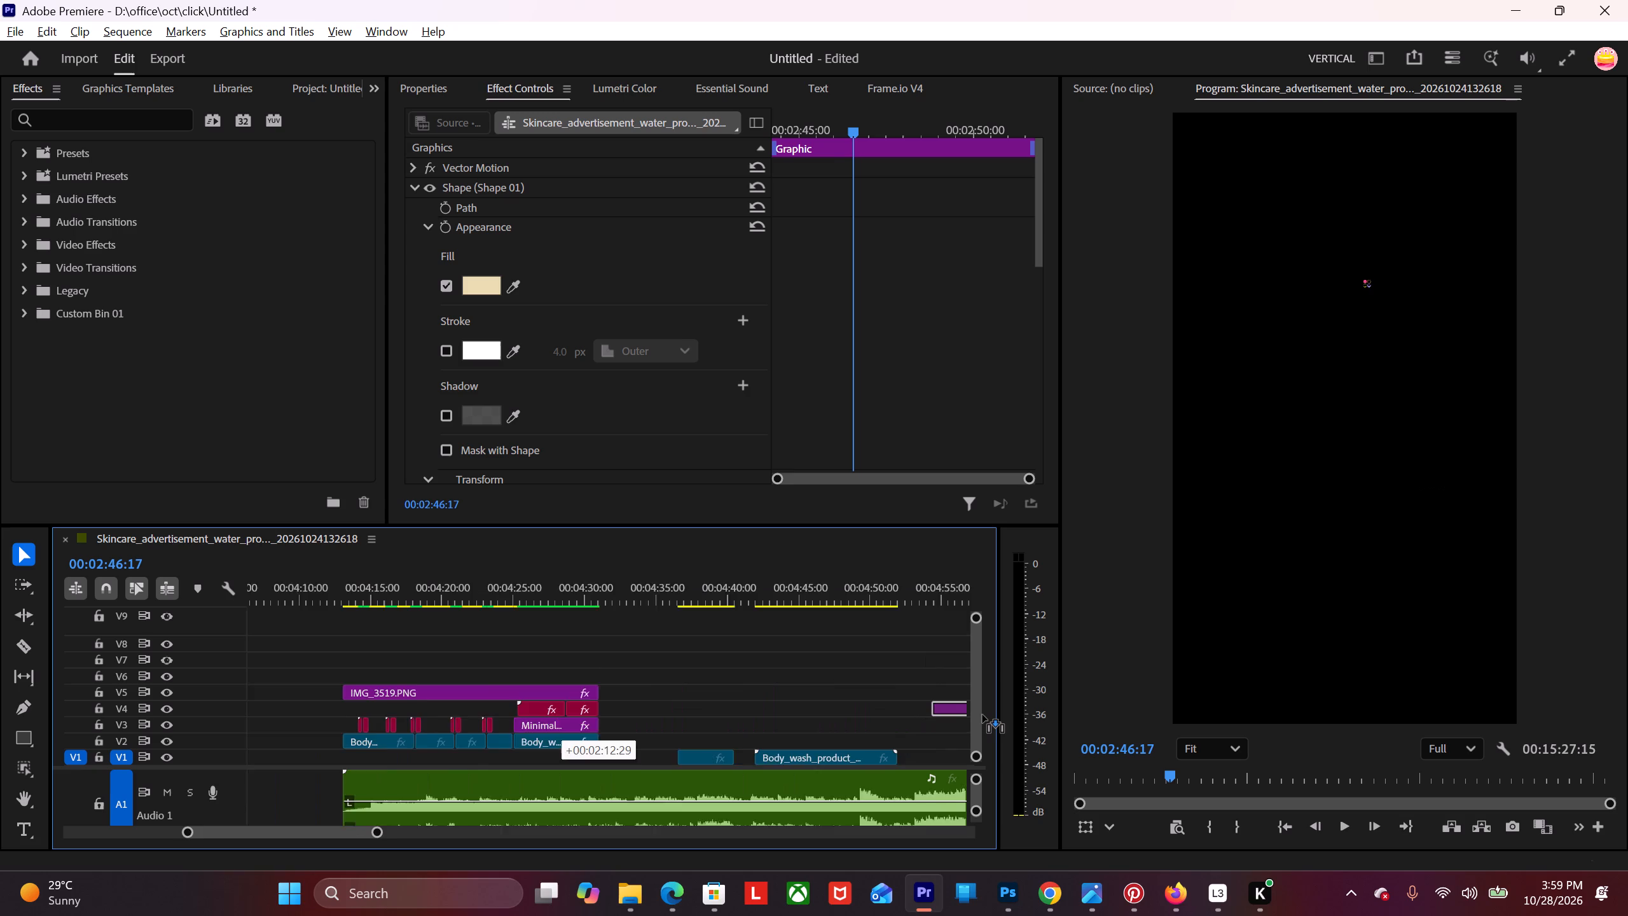
alt+drag(983, 715, 1038, 717)
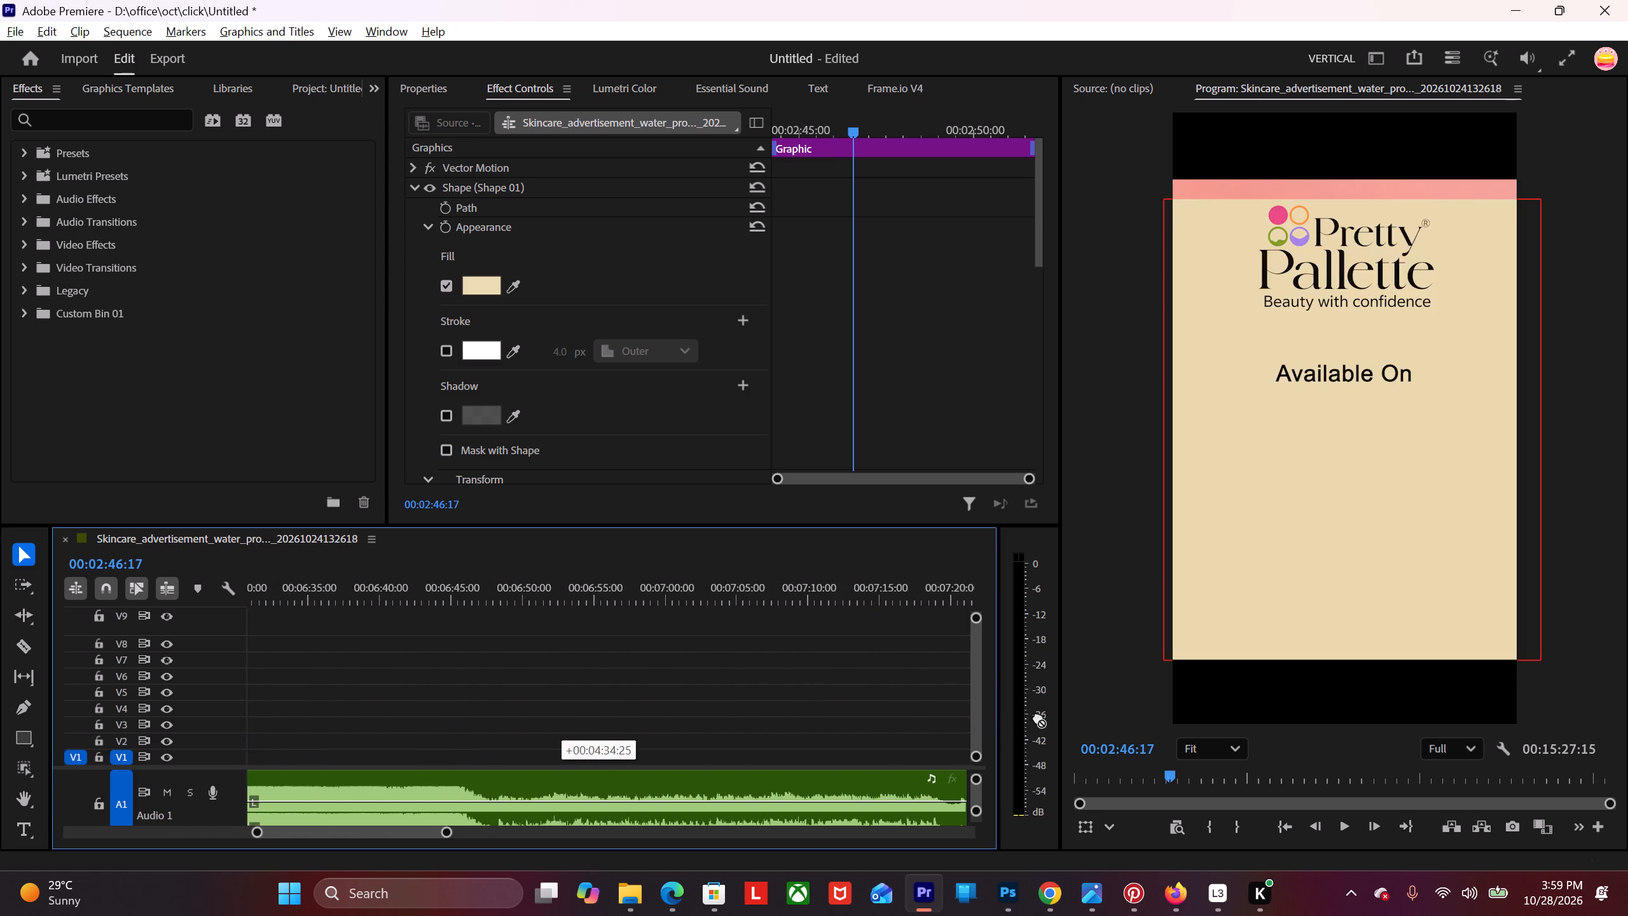
alt+drag(1038, 717, 975, 736)
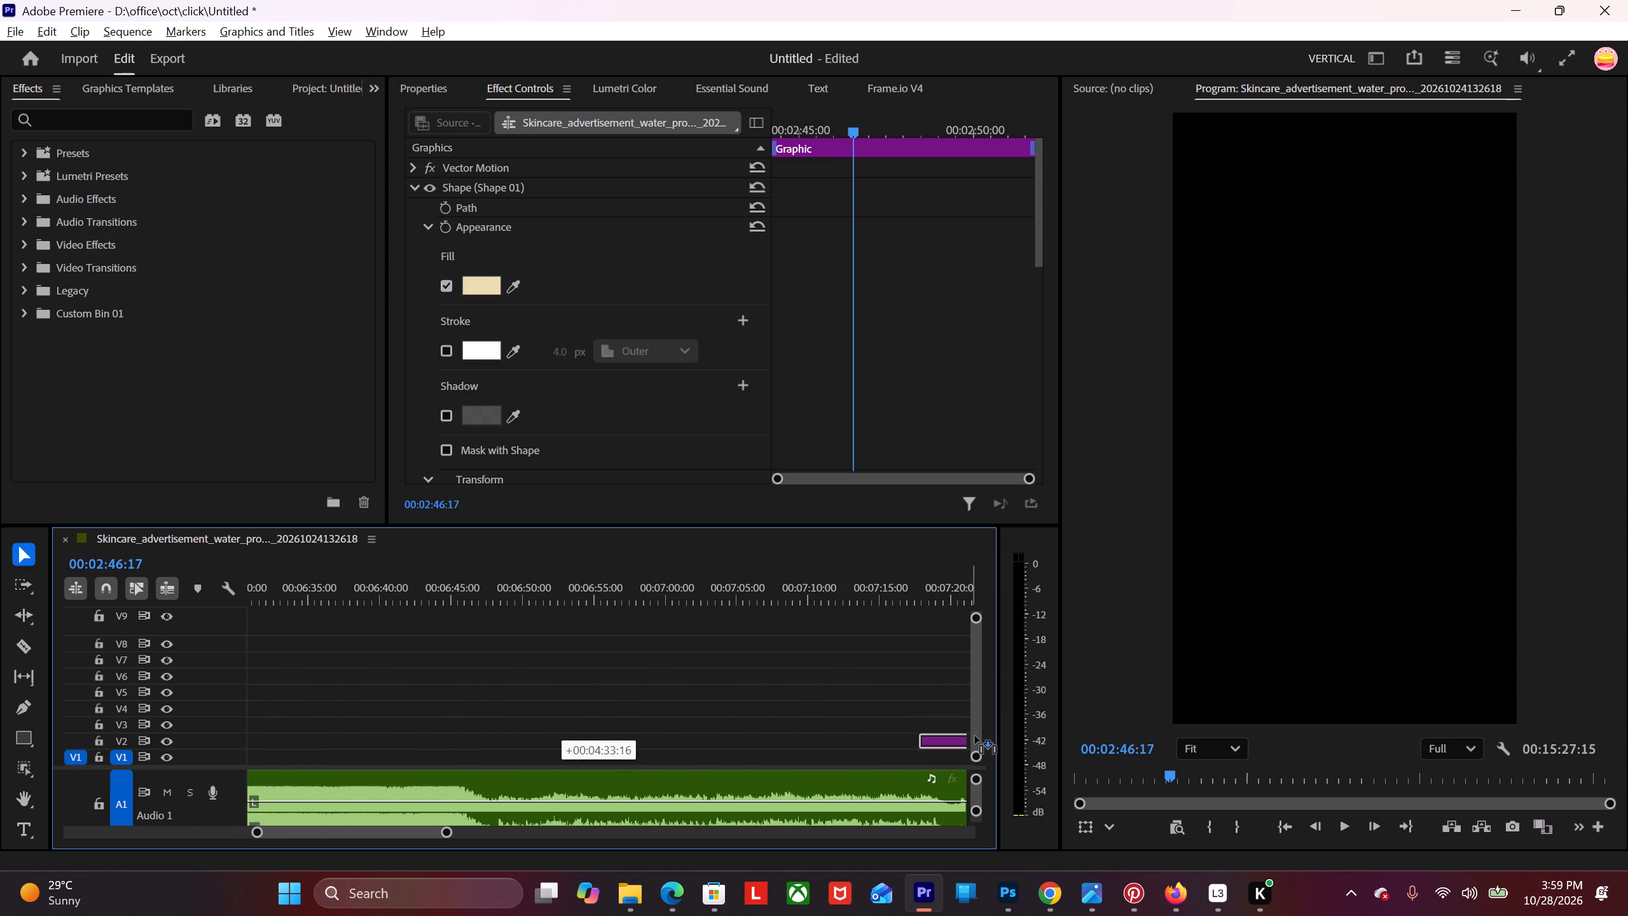
alt+drag(975, 736, 960, 658)
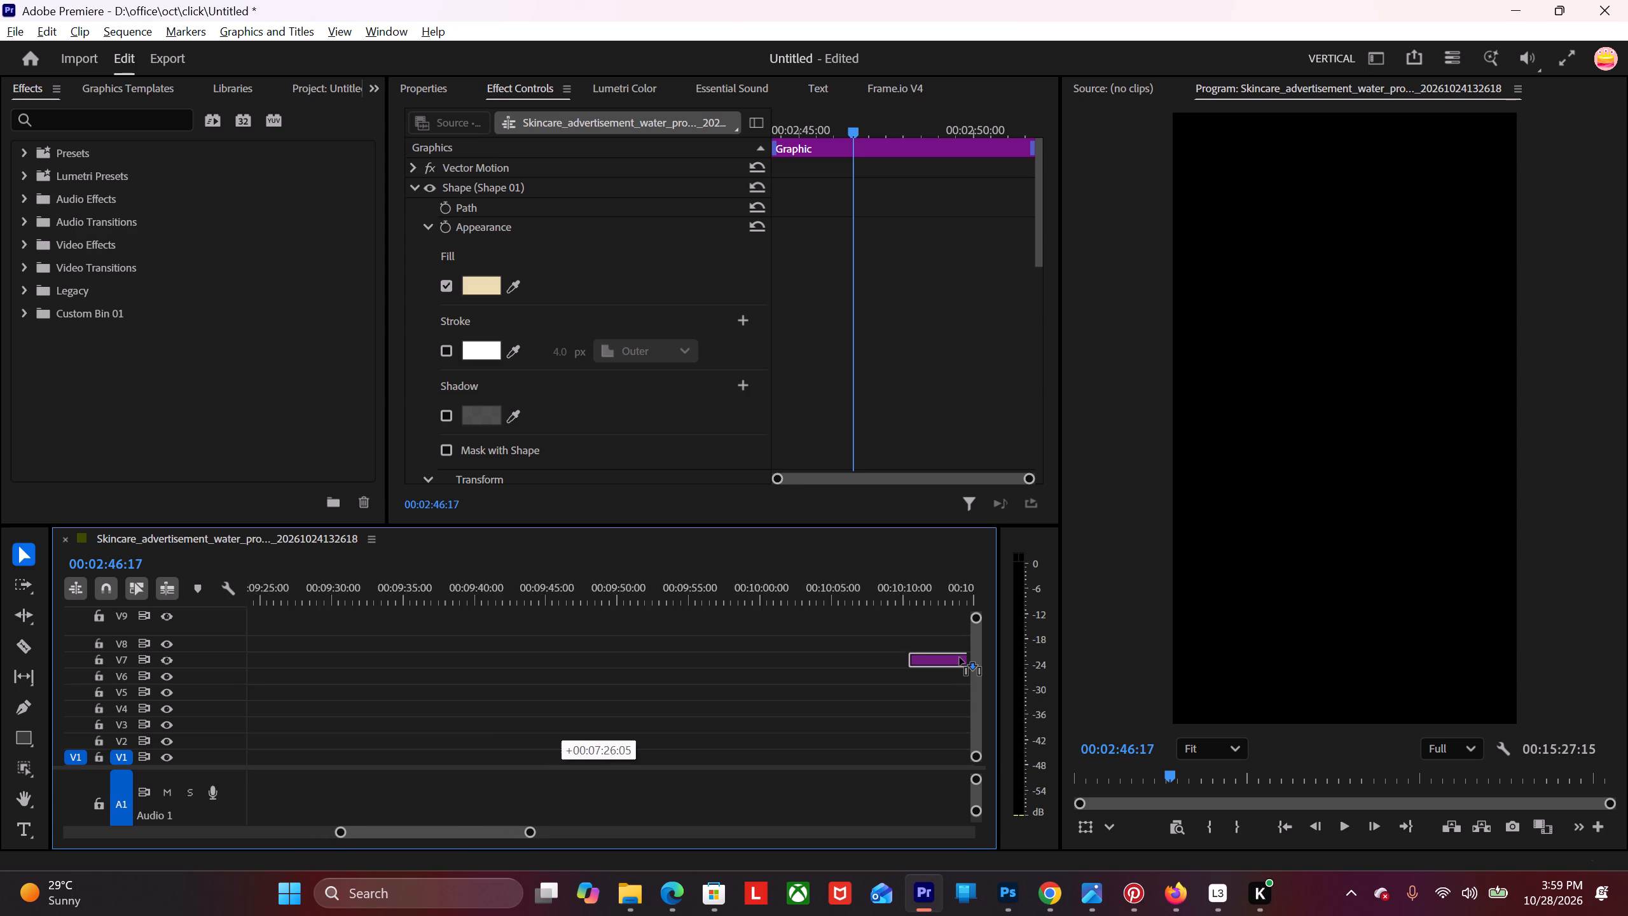
alt+drag(960, 658, 789, 676)
Move the copied Graphic clip onto V1, directly after the lemon facewash commercial clip and beneath the duplicated logo.
alt+scroll(786, 705, down, 13)
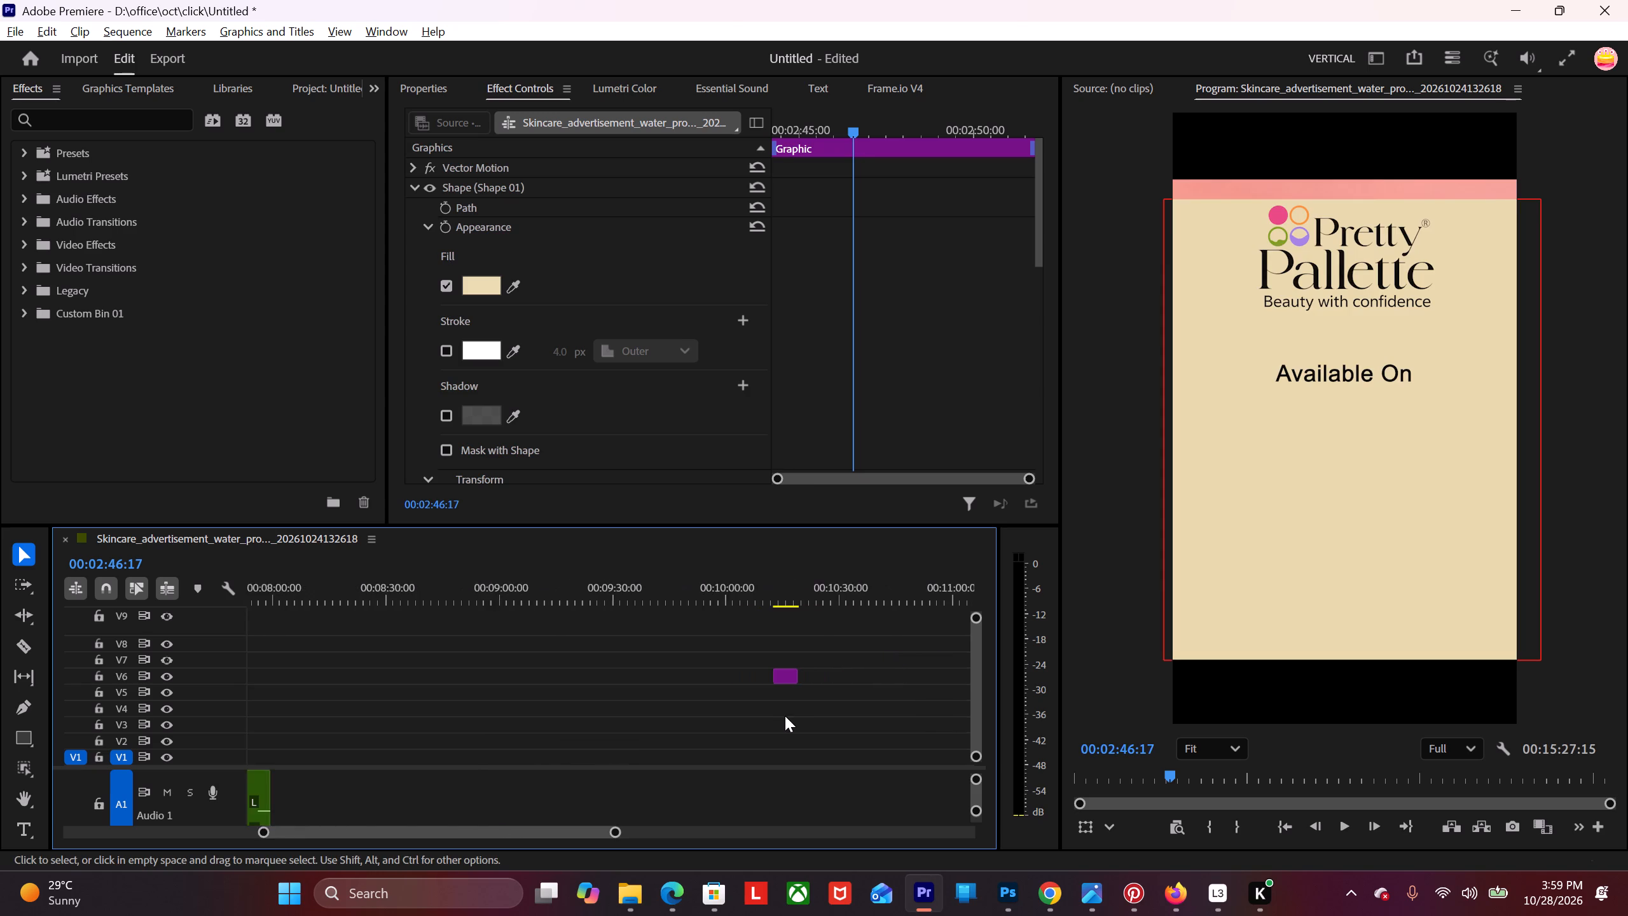
alt+scroll(785, 716, down, 16)
scroll(666, 698, down, 4)
alt+scroll(527, 687, up, 3)
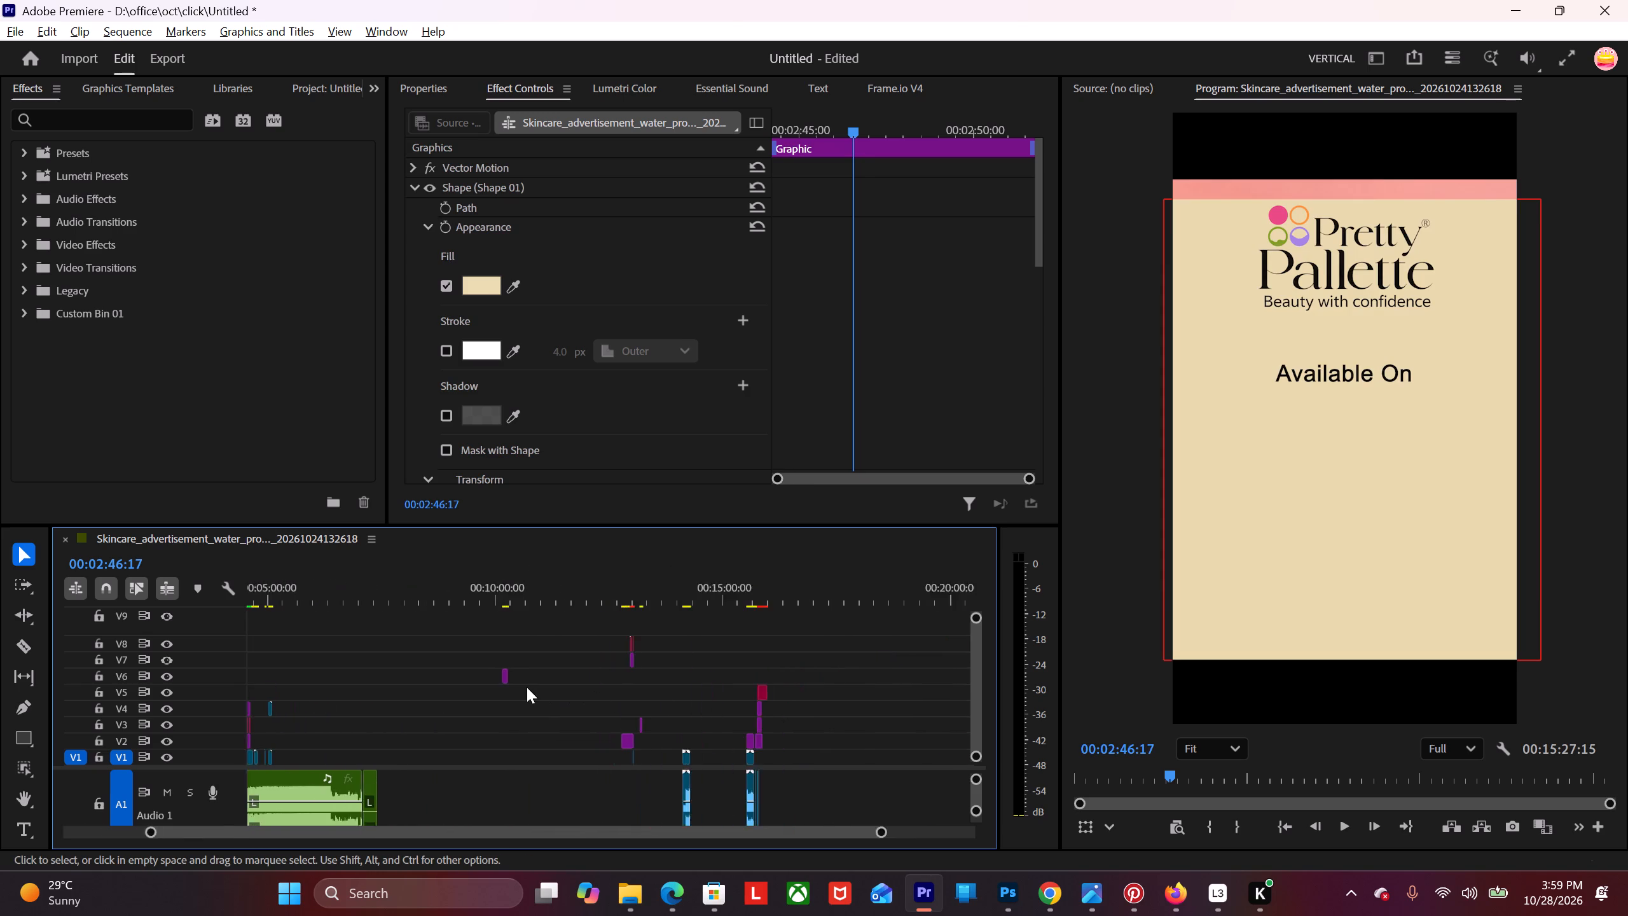
alt+scroll(527, 687, up, 7)
drag(471, 678, 550, 746)
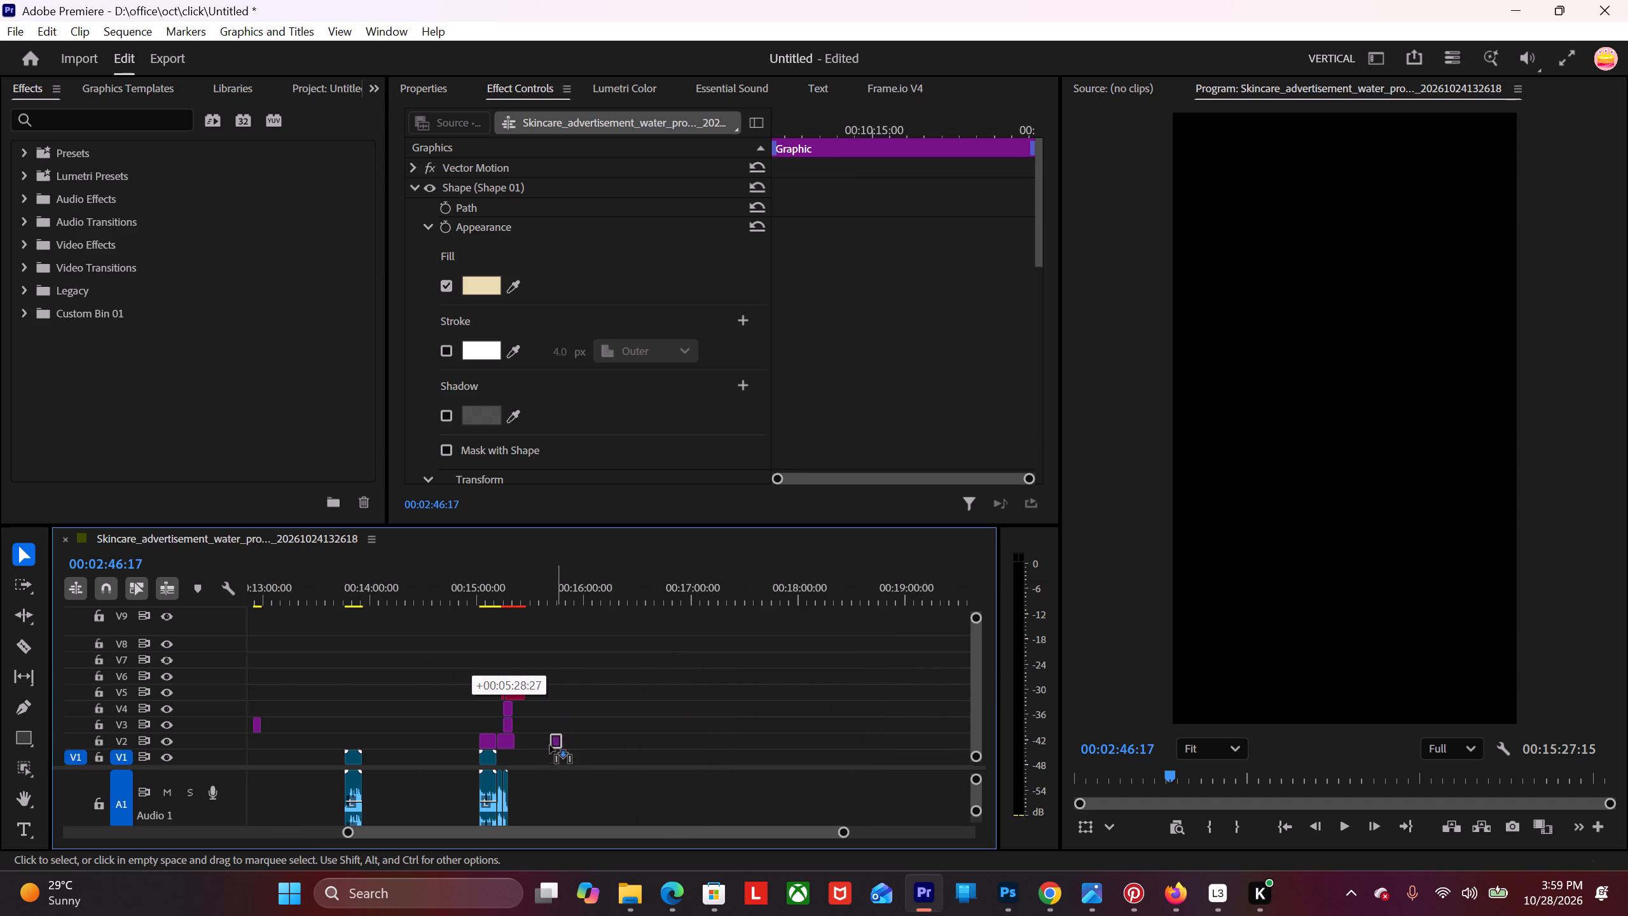
drag(550, 746, 542, 754)
alt+scroll(518, 756, up, 20)
alt+scroll(518, 756, up, 3)
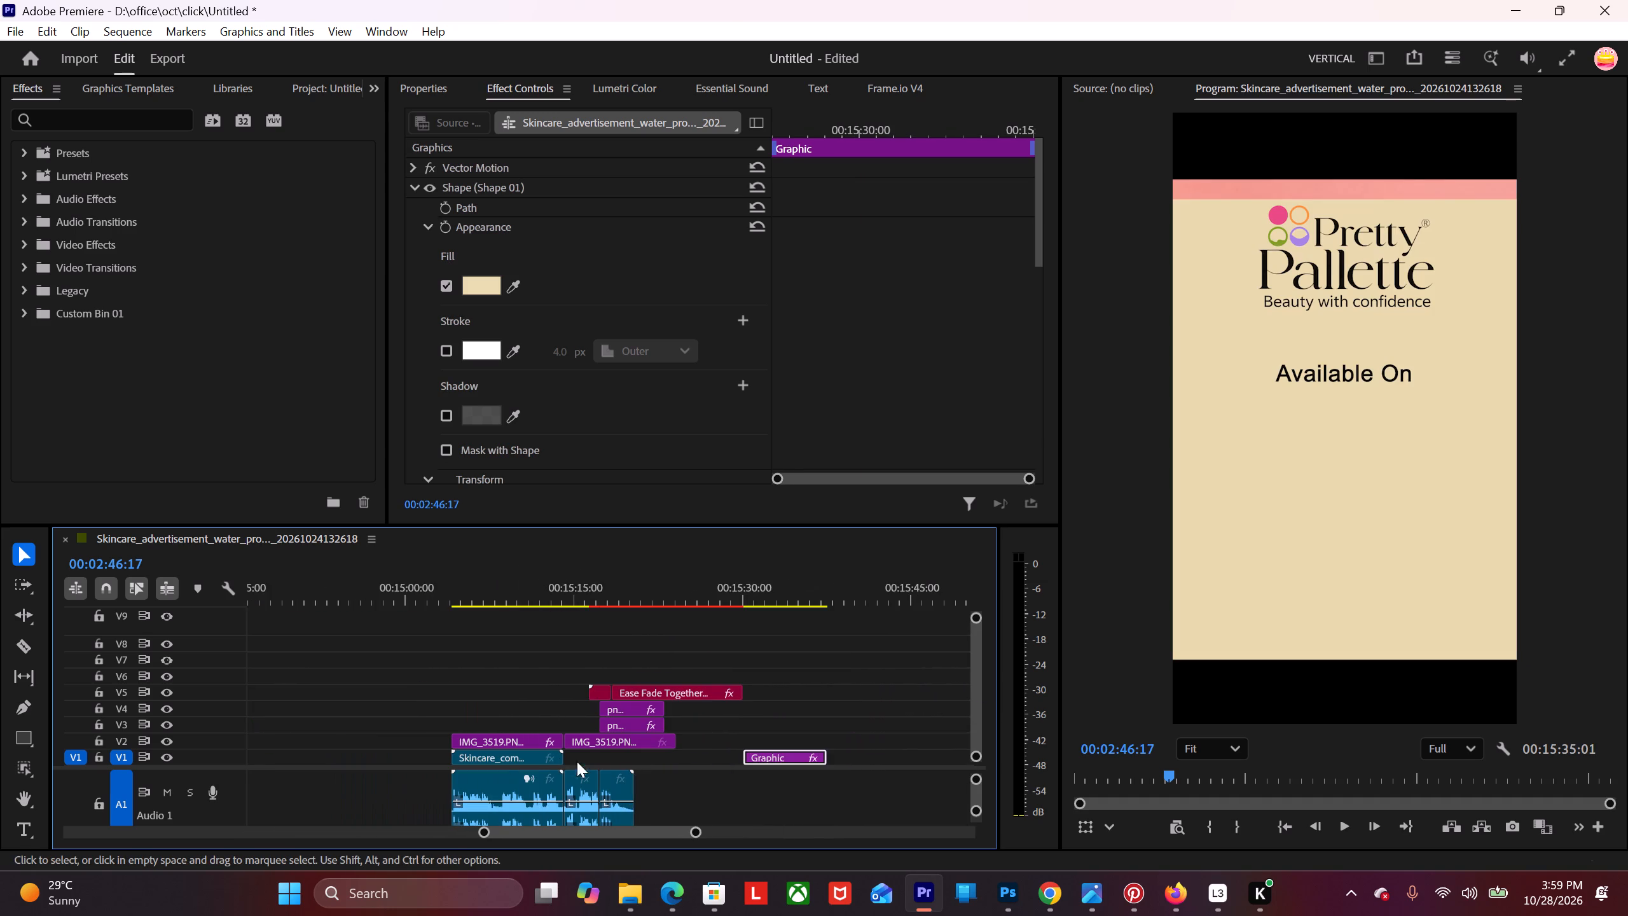
drag(773, 759, 616, 755)
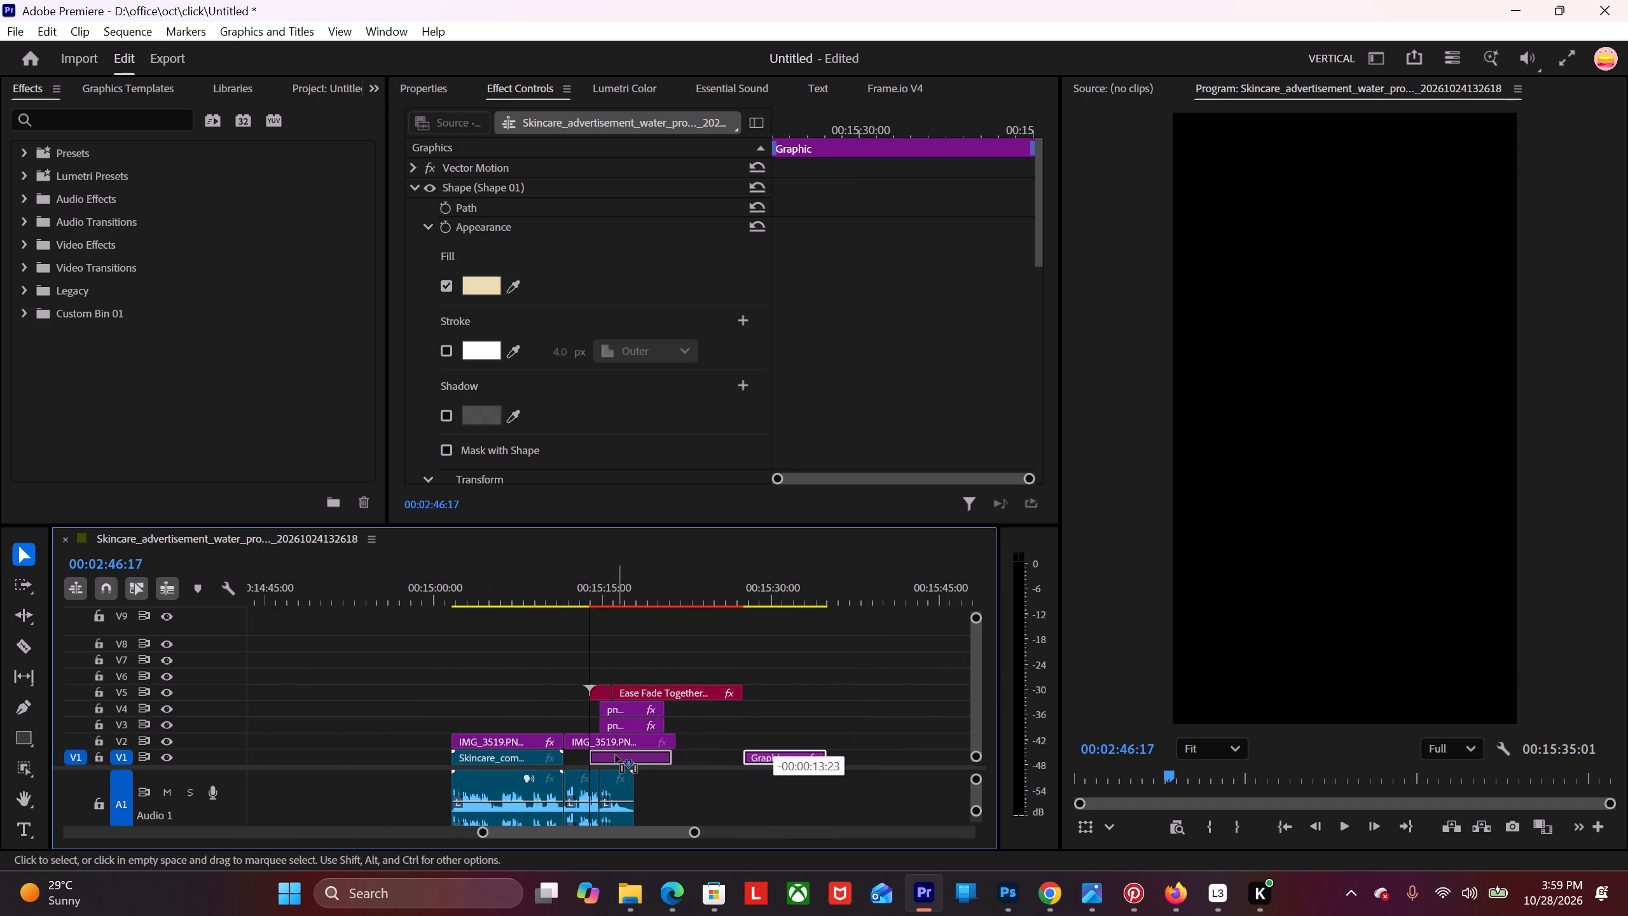
drag(616, 755, 598, 757)
alt+scroll(597, 758, up, 8)
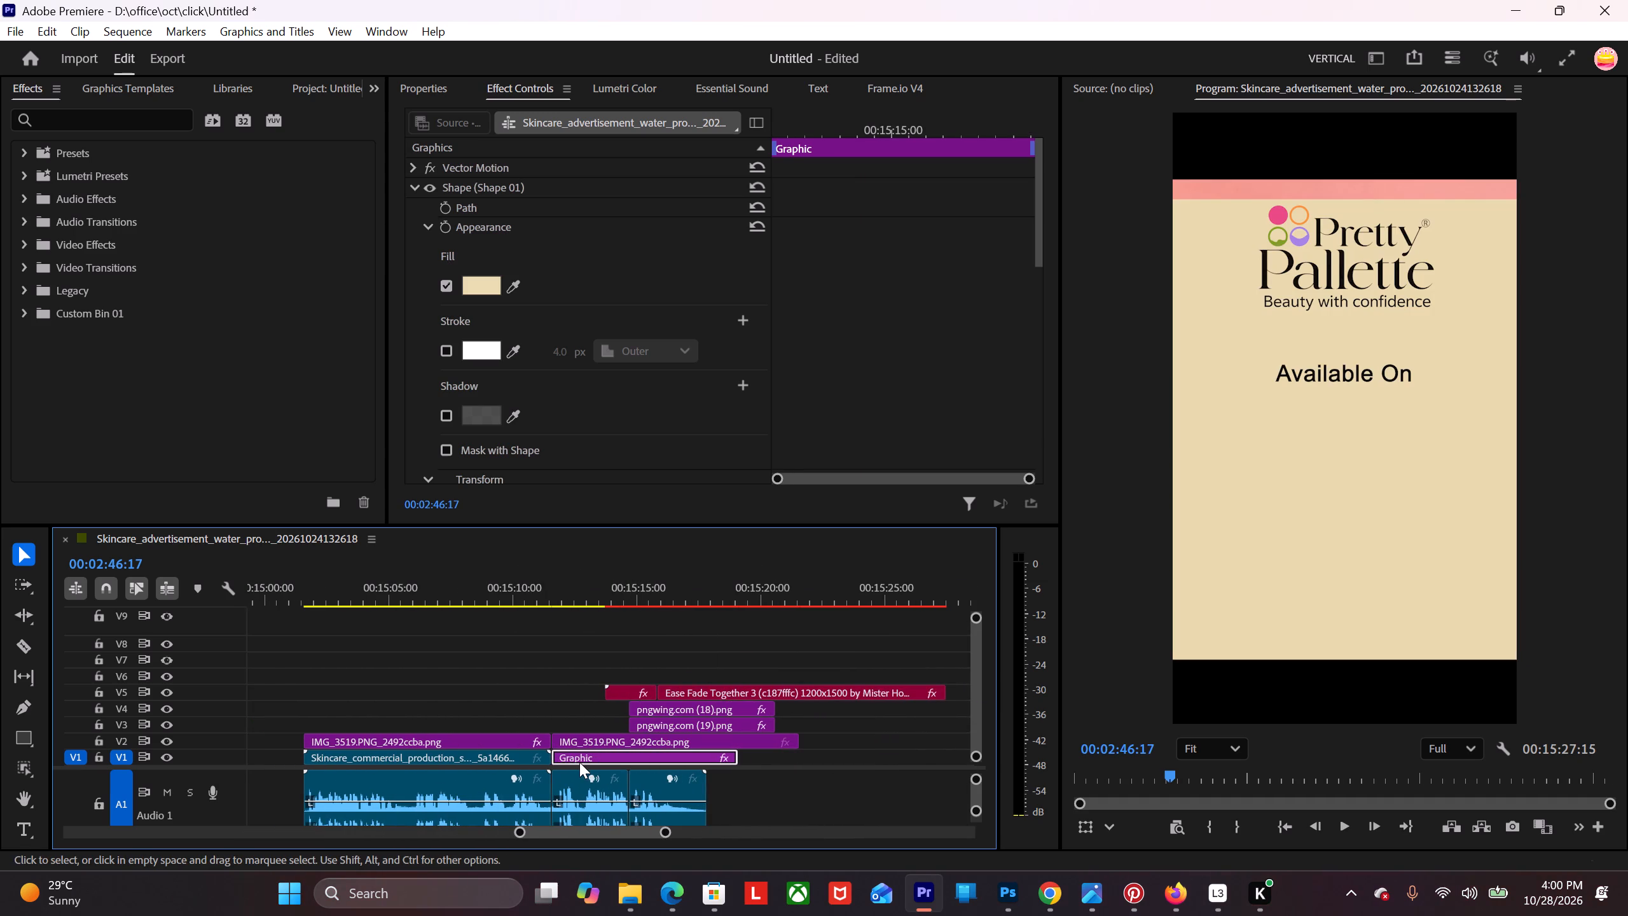
Change the Graphic background's fill to the lighter beige EBDEBA, previewing it at 00:15:14:10.
click(598, 759)
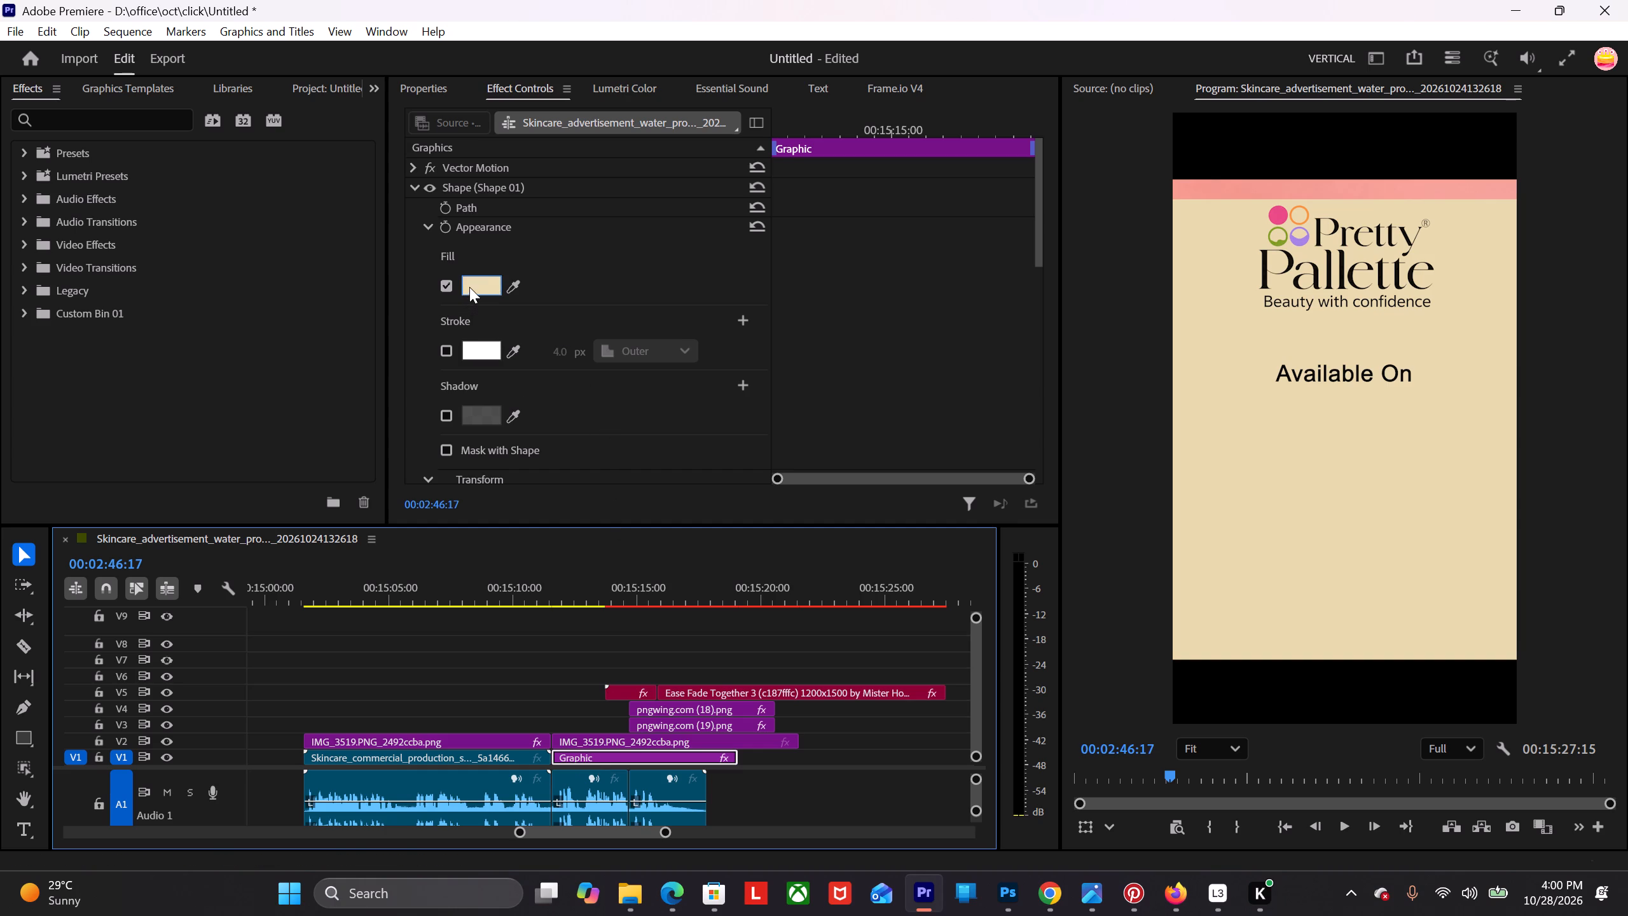
scroll(473, 224, up, 5)
drag(609, 598, 623, 599)
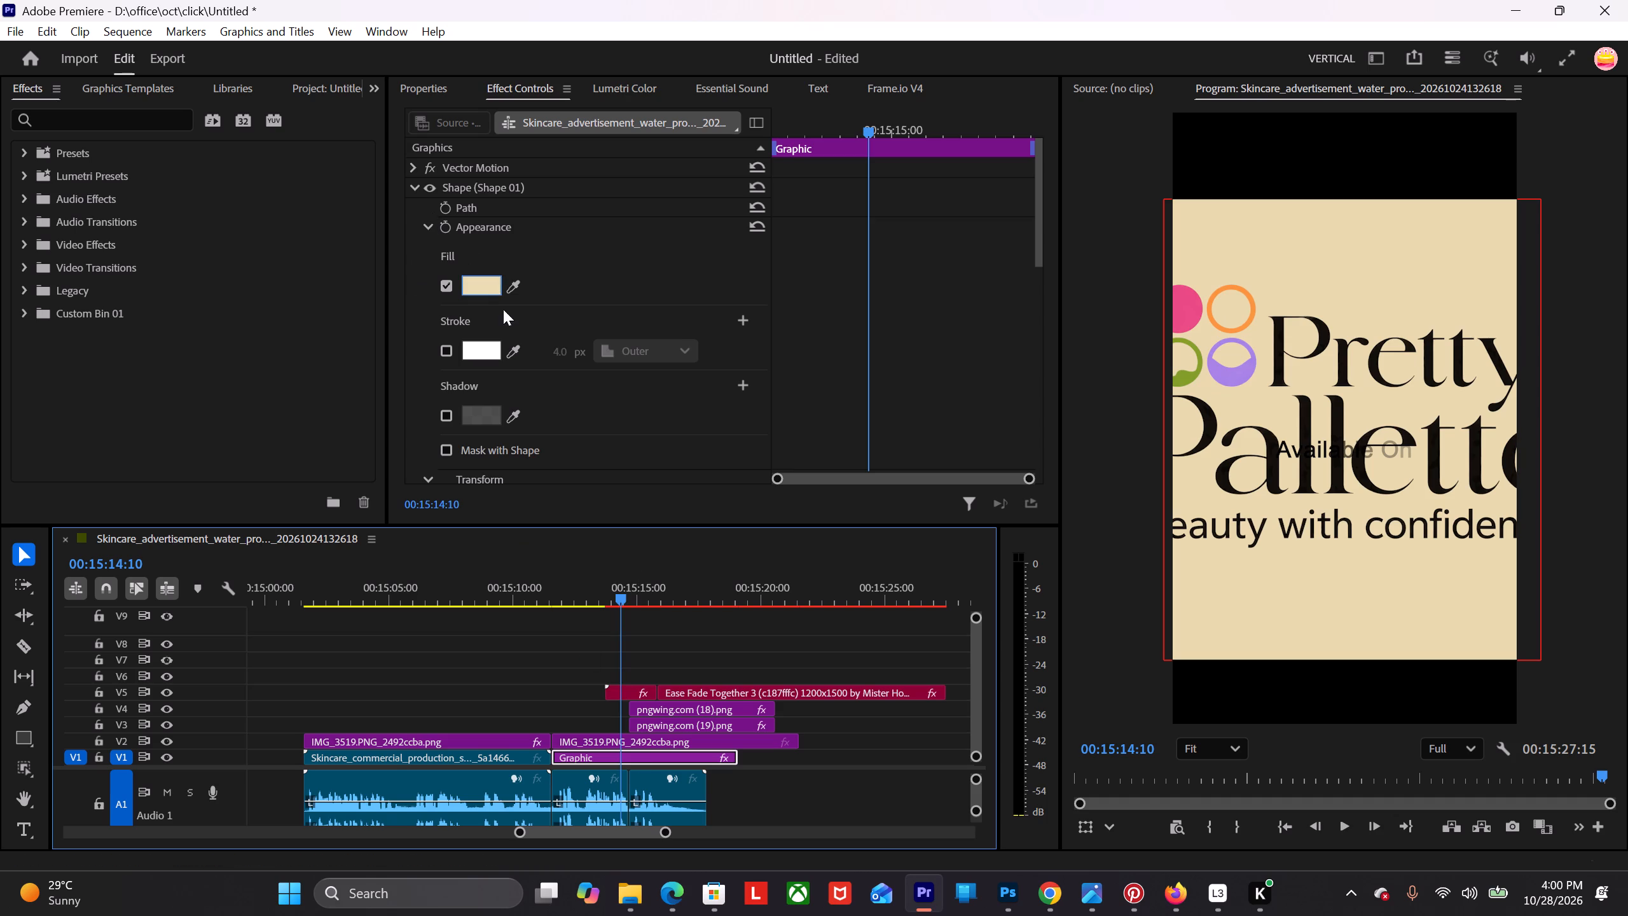
click(483, 283)
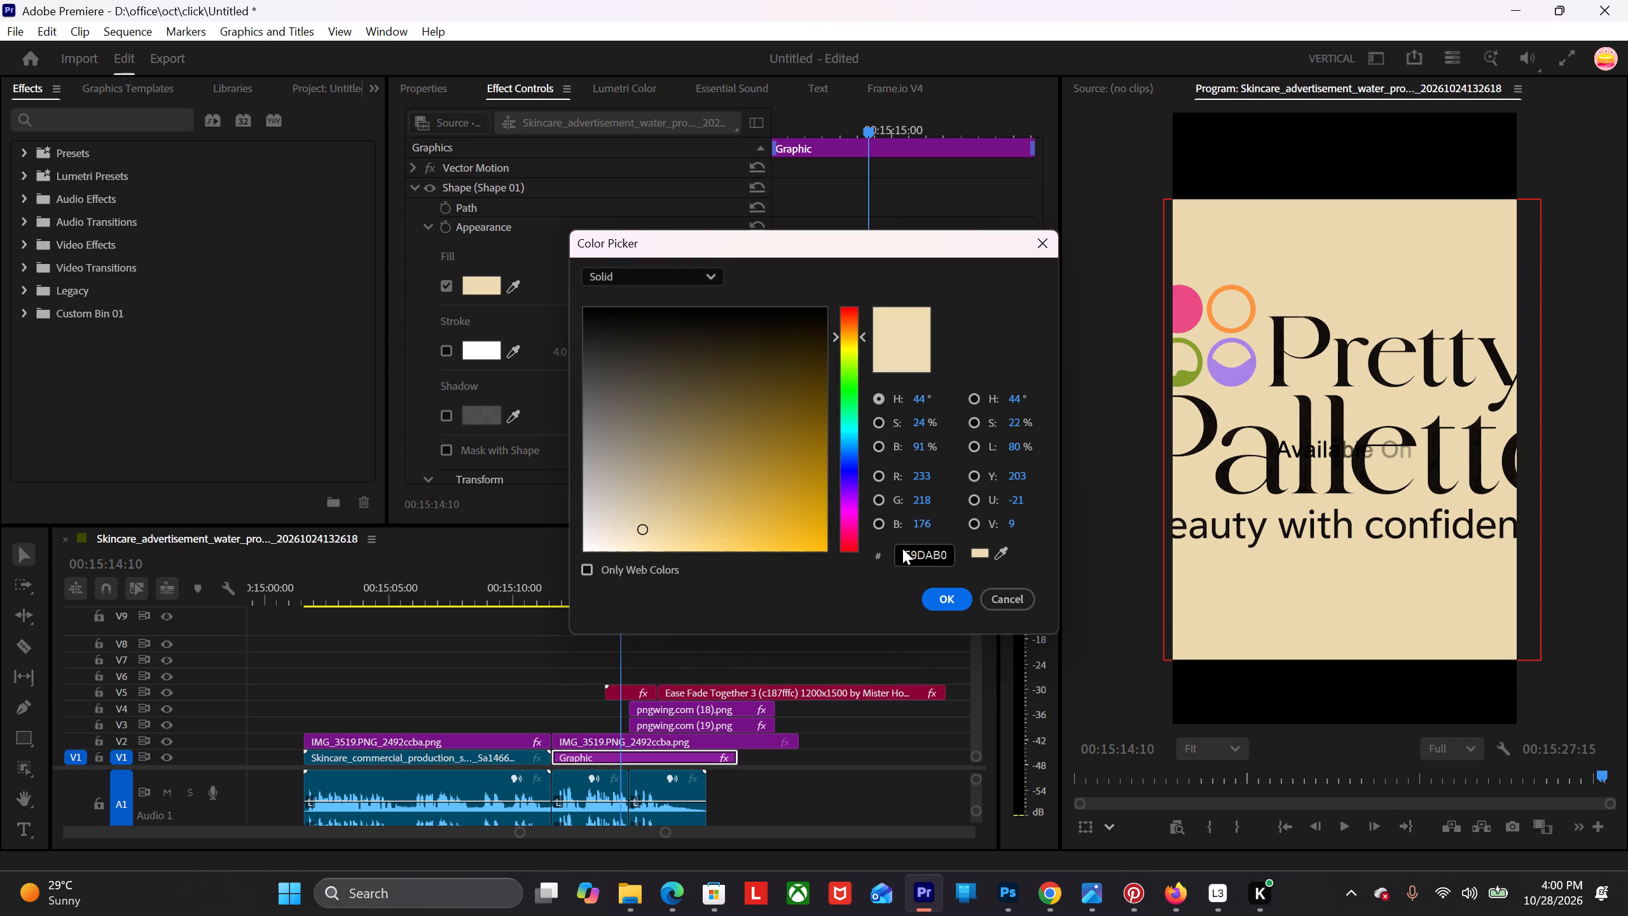
click(638, 501)
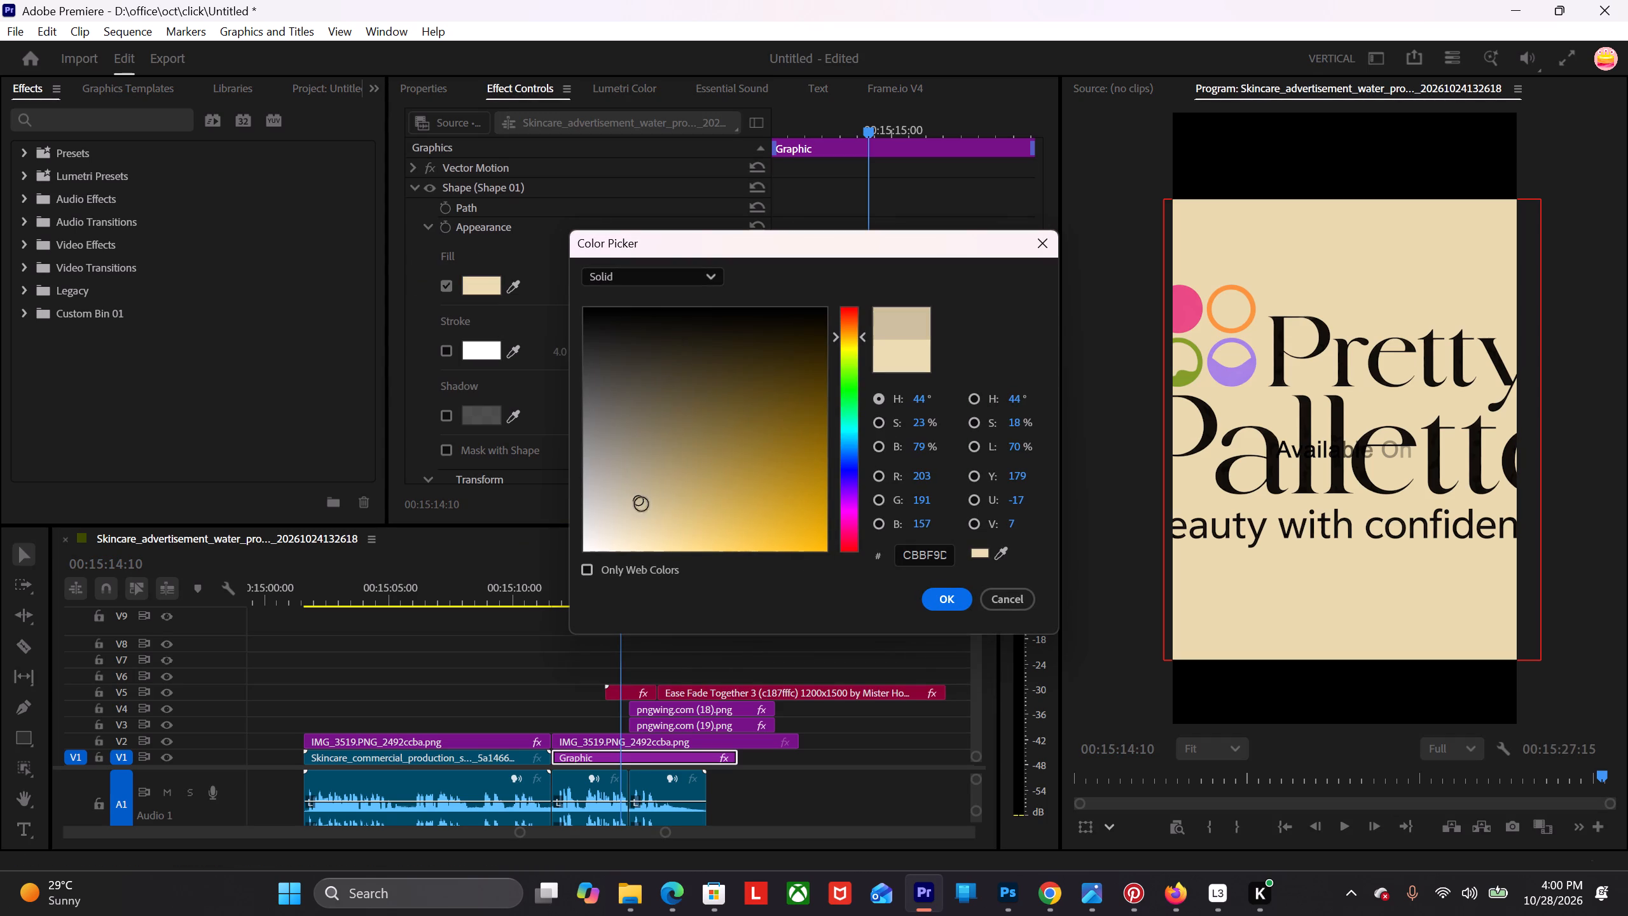
click(634, 531)
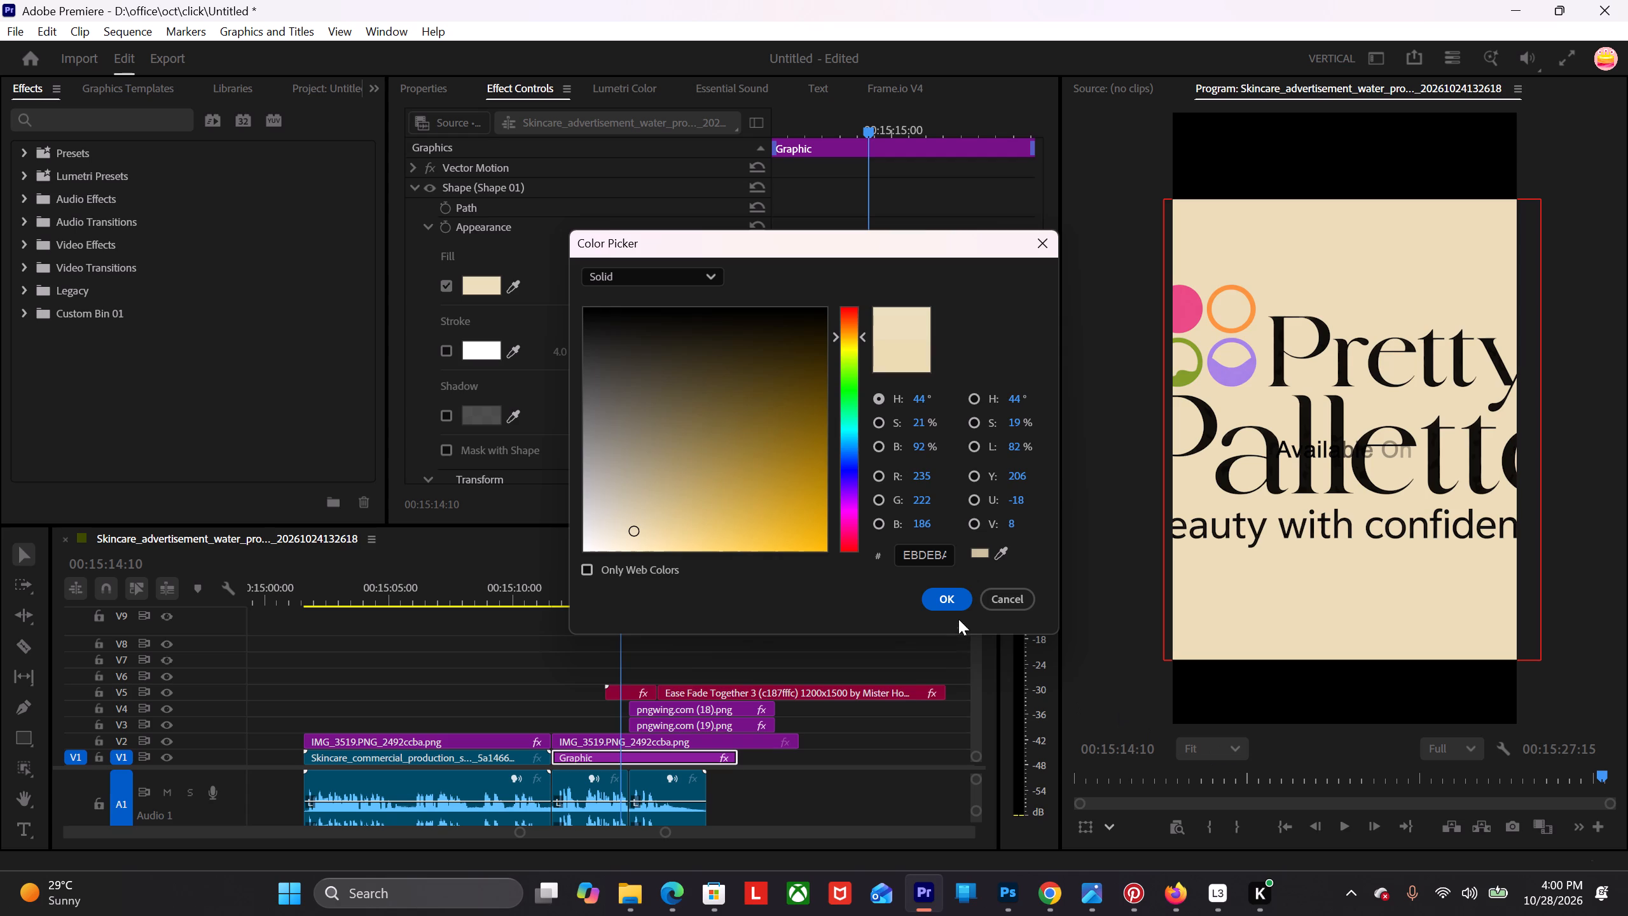
click(950, 603)
Enlarge the beige background shape until it covers the whole vertical frame.
click(474, 179)
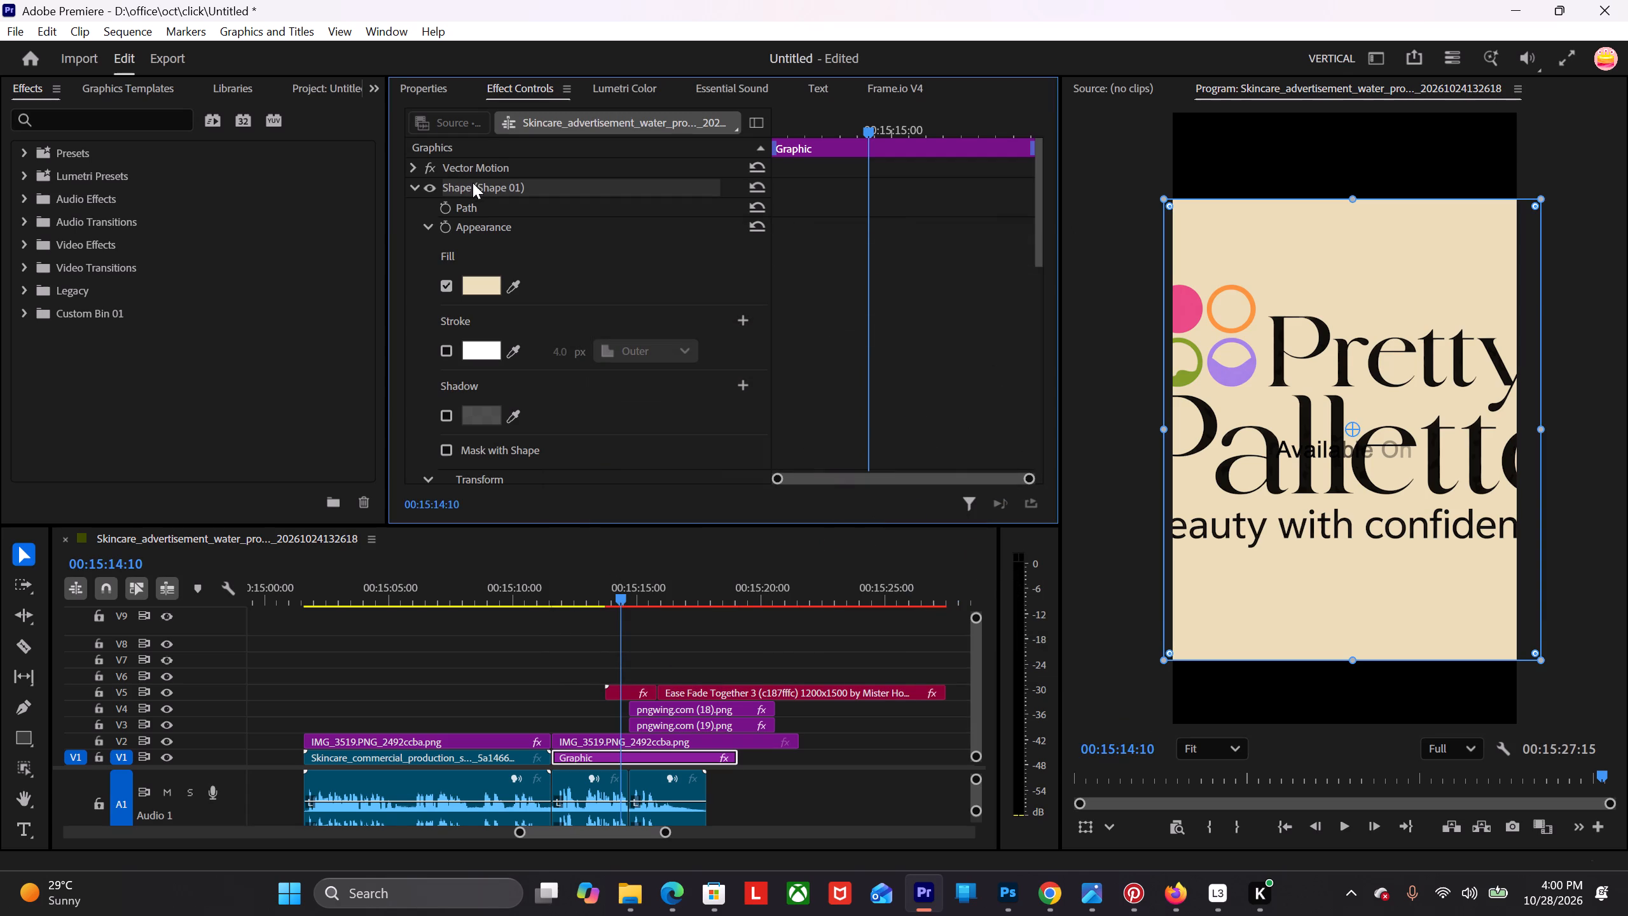
click(467, 164)
scroll(415, 216, down, 12)
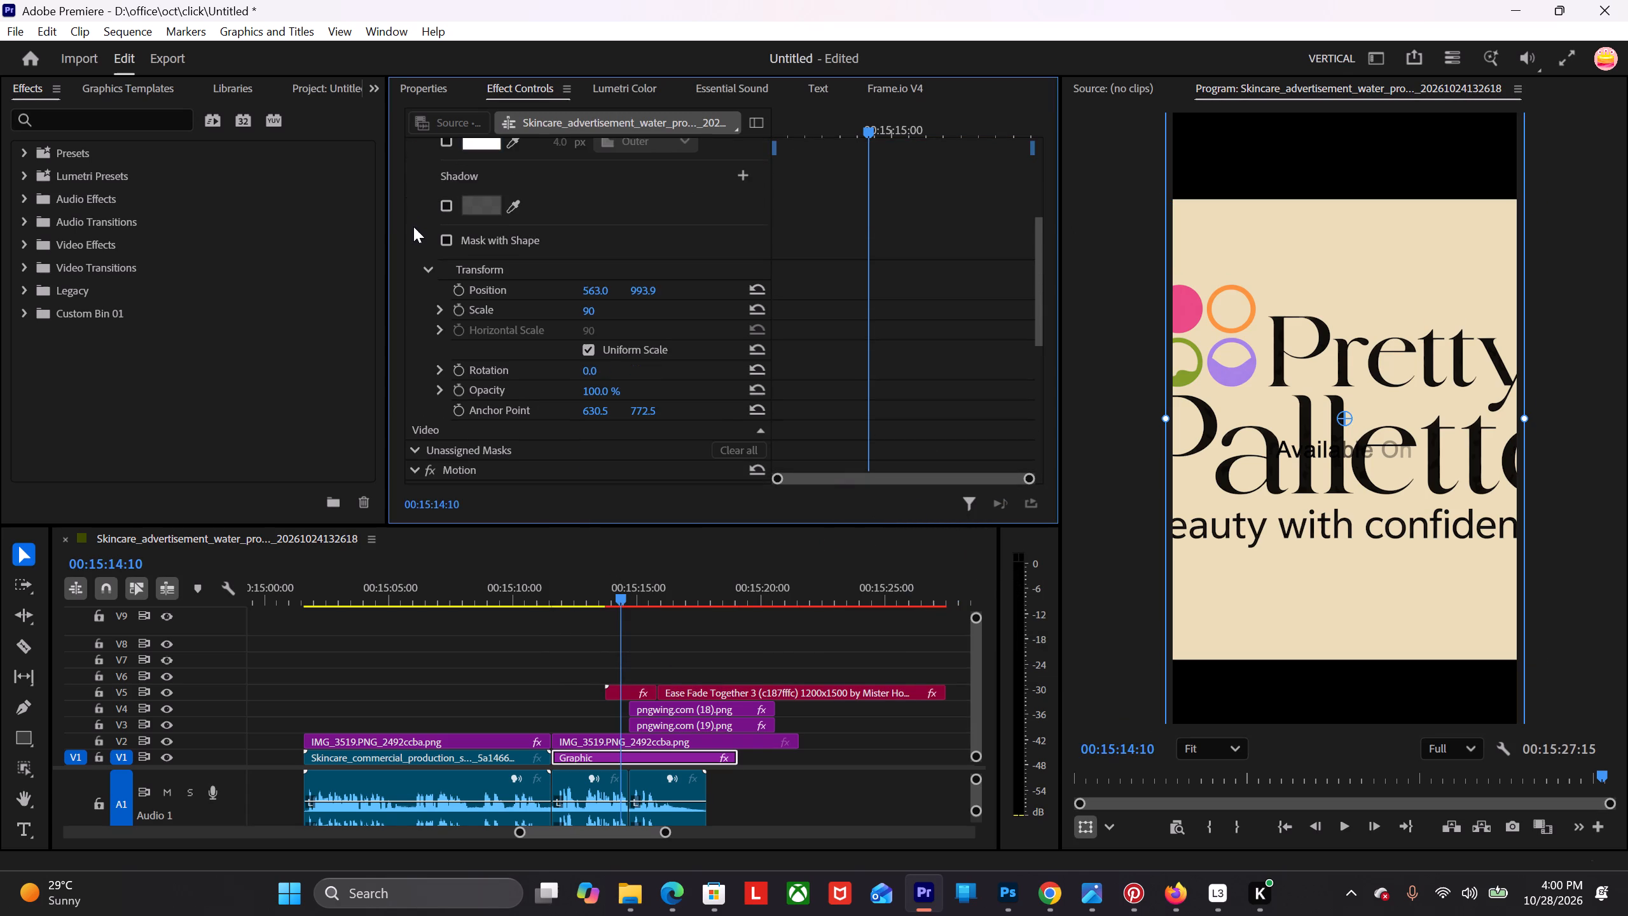
drag(595, 290, 707, 290)
Scale the ending's duplicated Pretty Pallette logo clip on V2 down to 40.
click(645, 739)
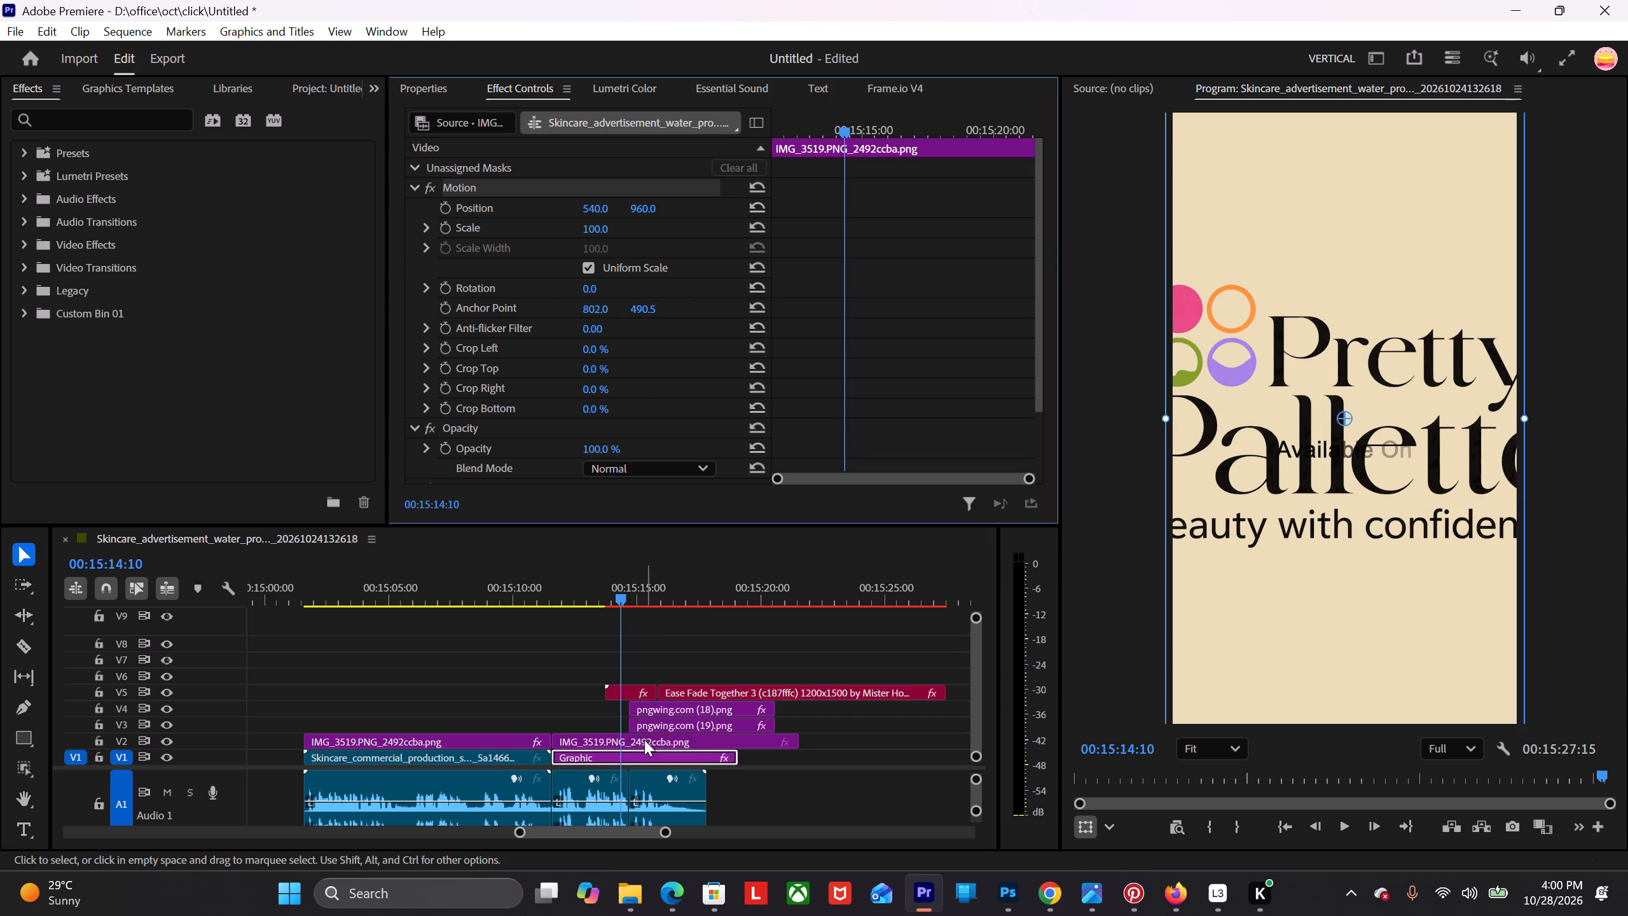
drag(607, 223, 560, 274)
click(562, 638)
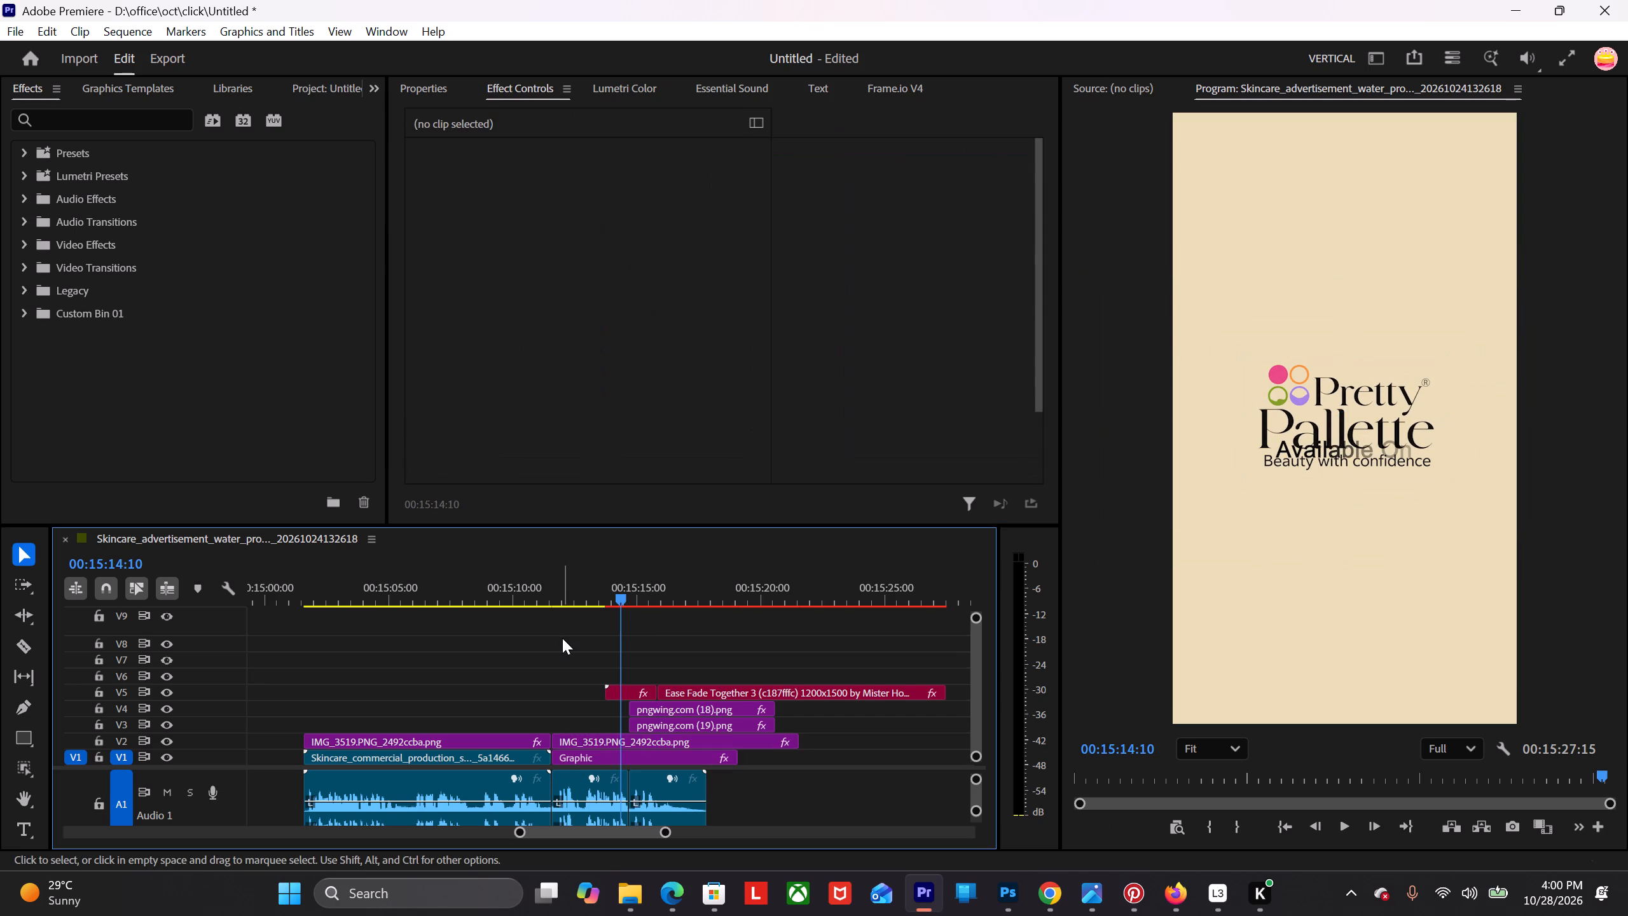
Raise the ending's logo above the Available On text by setting its vertical position to 598.
click(618, 595)
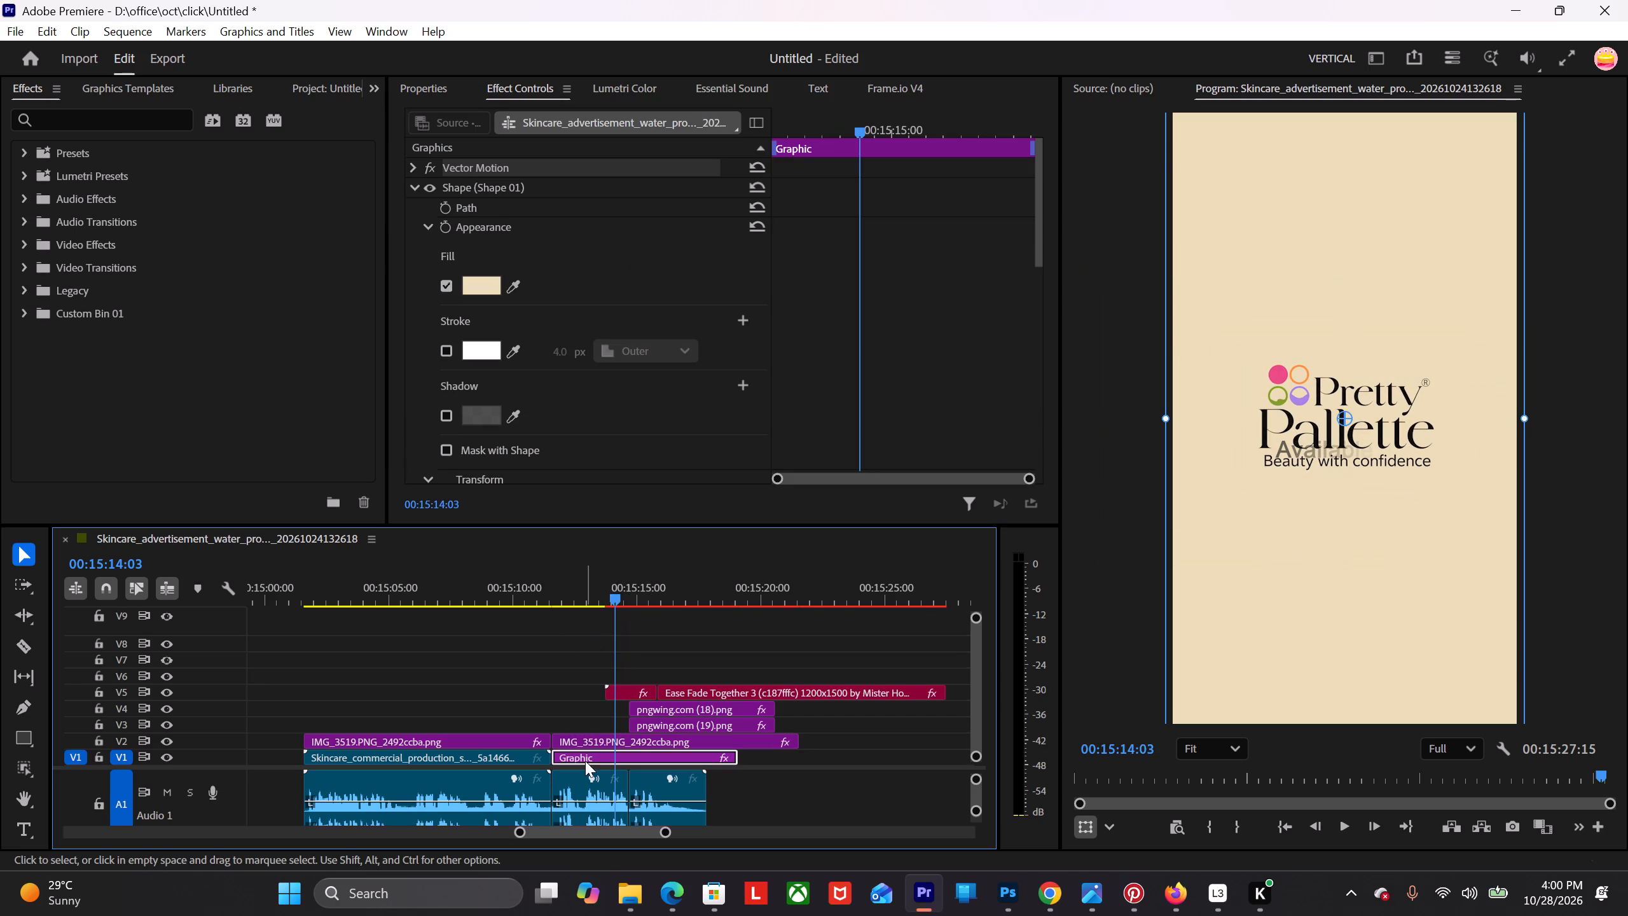
click(591, 749)
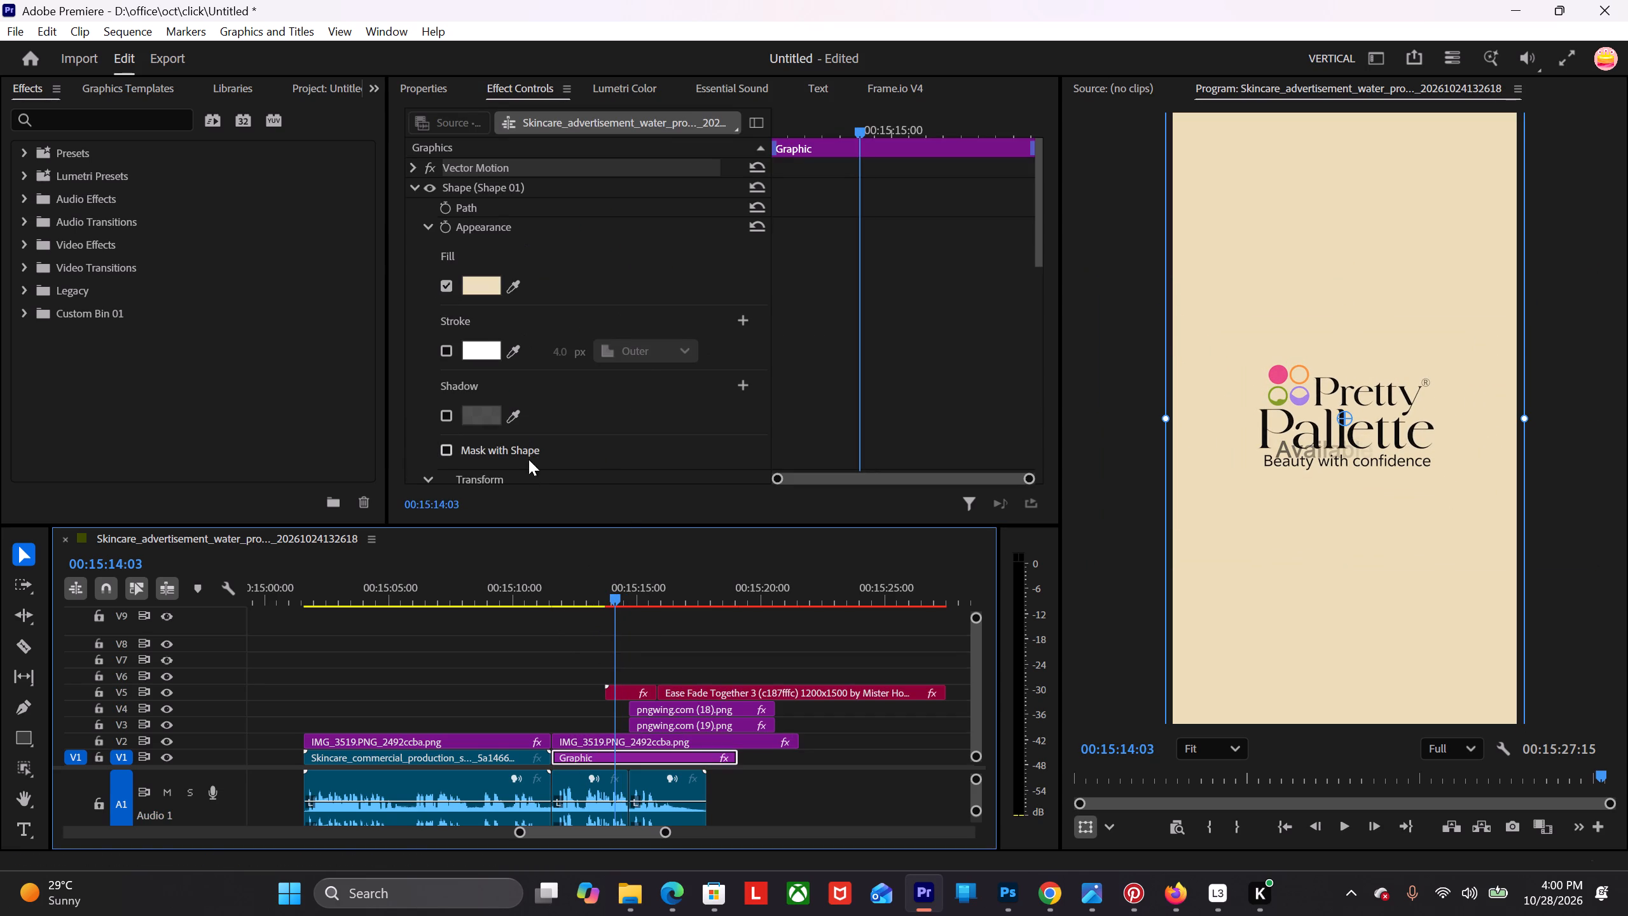
click(574, 742)
drag(639, 208, 630, 211)
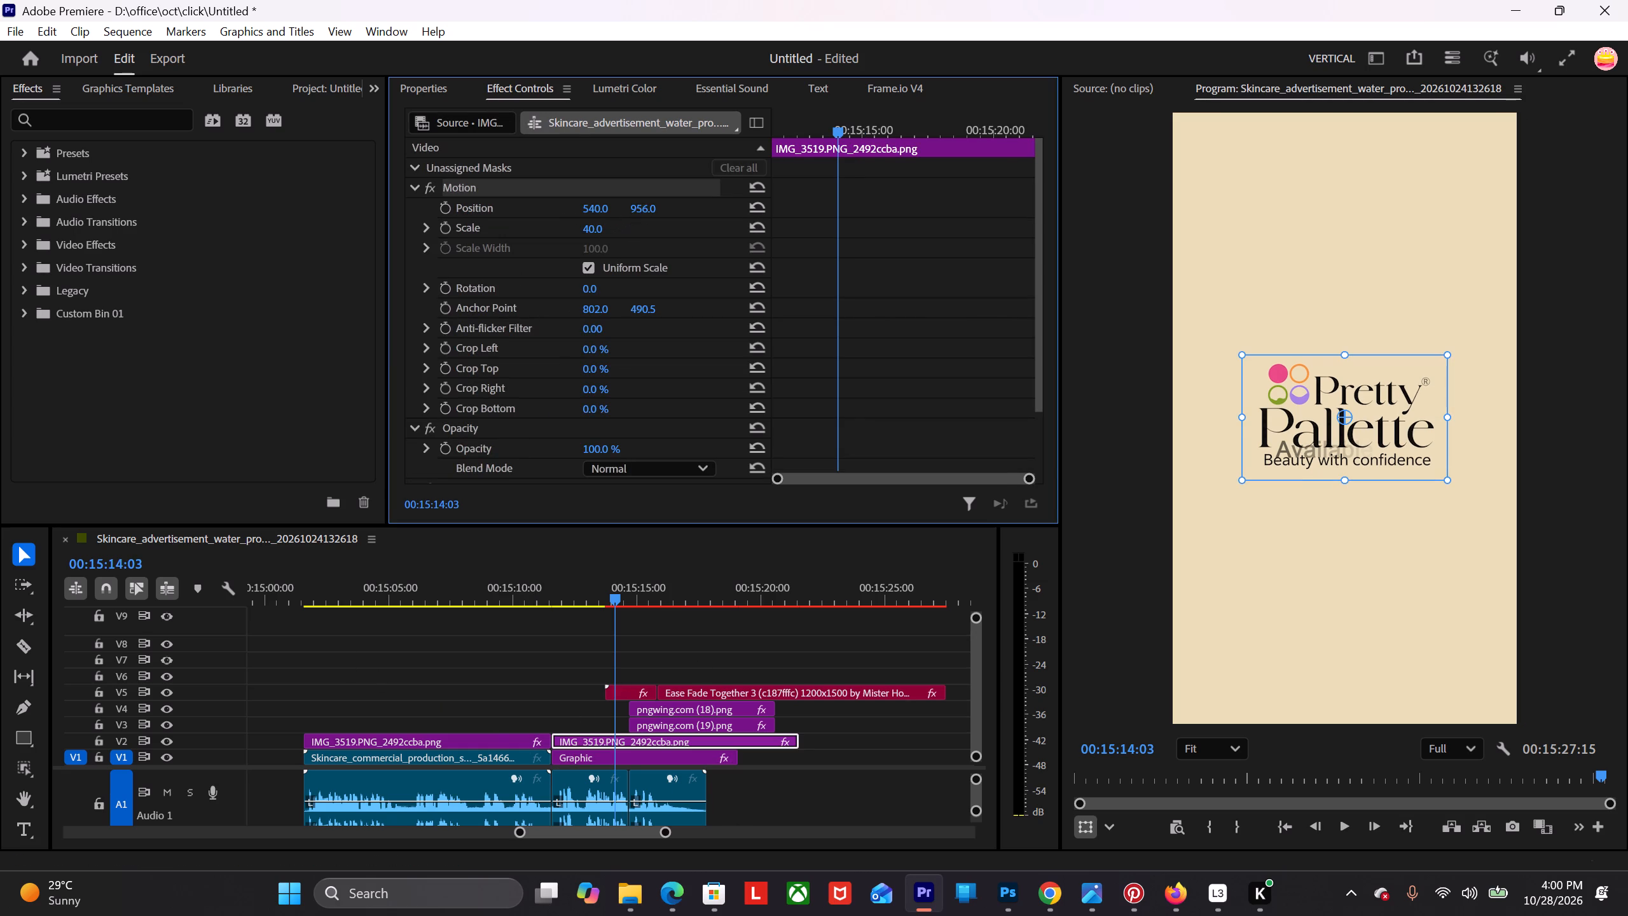
drag(630, 211, 343, 494)
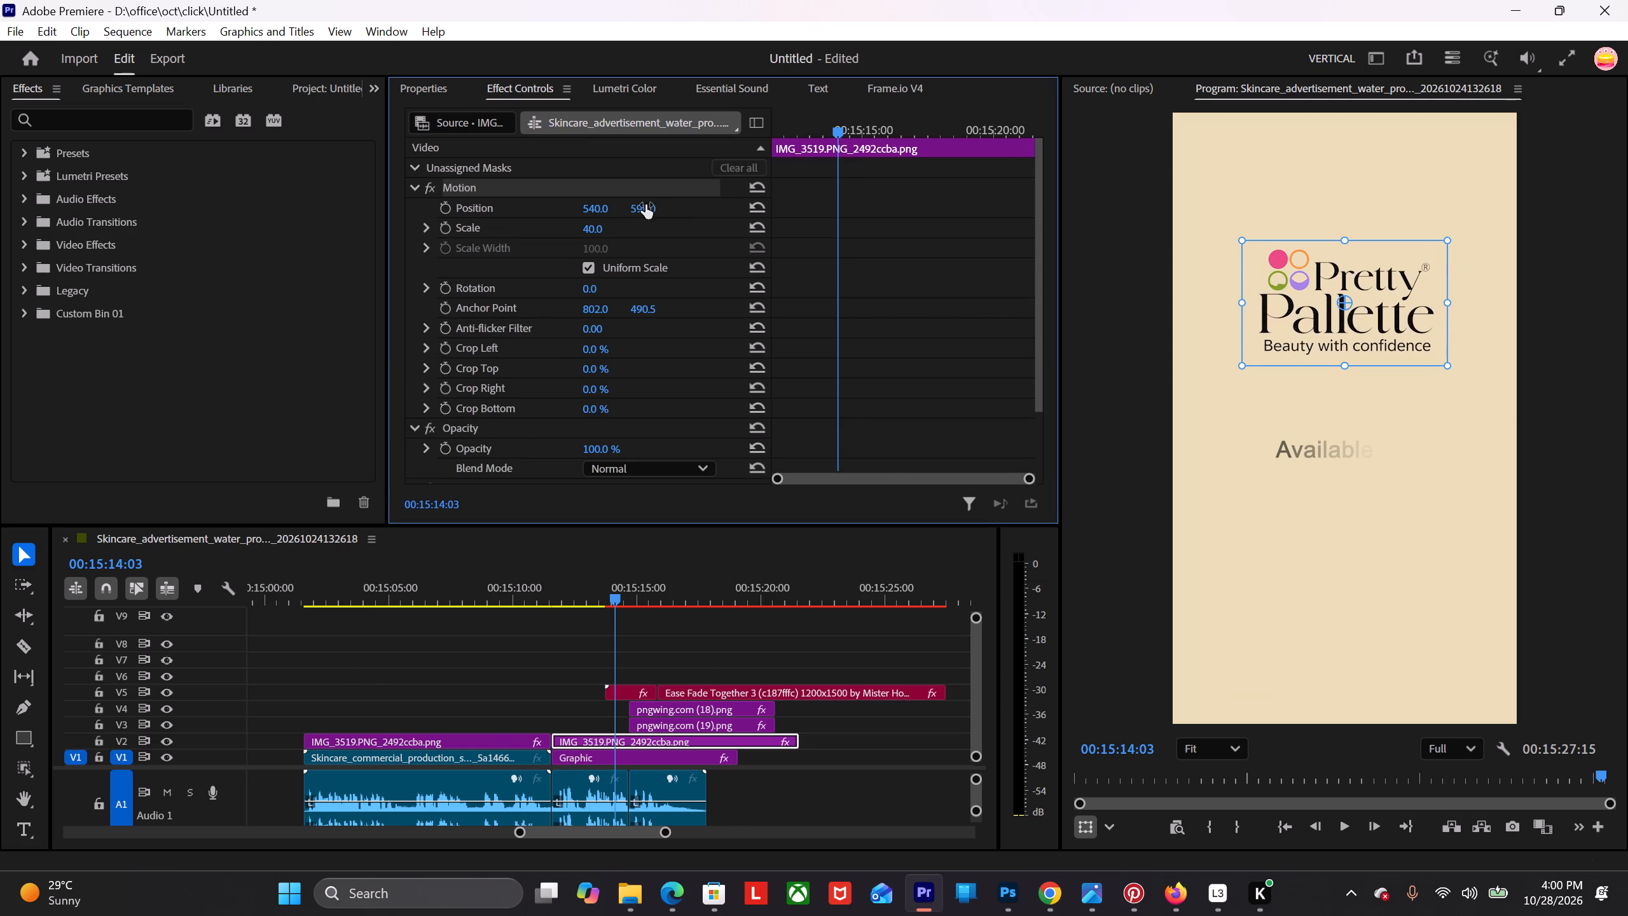
Play back the ending from just before the cut, examining the background's entrance and the timing of the text and icons.
drag(607, 593, 558, 620)
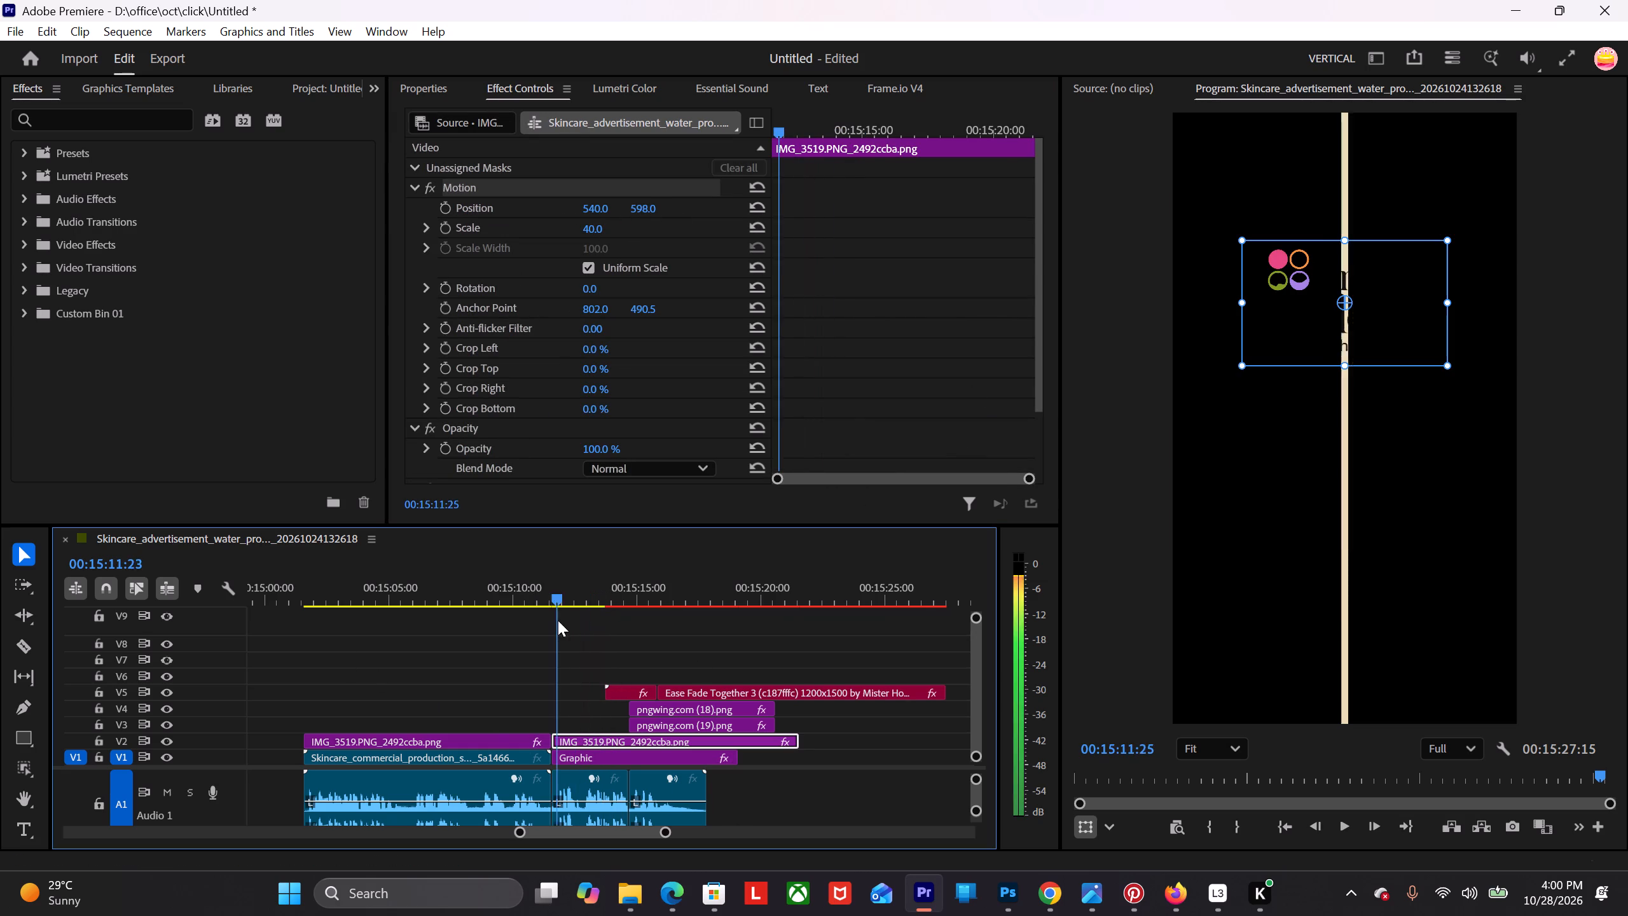
drag(558, 620, 556, 620)
drag(556, 602, 535, 605)
key(space)
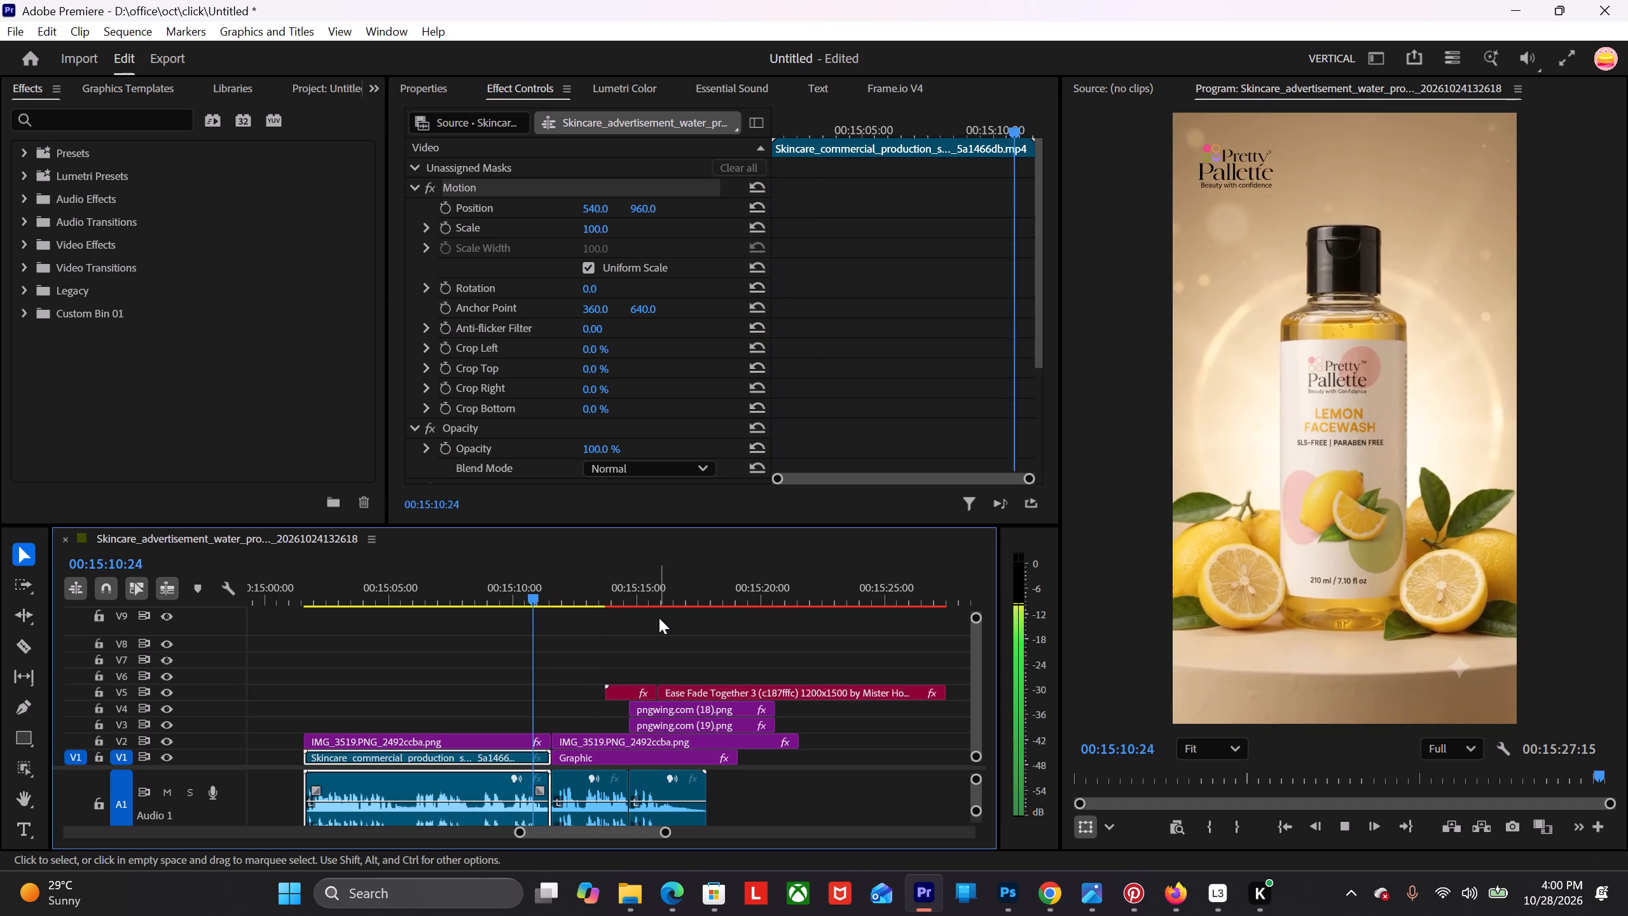
key(space)
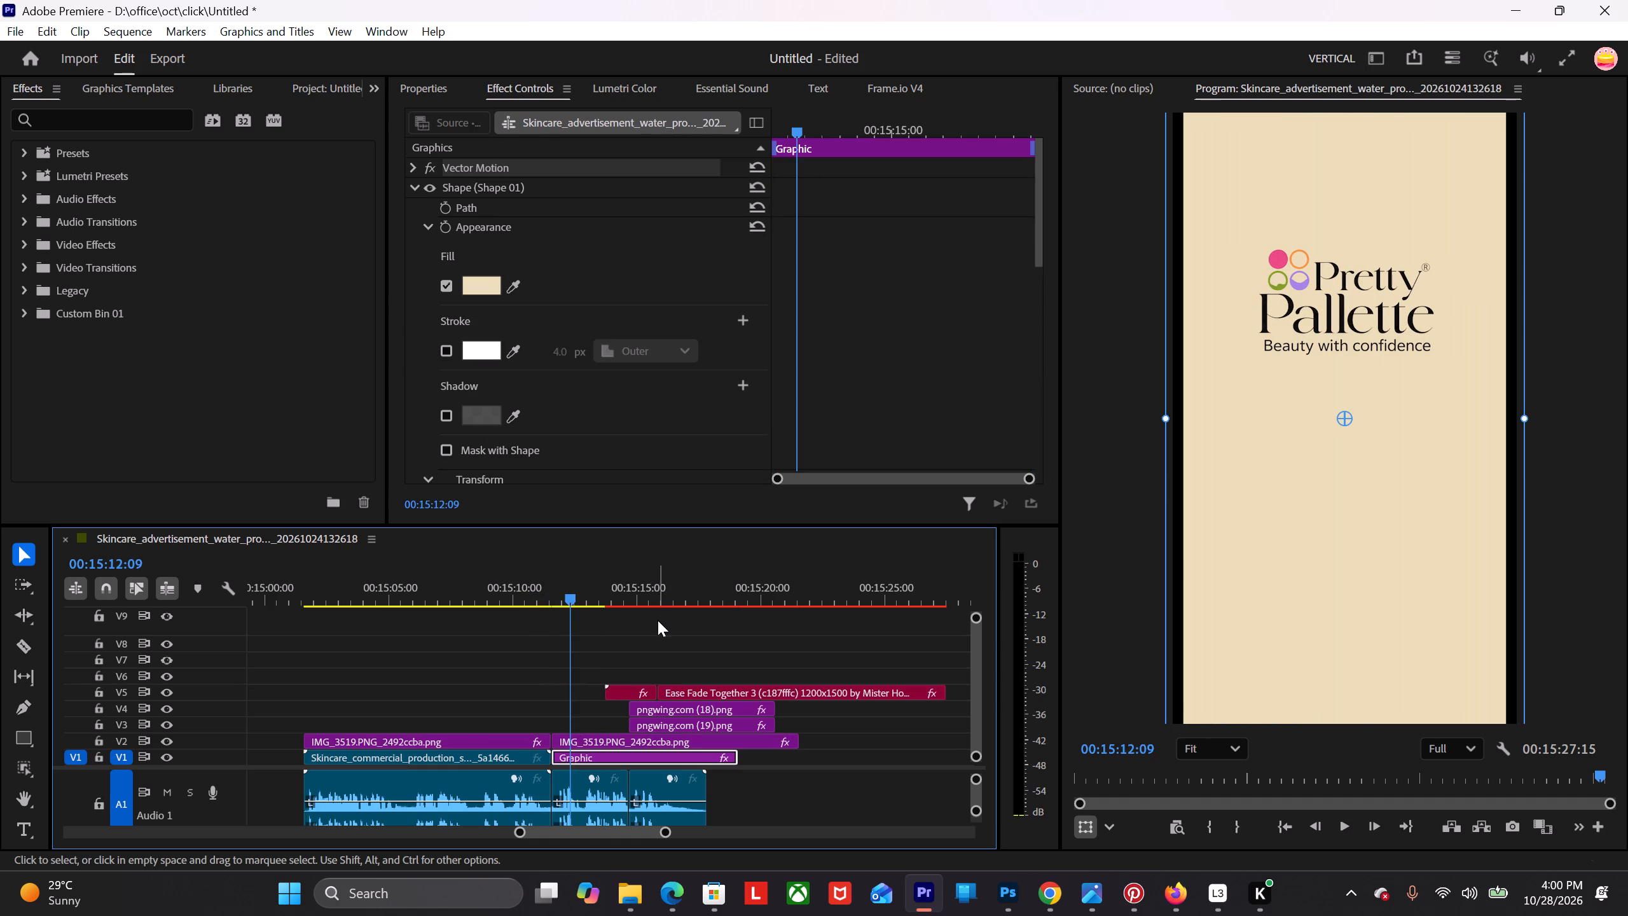
key(space)
key(space)
key(space)
key(space)
key(space)
scroll(634, 647, up, 7)
scroll(635, 646, down, 6)
key(space)
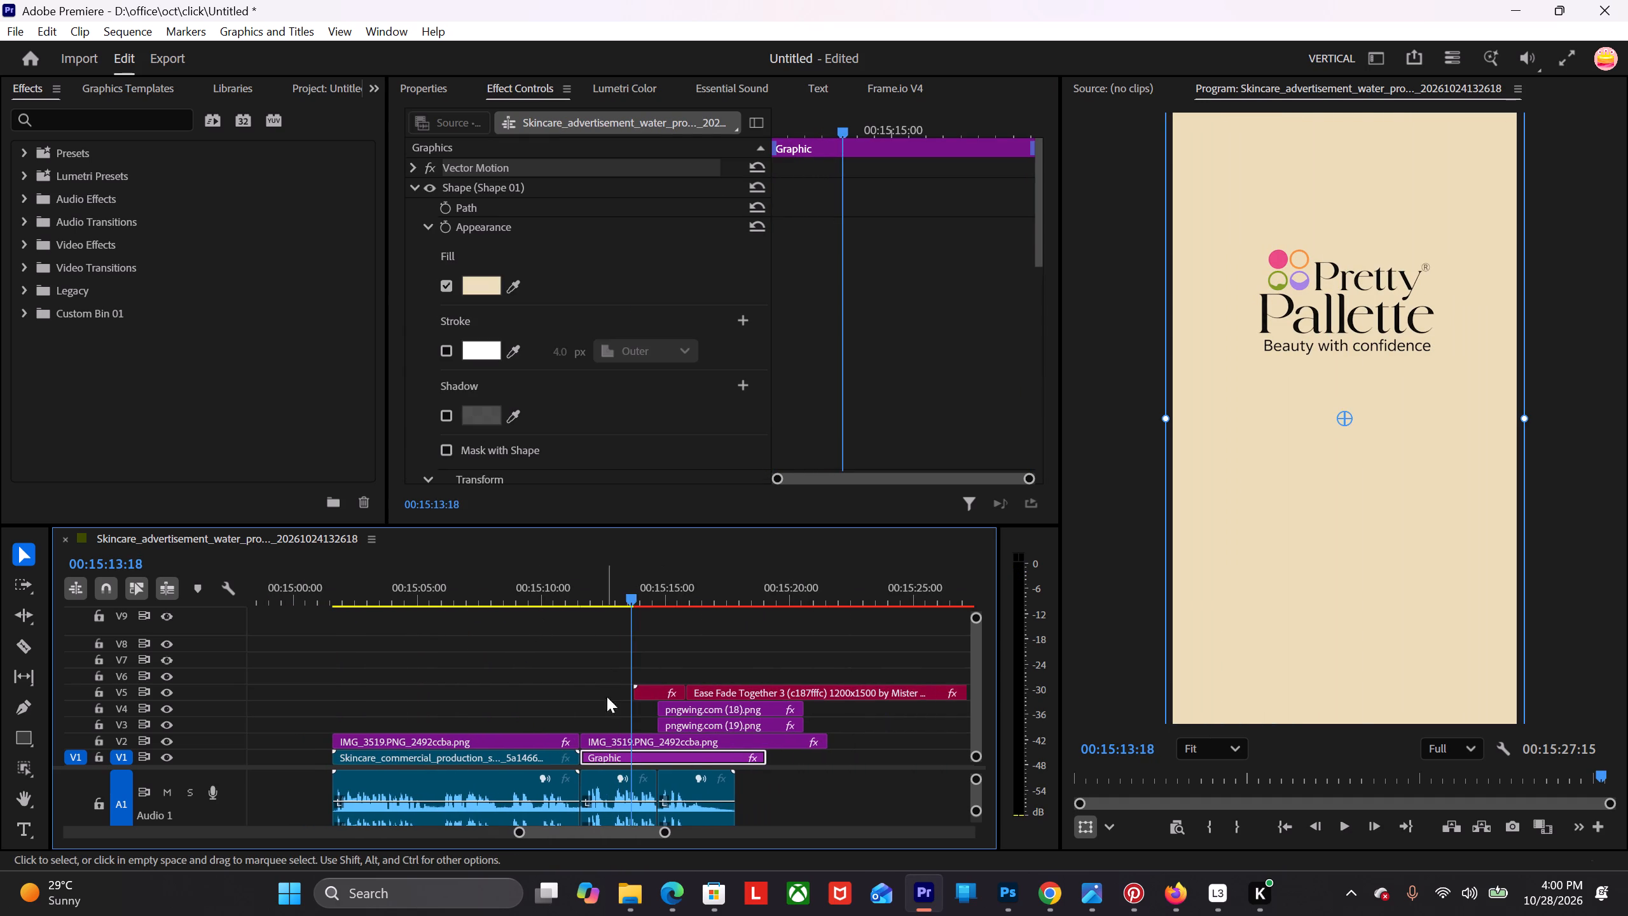
key(space)
key(space)
key(space)
scroll(575, 733, up, 7)
scroll(586, 723, down, 11)
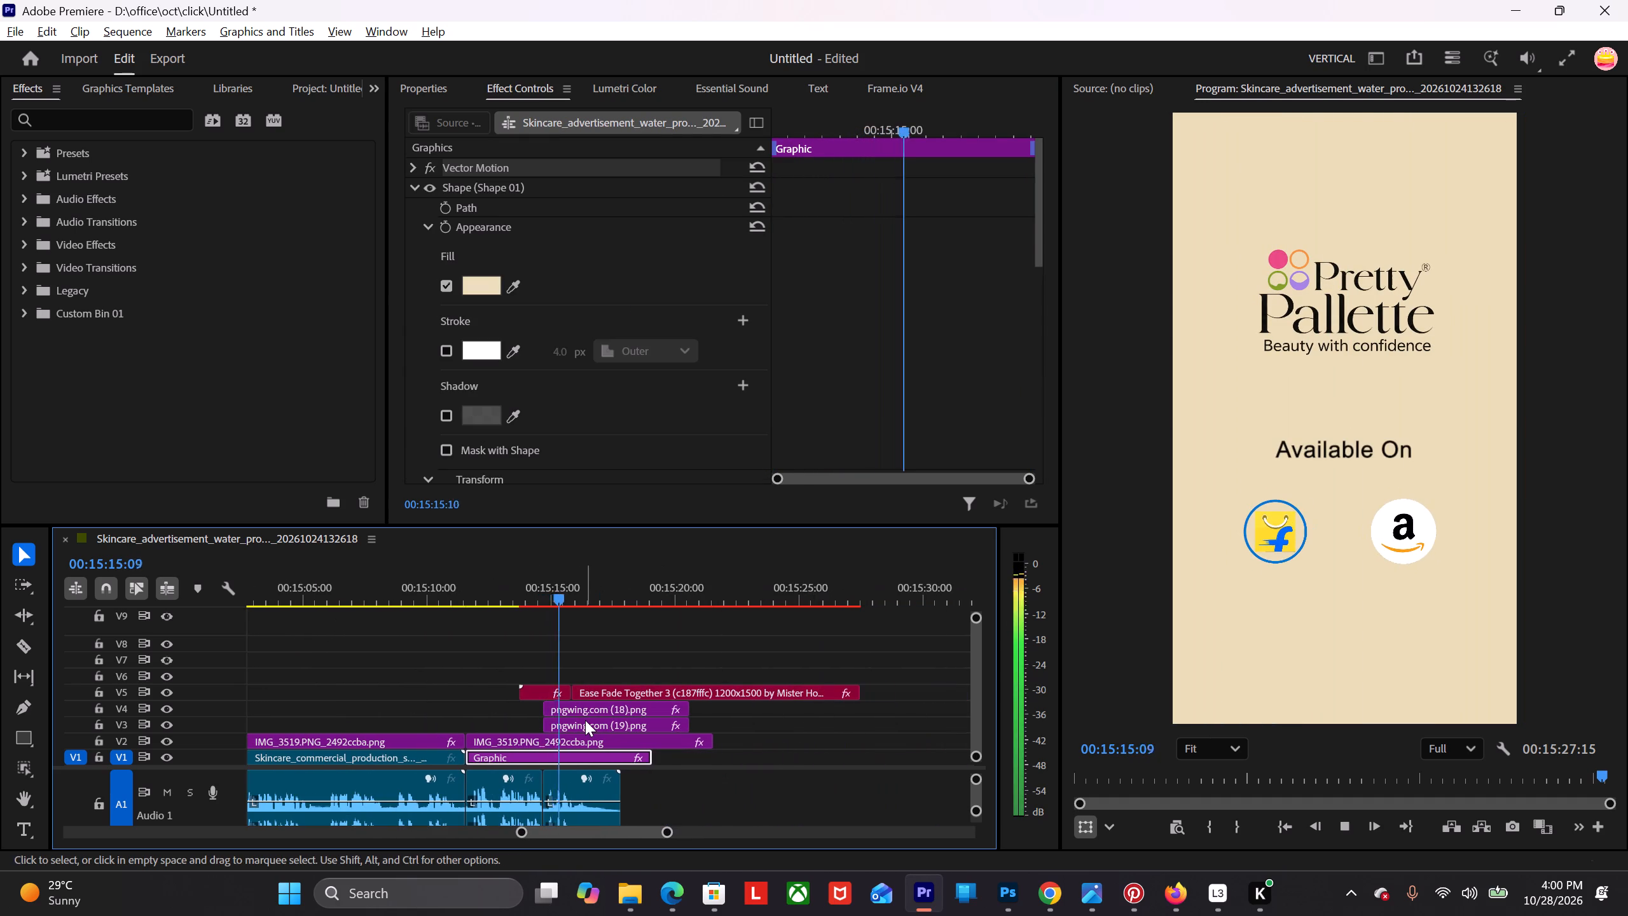
alt+scroll(585, 720, up, 17)
key(space)
scroll(643, 716, up, 3)
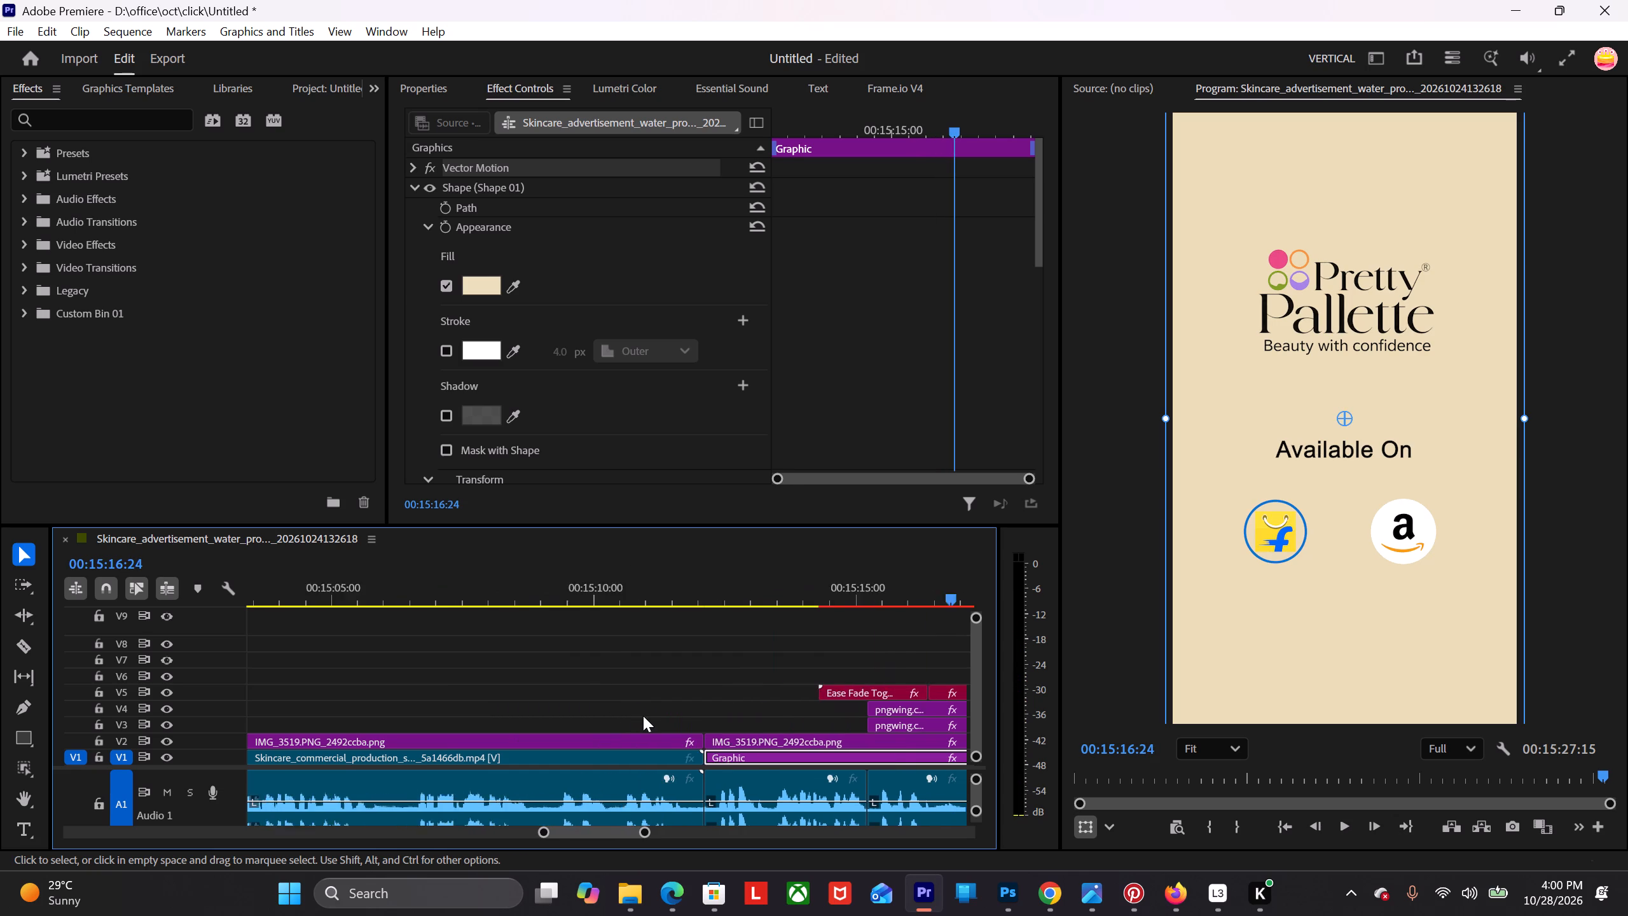
scroll(643, 716, up, 4)
scroll(672, 723, down, 12)
Trim about two seconds off the start of the V1 Graphic background and slide it back against the facewash commercial clip.
drag(804, 597, 592, 697)
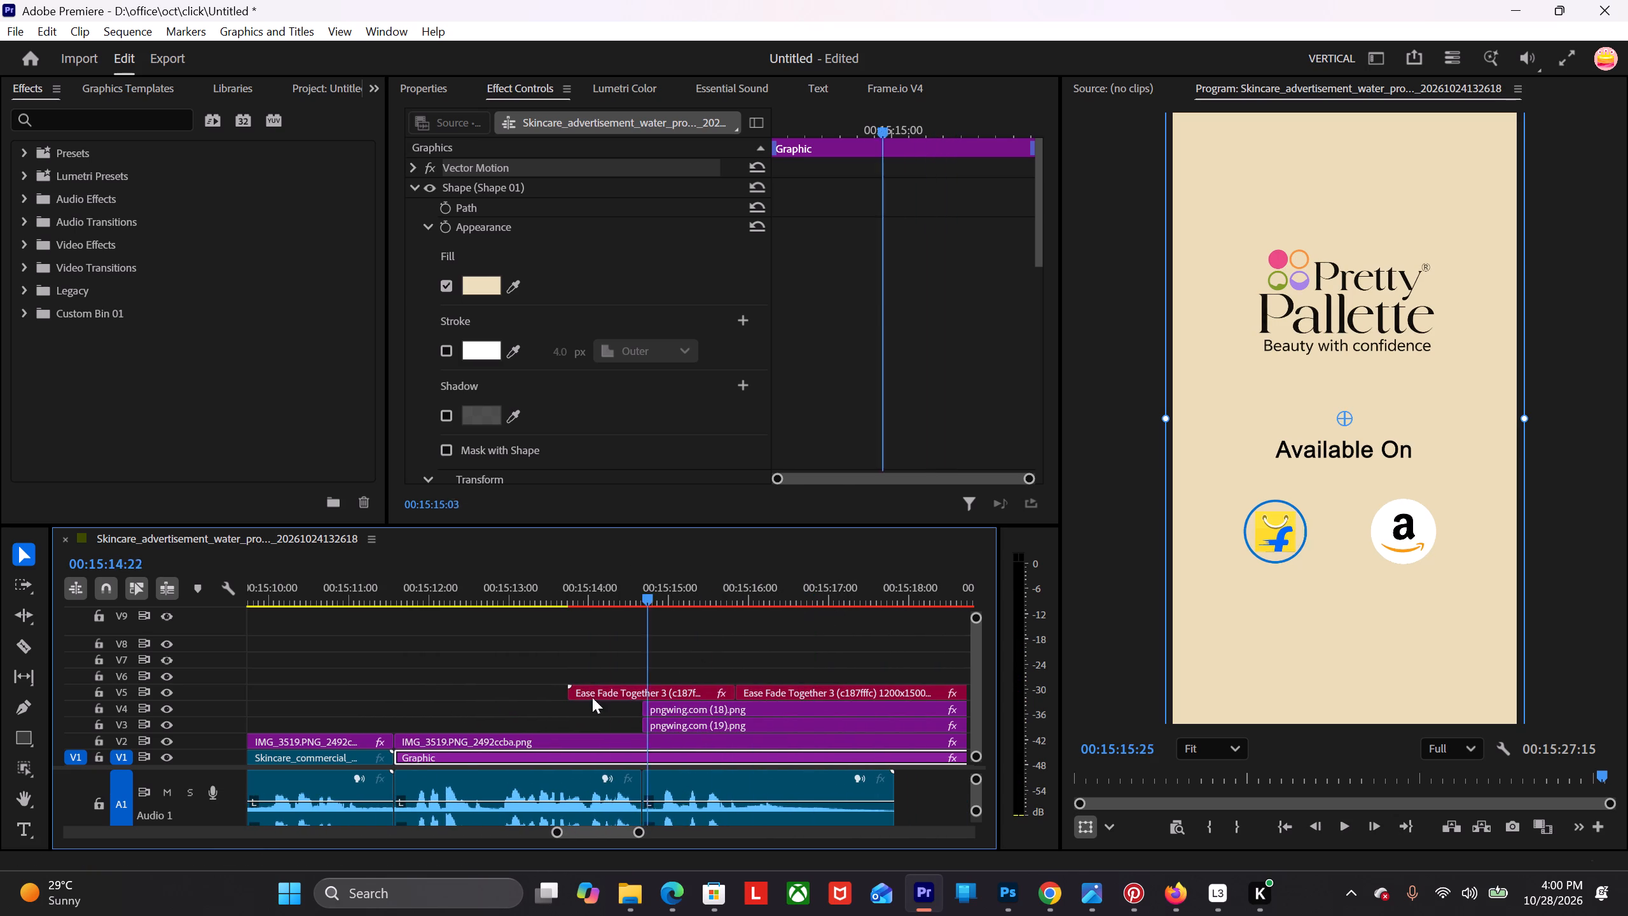
drag(592, 697, 505, 734)
click(499, 749)
click(479, 767)
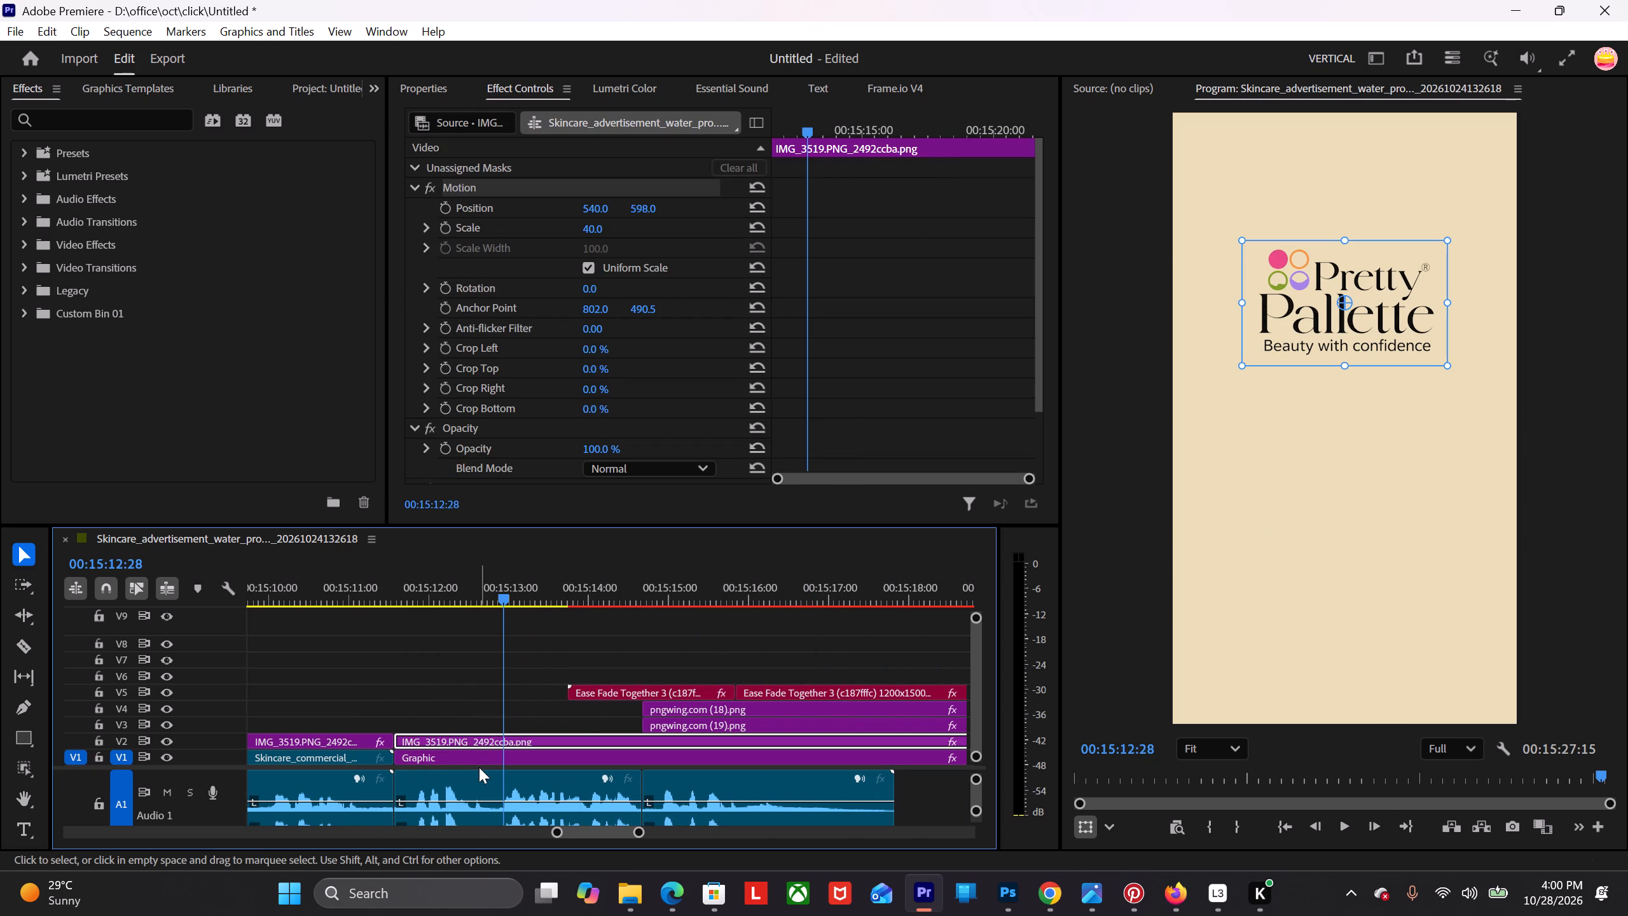
click(446, 761)
drag(399, 755, 416, 758)
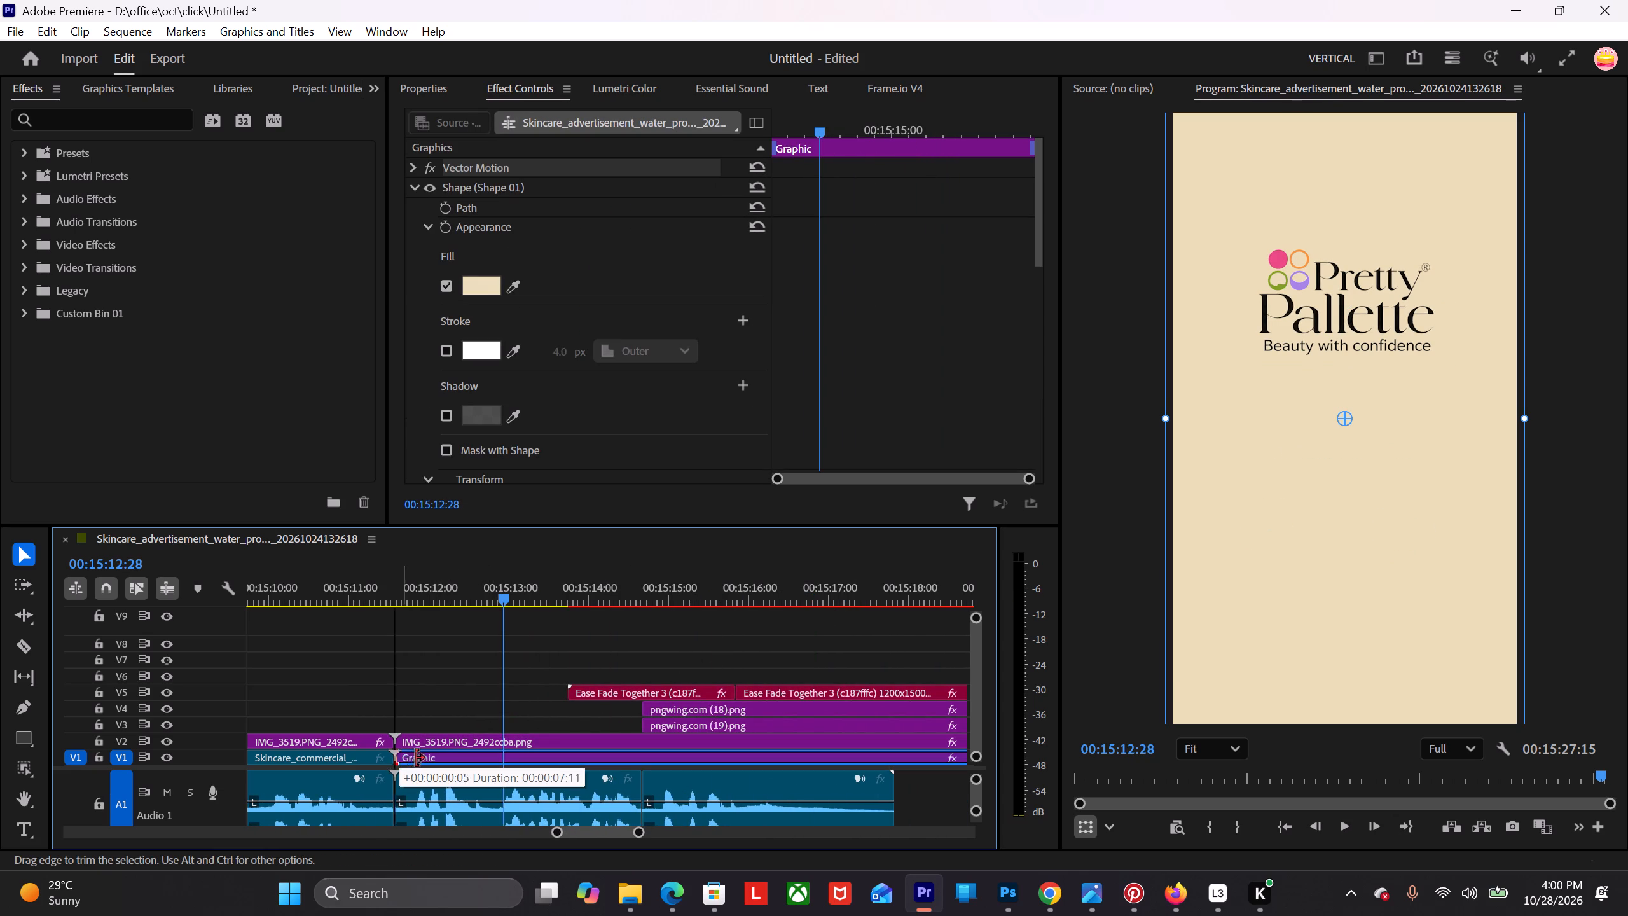
drag(416, 758, 464, 727)
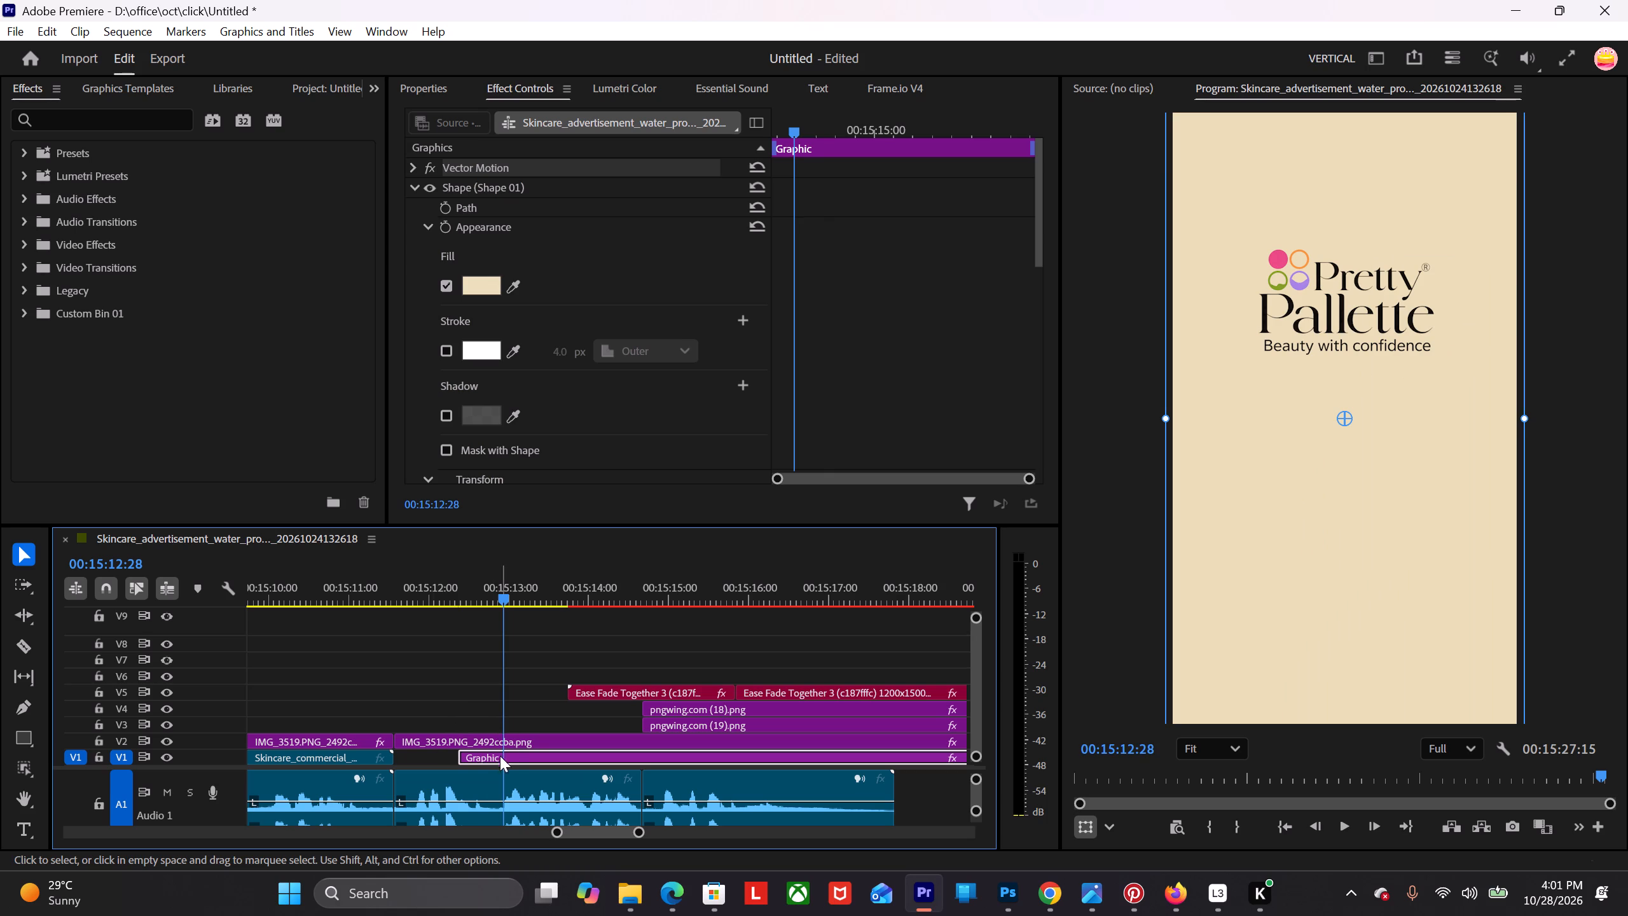
drag(457, 756, 503, 758)
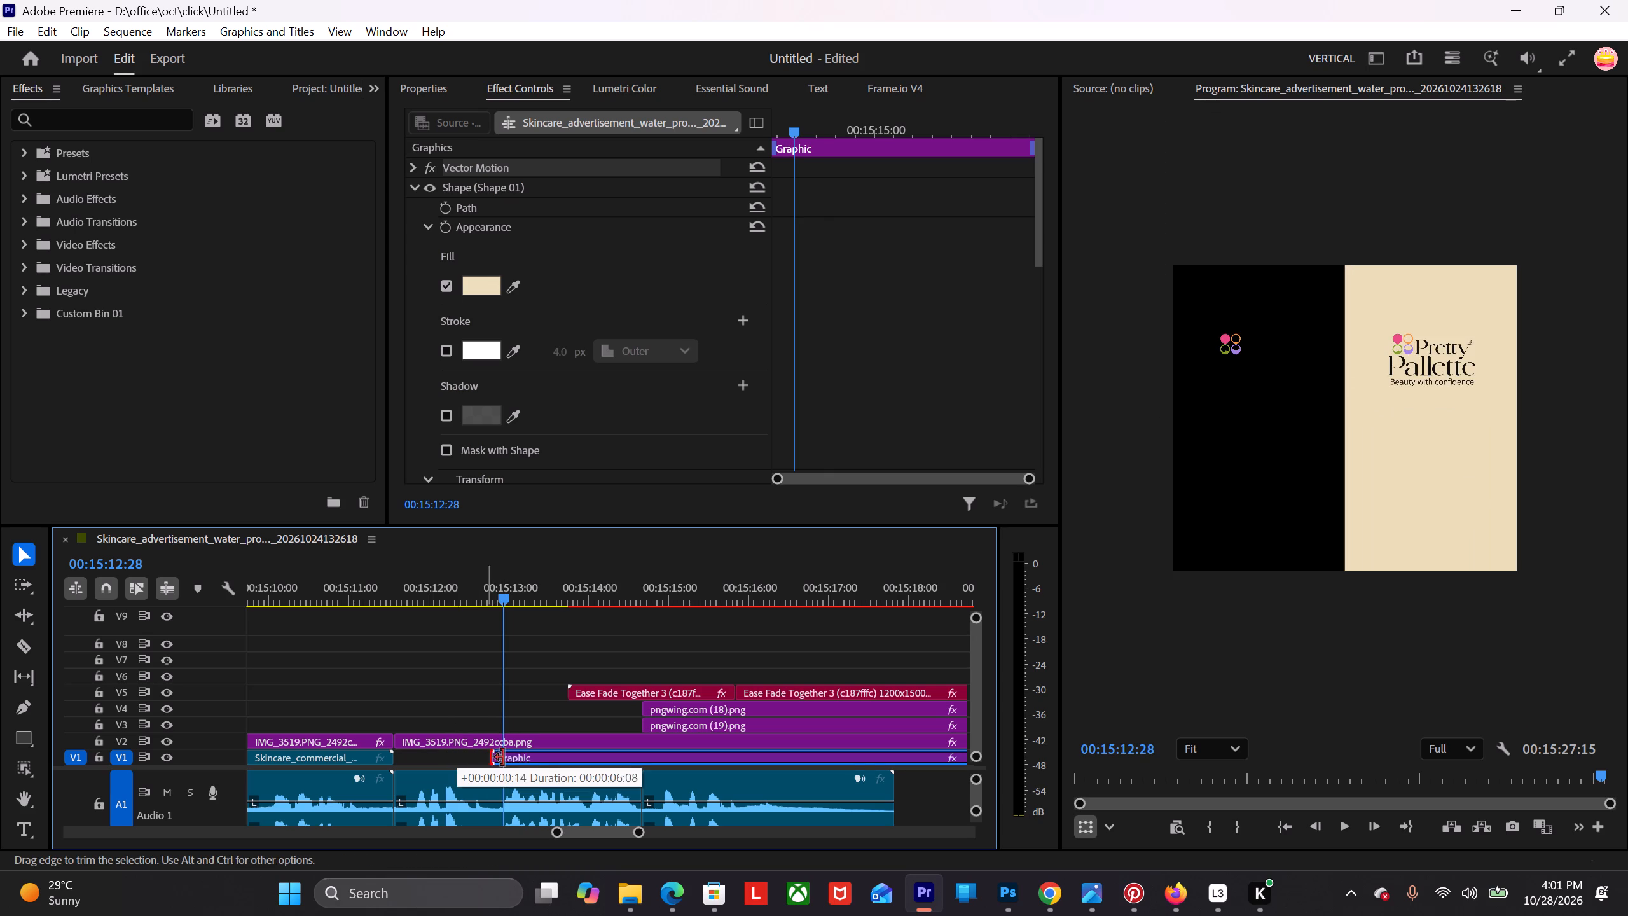
drag(503, 758, 545, 757)
drag(583, 758, 467, 756)
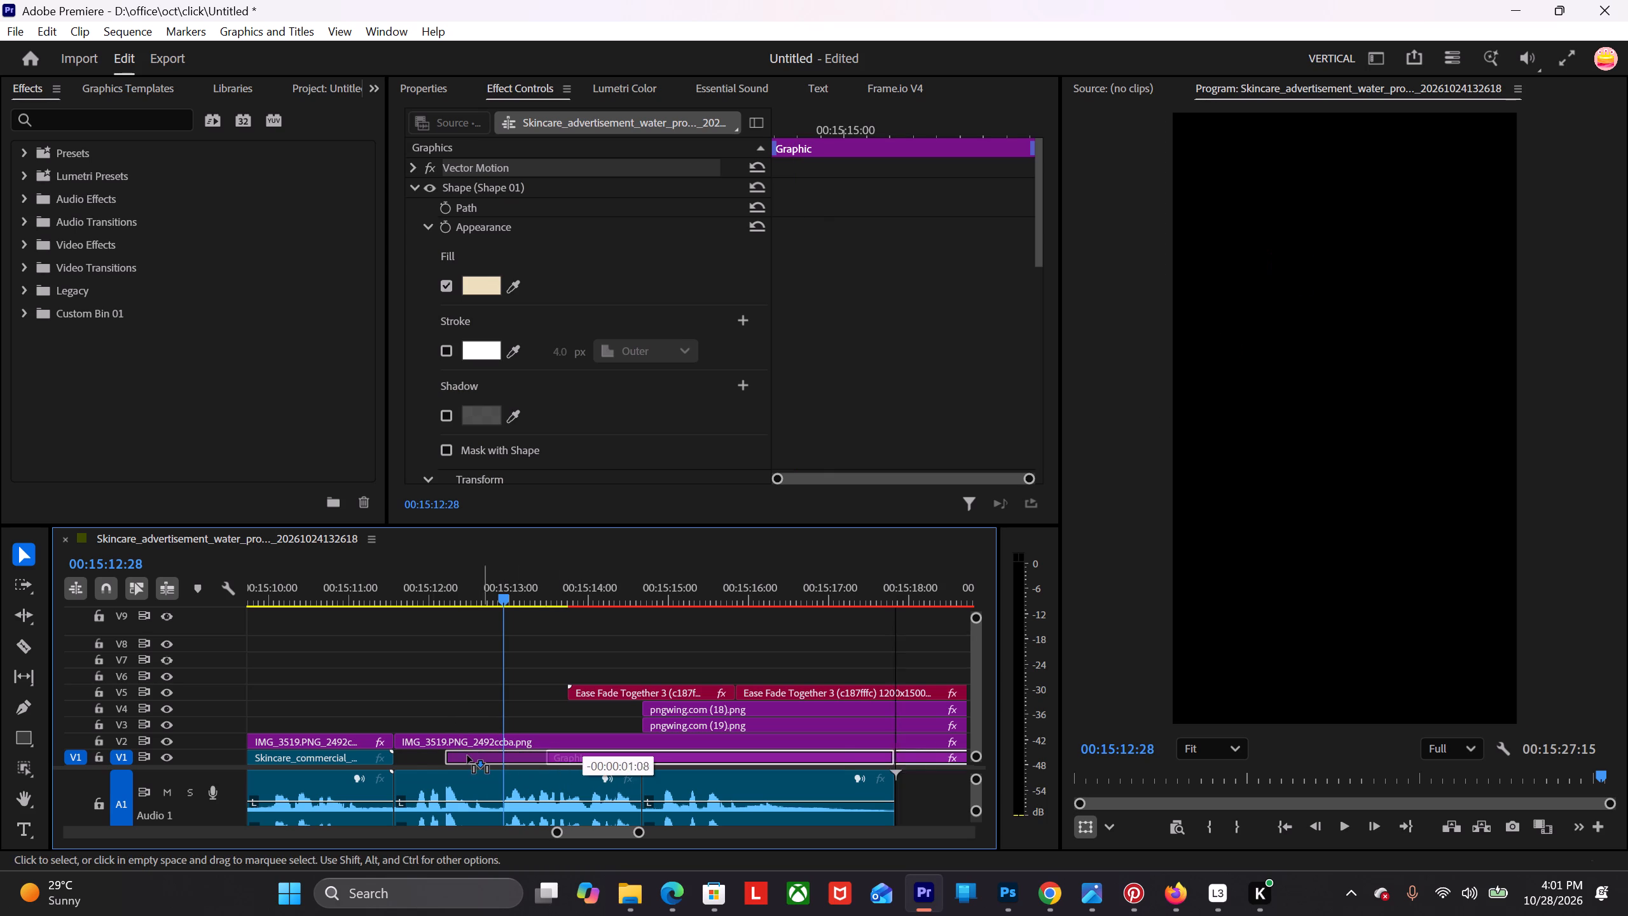
drag(467, 756, 439, 755)
Play back the ending from the cut to check the trimmed background and when the Available On text enters.
drag(497, 587, 403, 673)
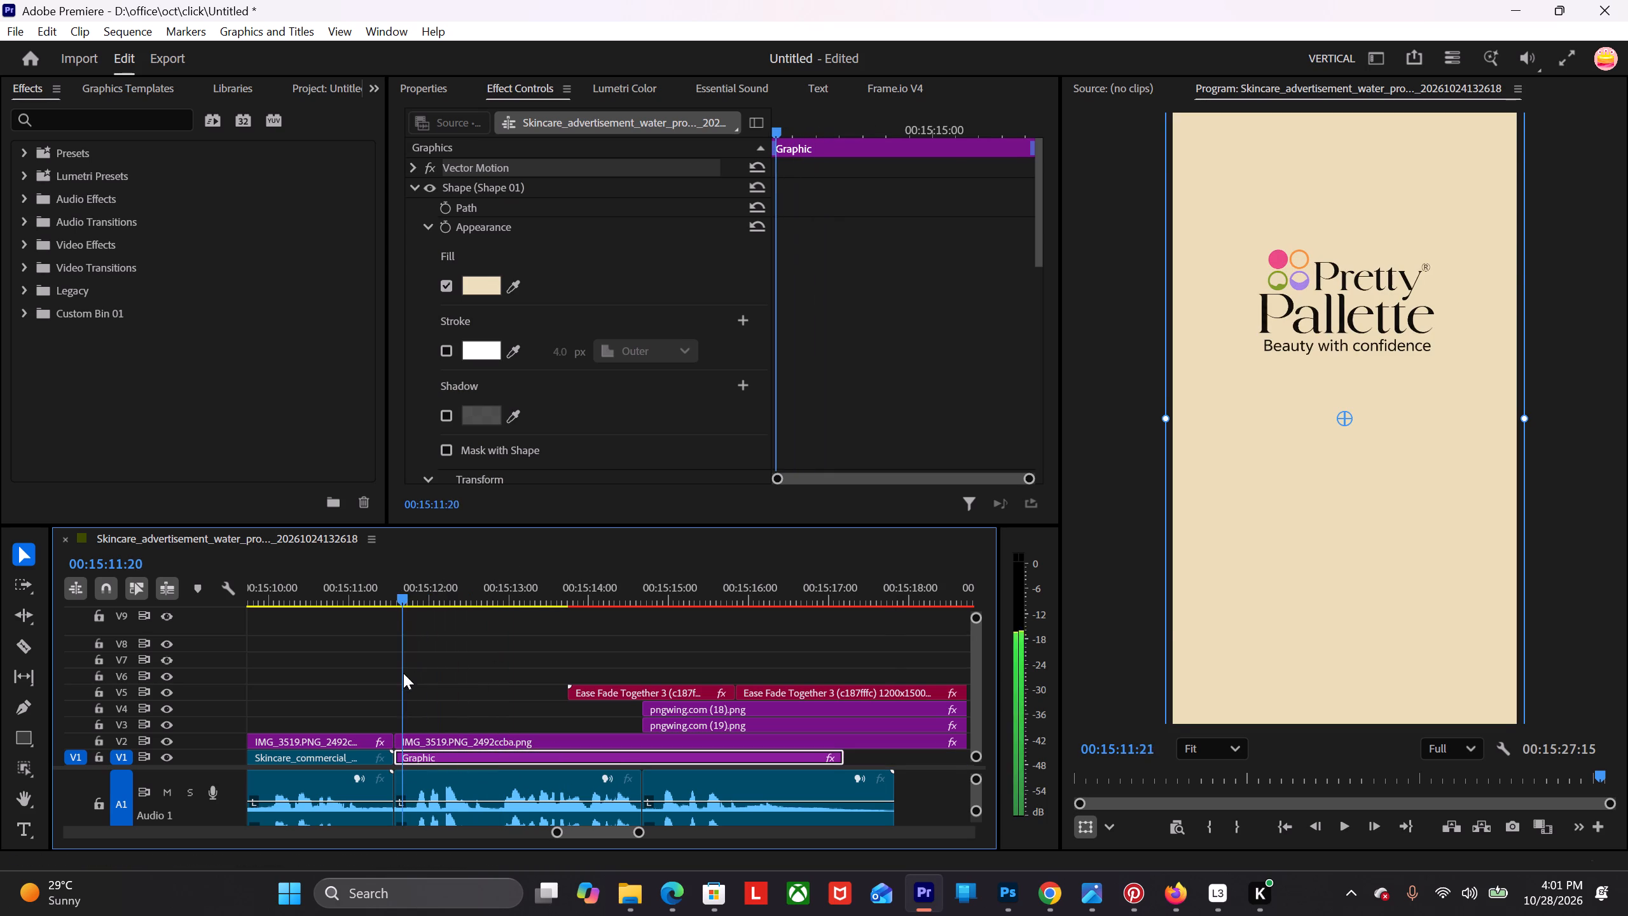
drag(403, 673, 383, 679)
key(space)
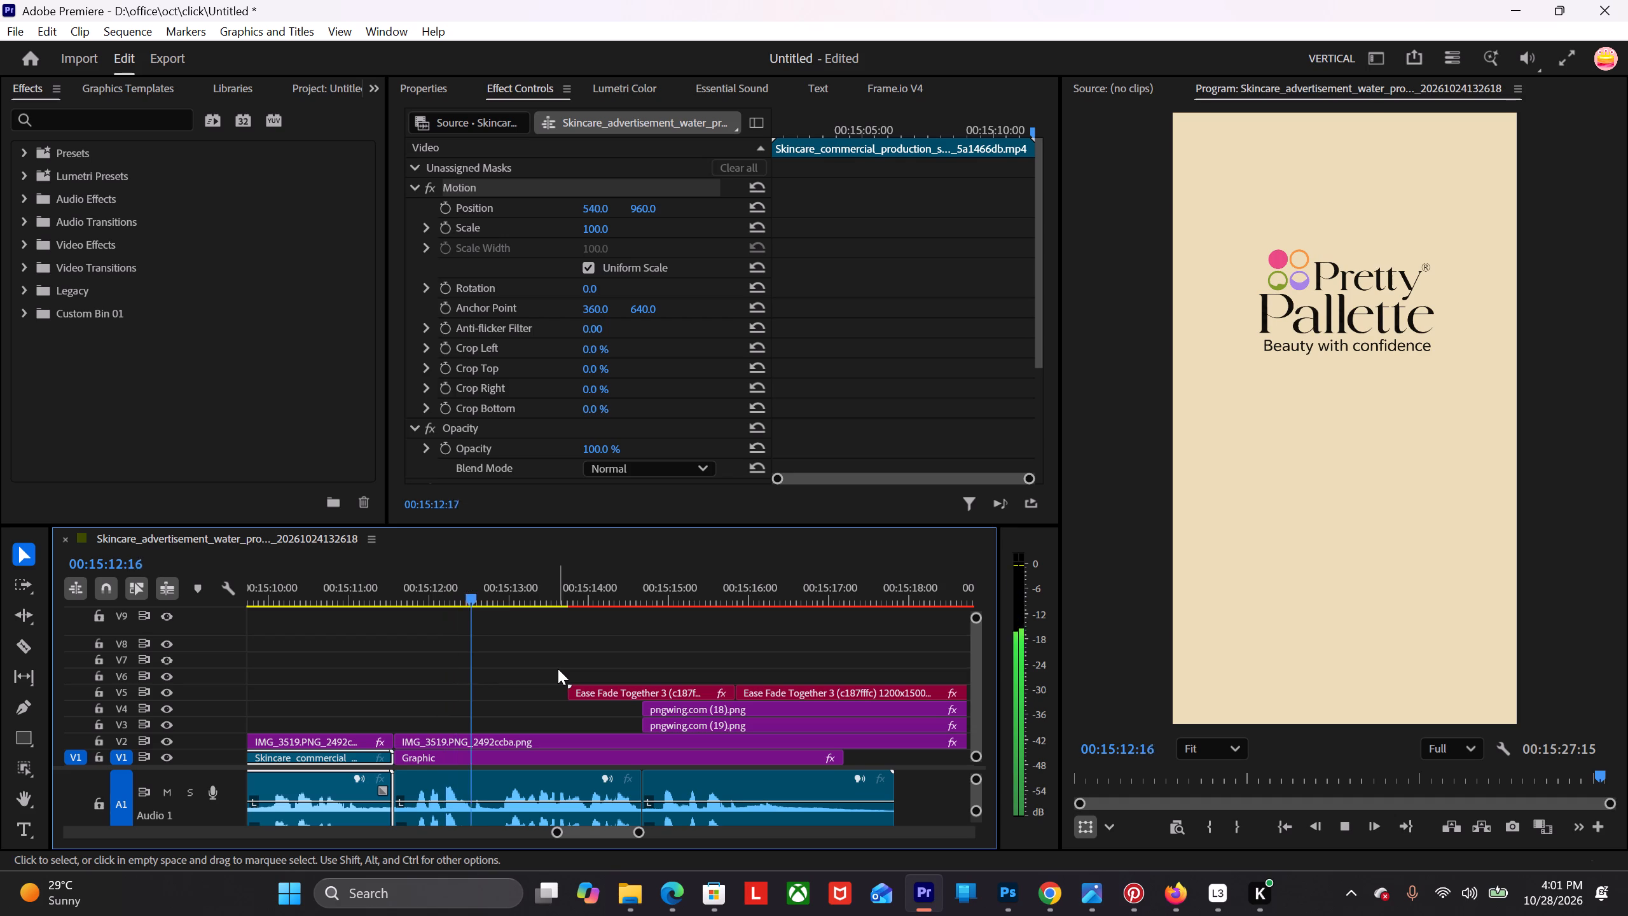
key(space)
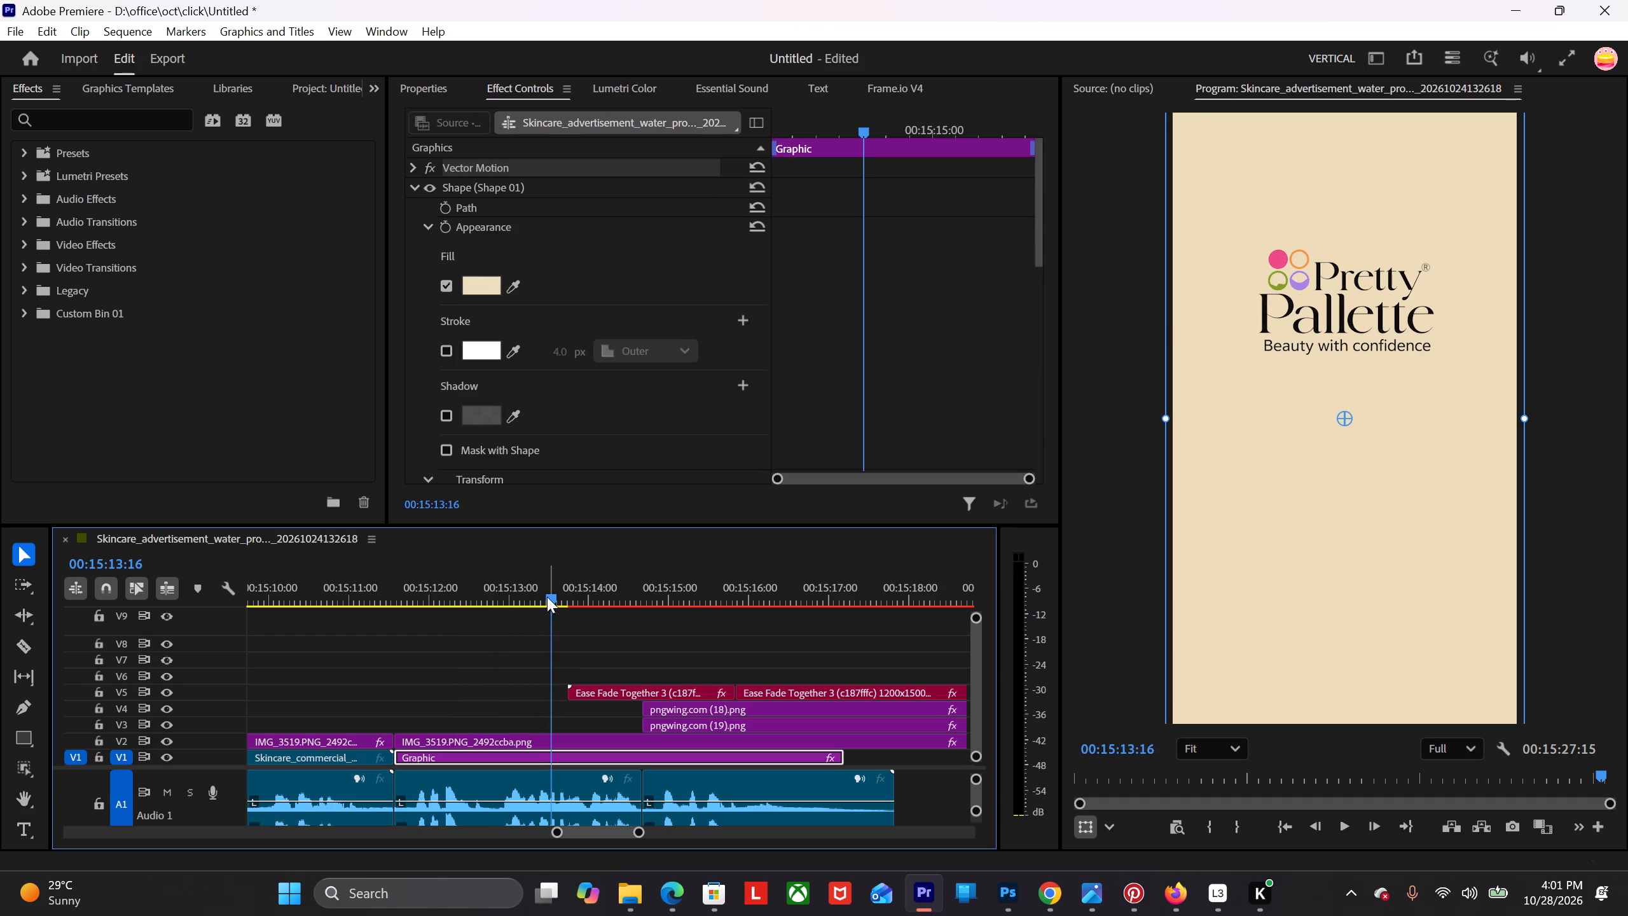
drag(541, 592, 500, 614)
key(space)
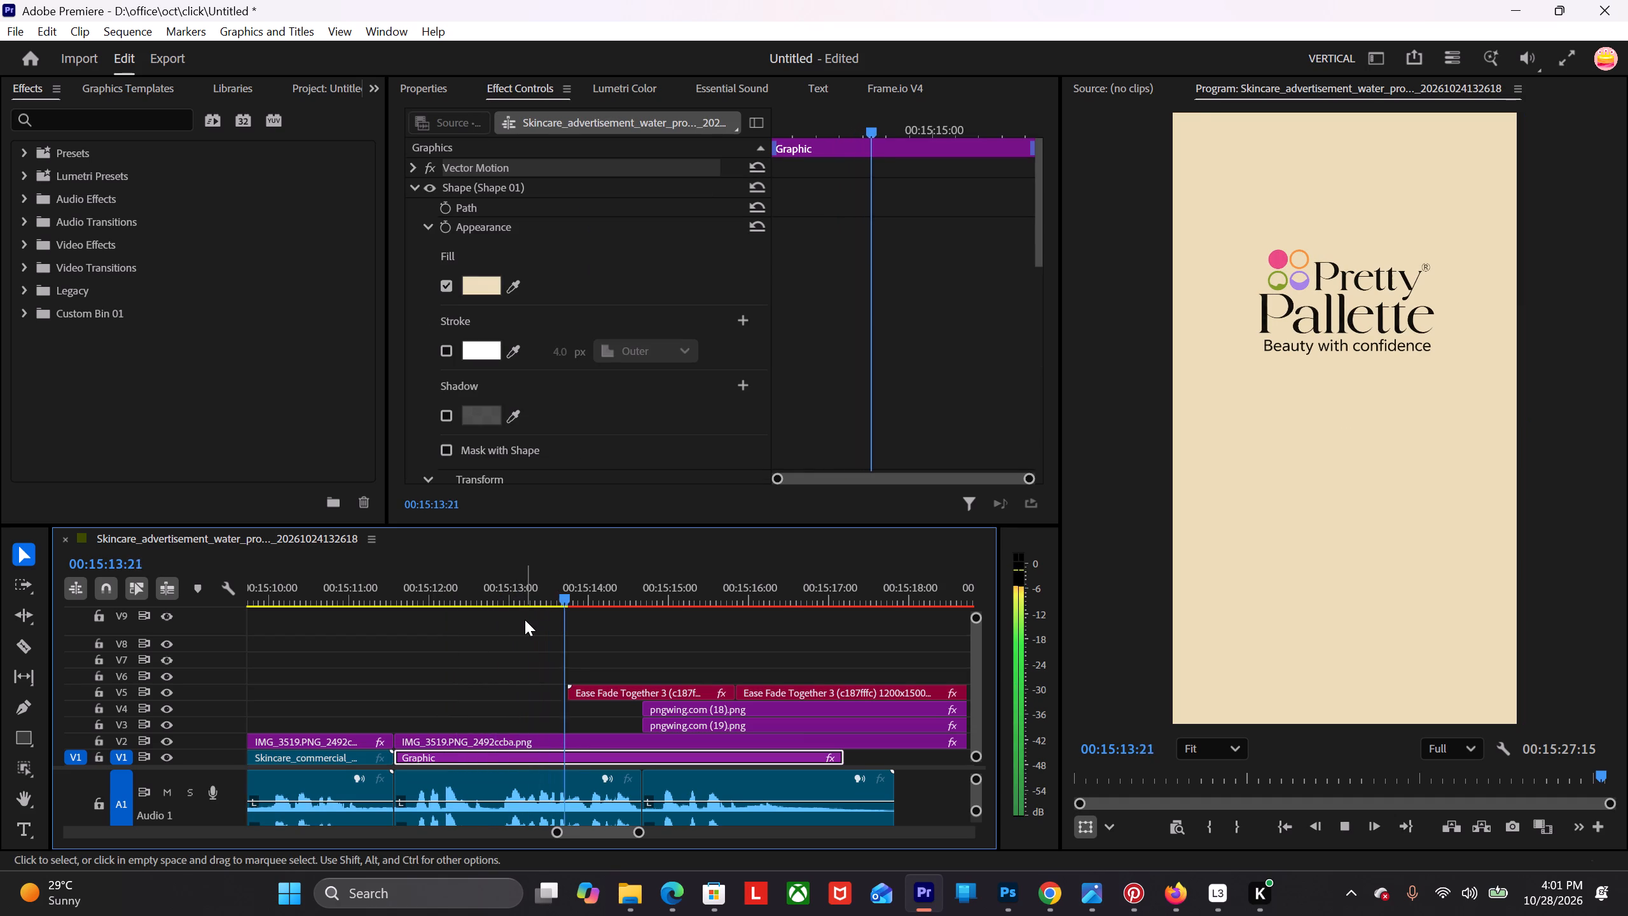
key(space)
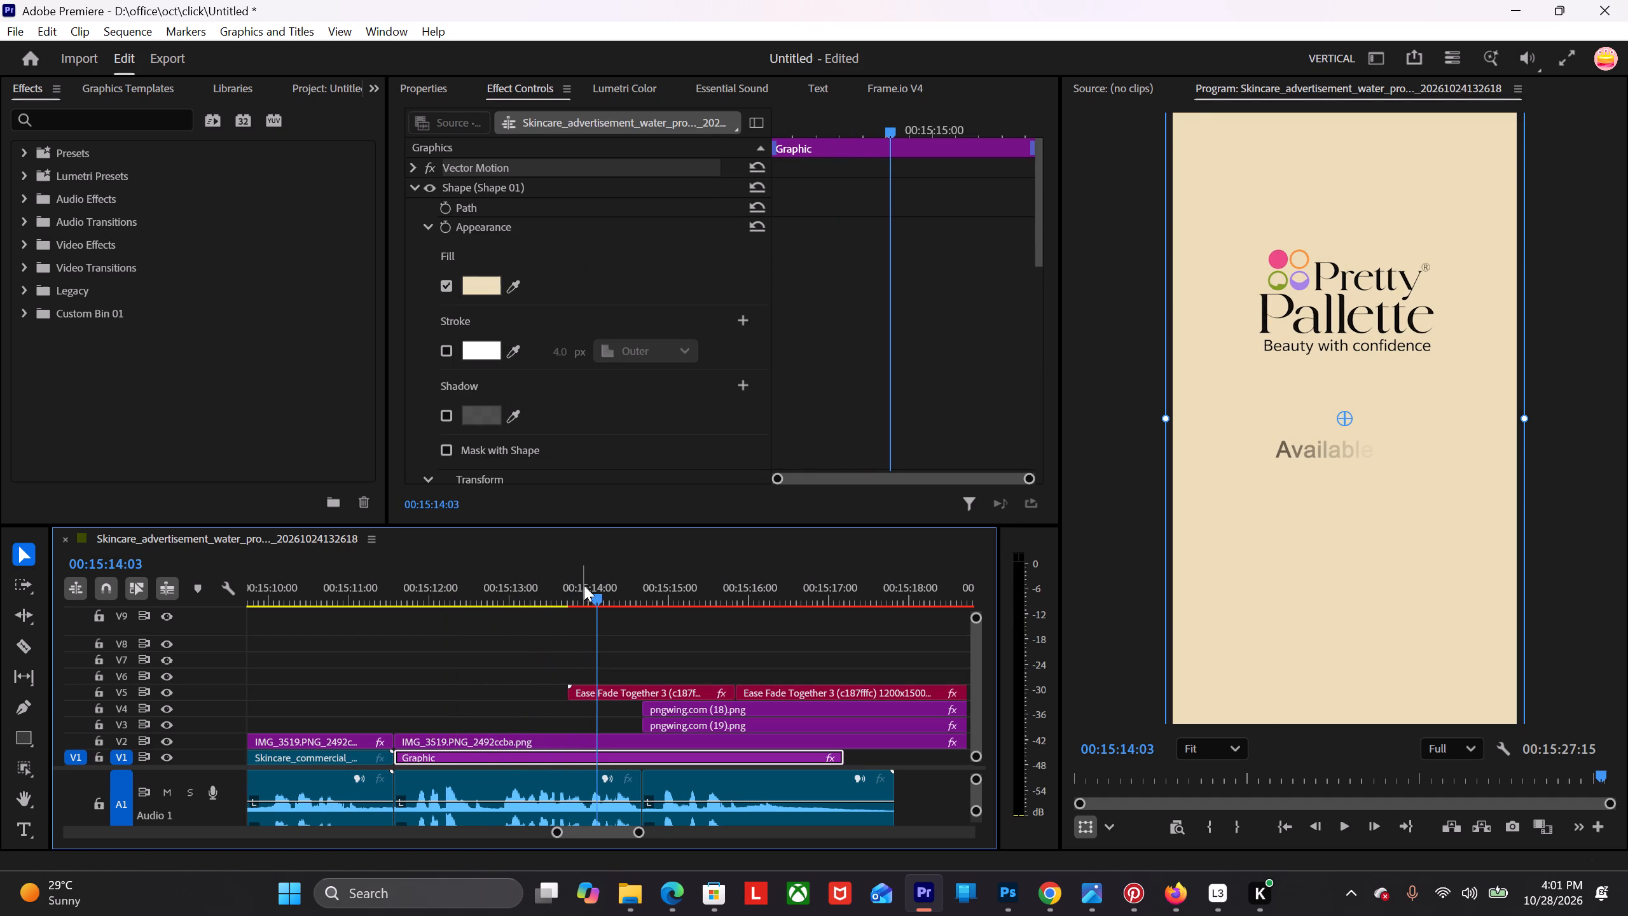
Shift the first Ease Fade Together 3 text clip and both pngwing icon clips 19 frames earlier, starting the icons at 00:15:14:01.
drag(584, 587, 590, 601)
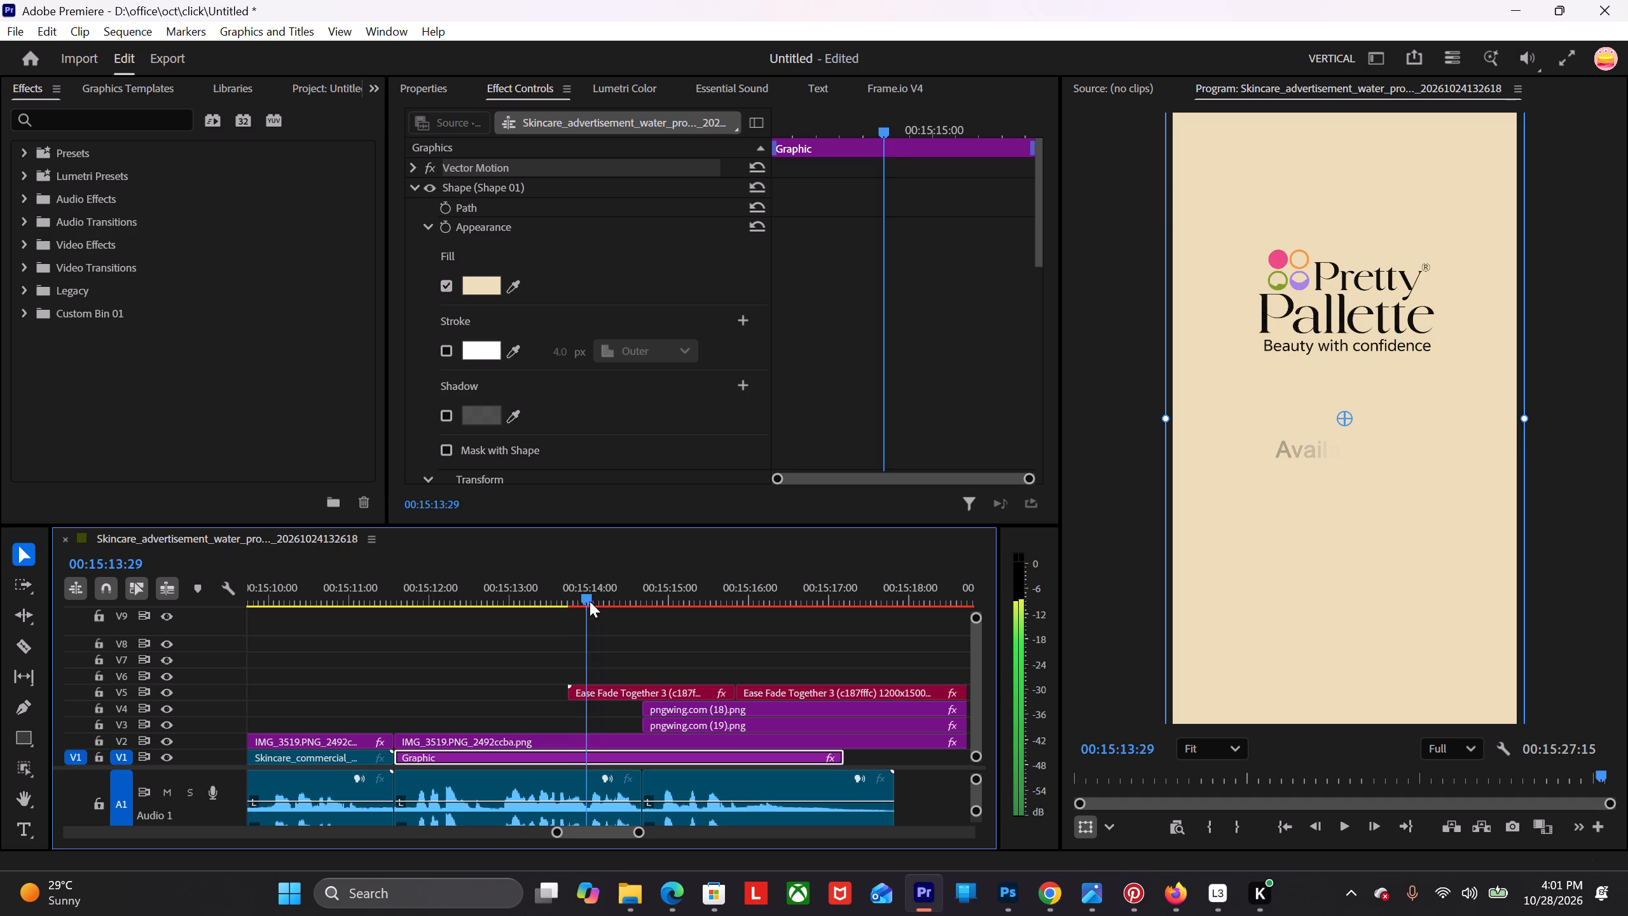
drag(590, 601, 593, 598)
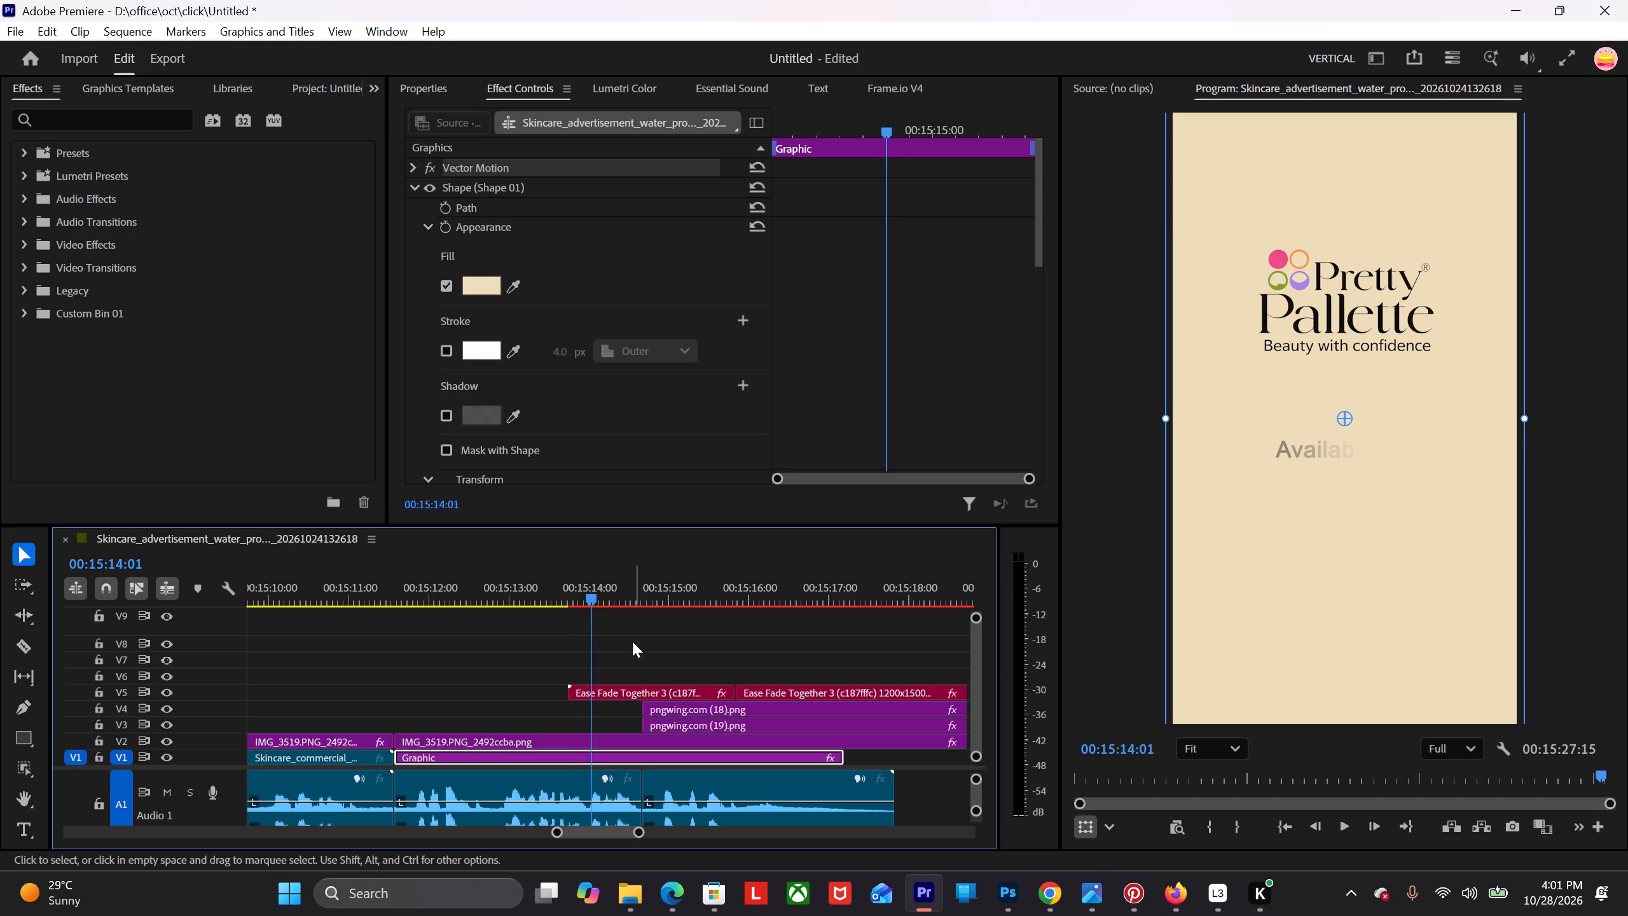
drag(530, 653, 687, 730)
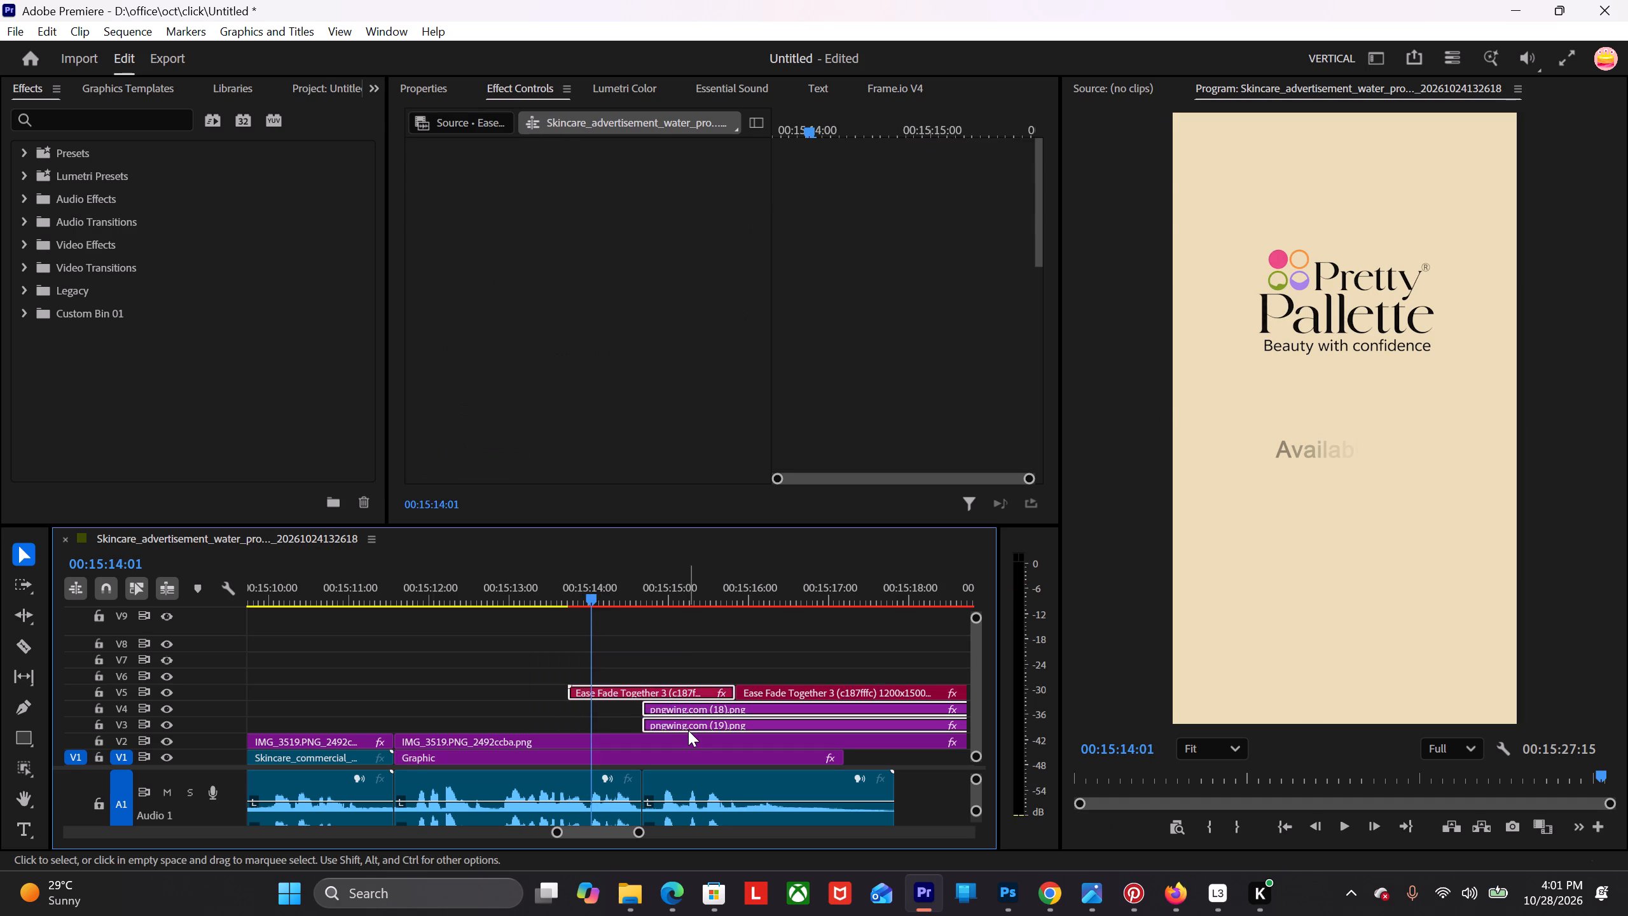
drag(687, 726, 638, 726)
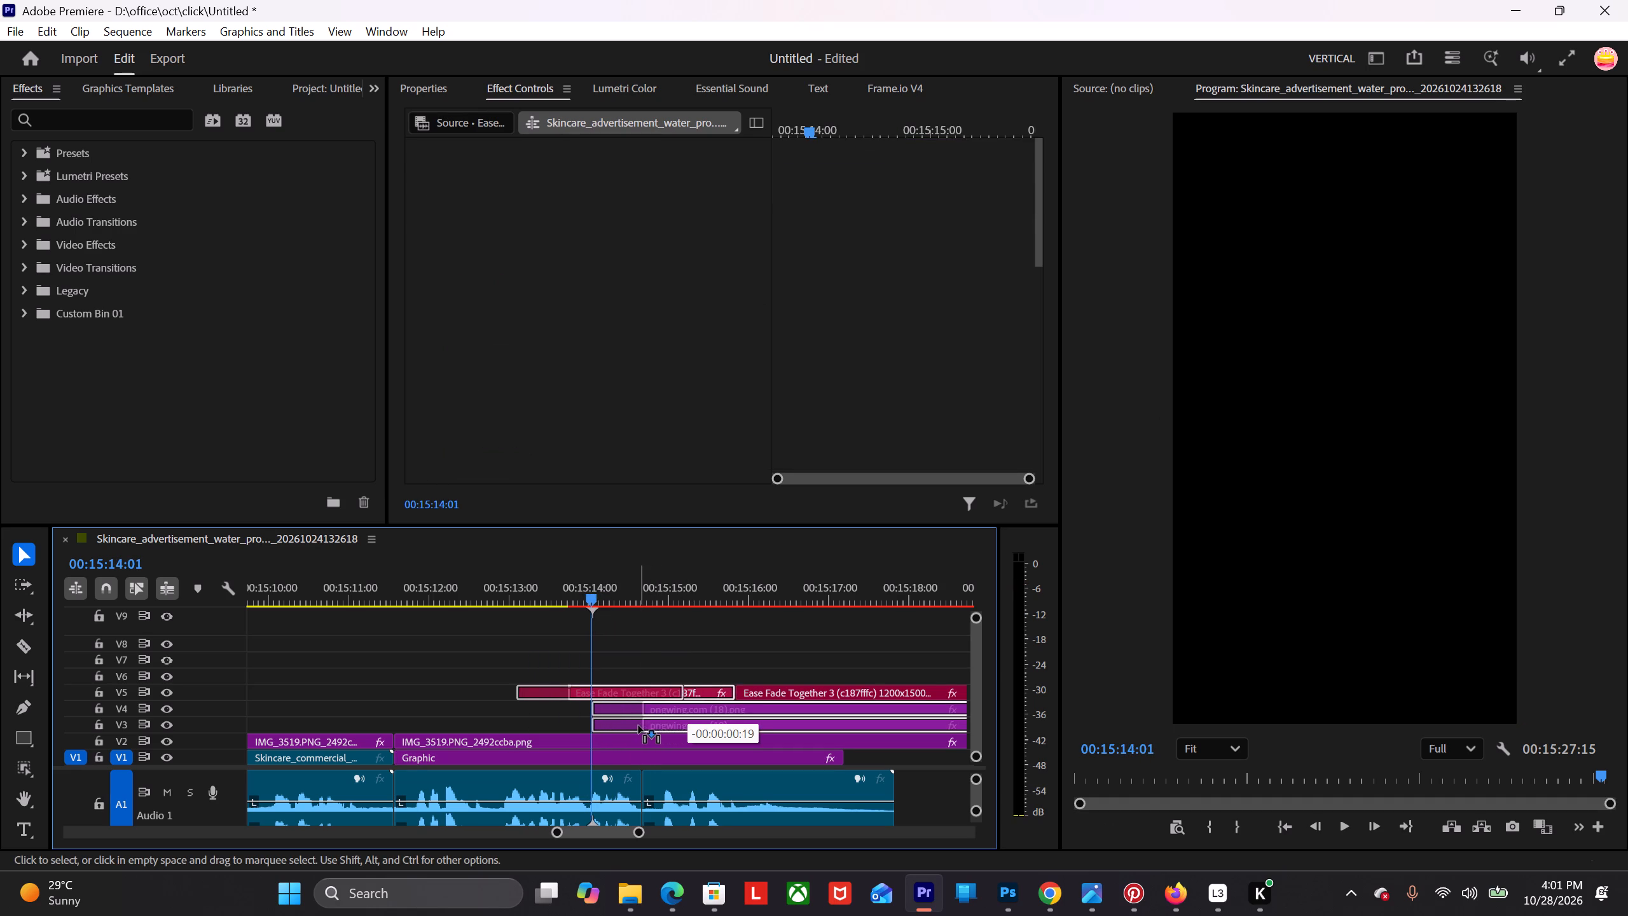
drag(638, 726, 638, 726)
Move the second Ease Fade Together 3 clip on V5 earlier to meet the first one, and play back the new timing.
drag(753, 691, 715, 690)
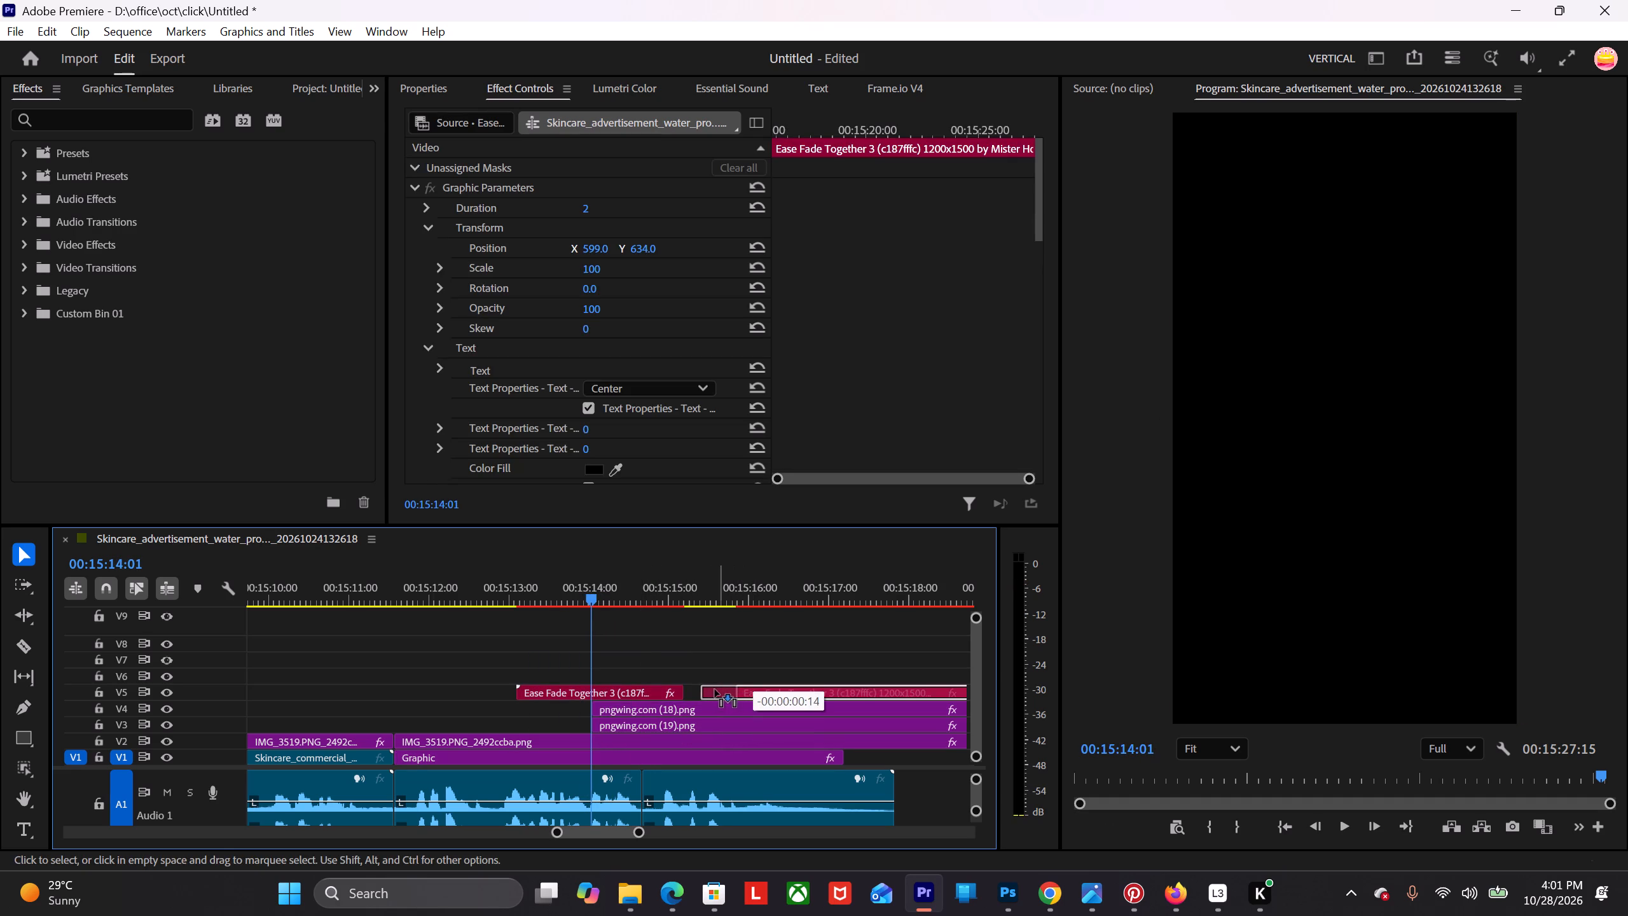
drag(715, 690, 708, 690)
drag(583, 587, 464, 673)
key(space)
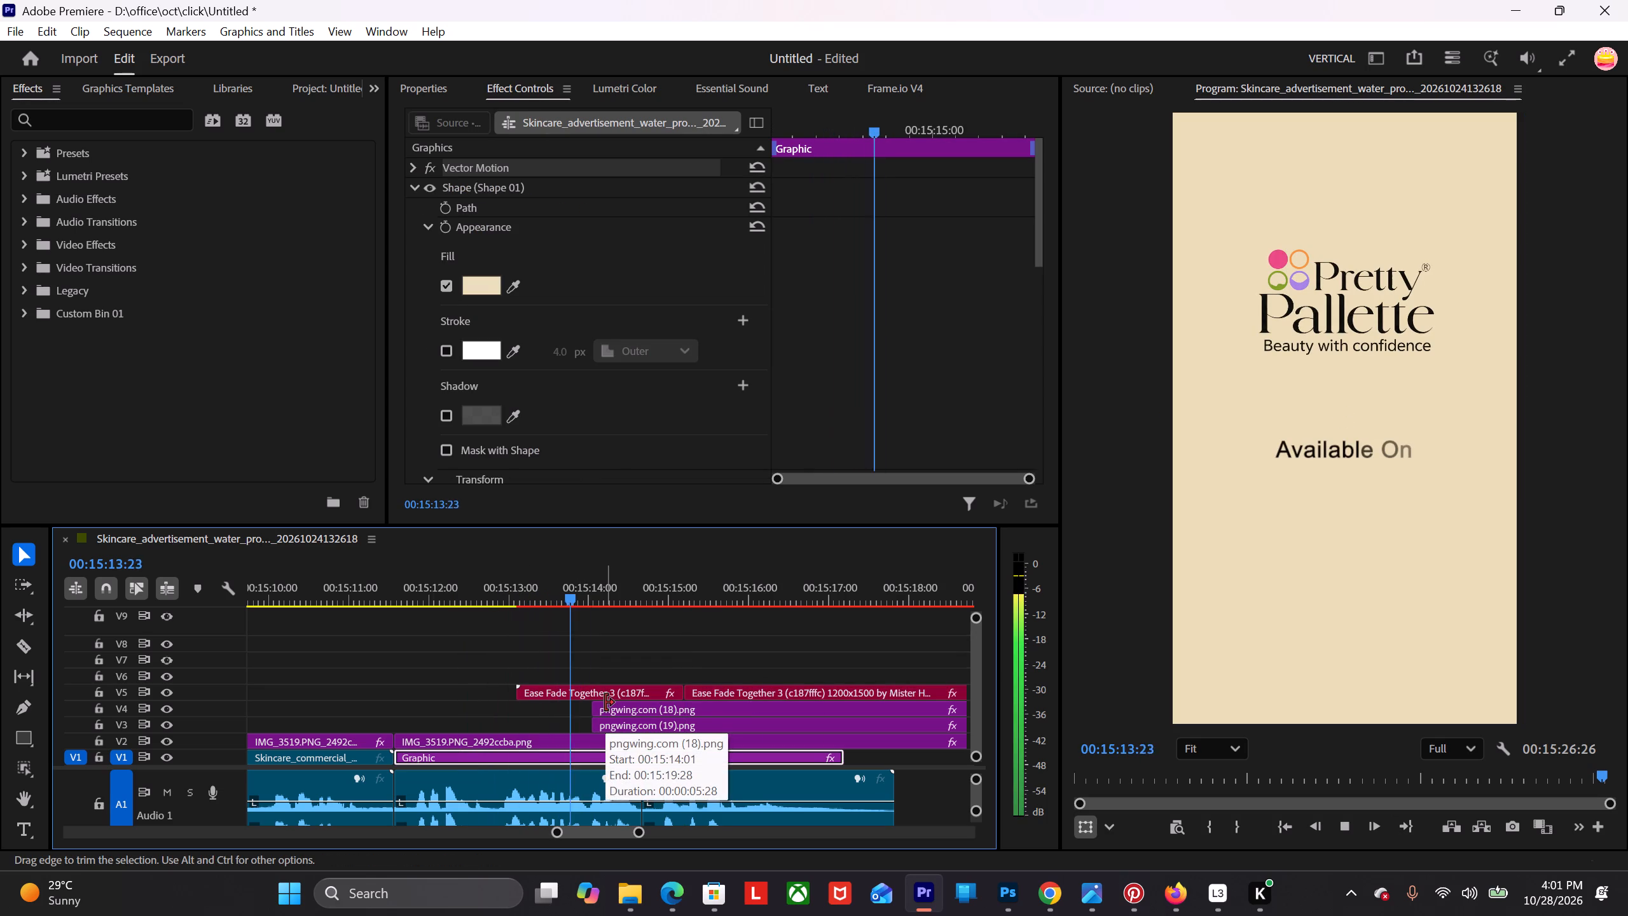
key(space)
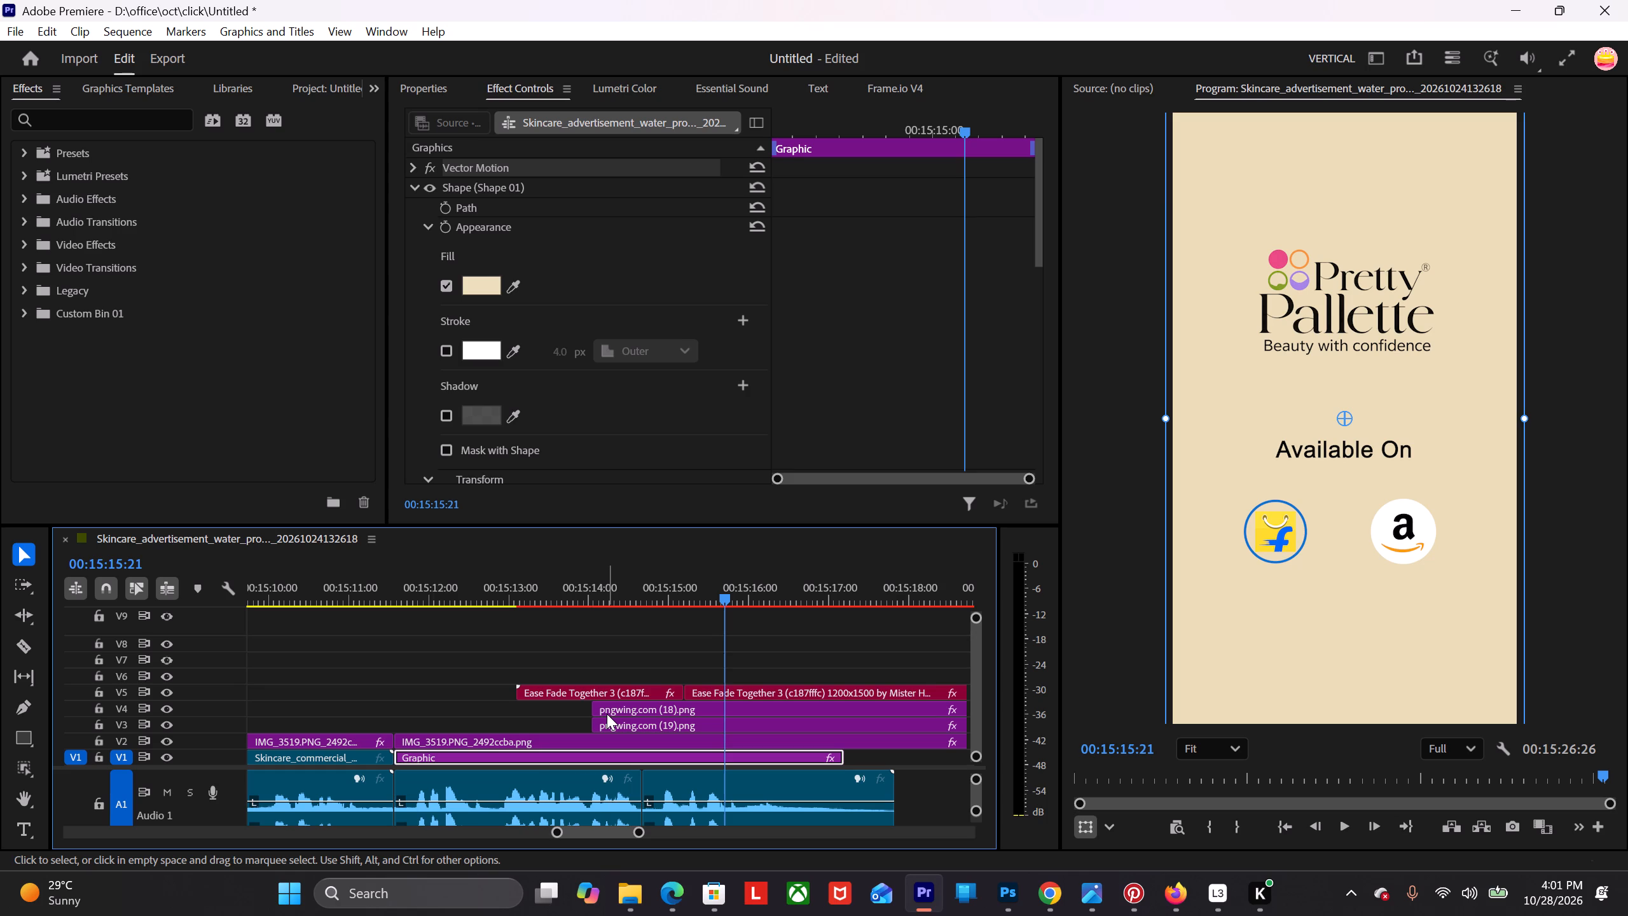
Move the Amazon icon, pngwing.com (18).png, horizontally to X 324.5, onto the Flipkart icon's spot.
click(661, 704)
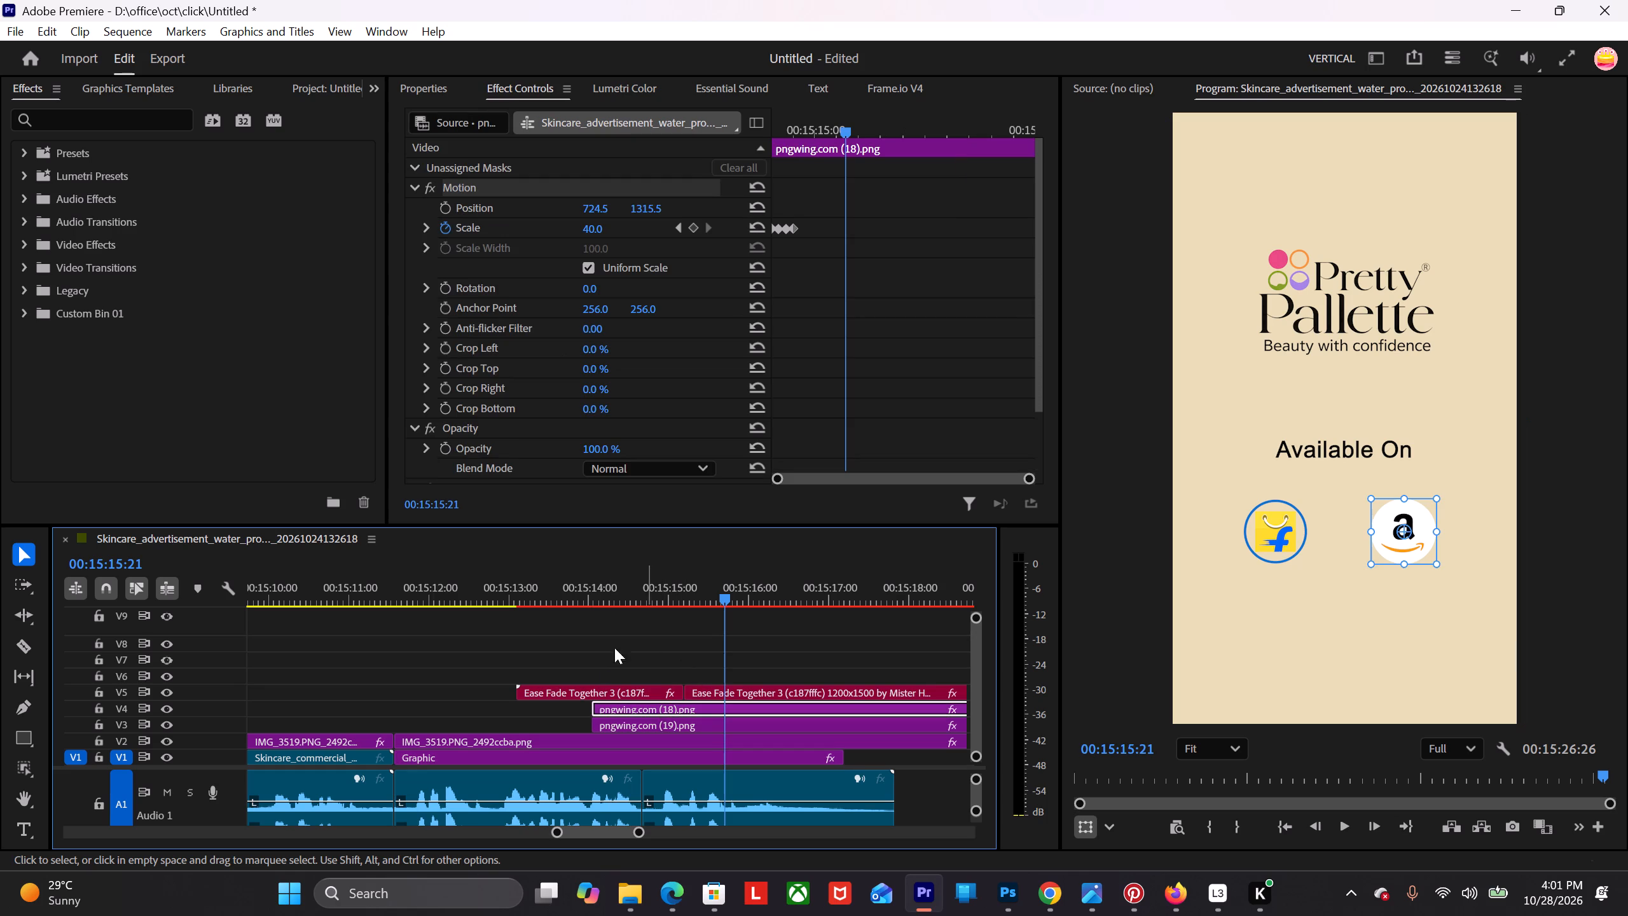
scroll(457, 360, up, 4)
scroll(479, 361, down, 4)
scroll(481, 361, up, 5)
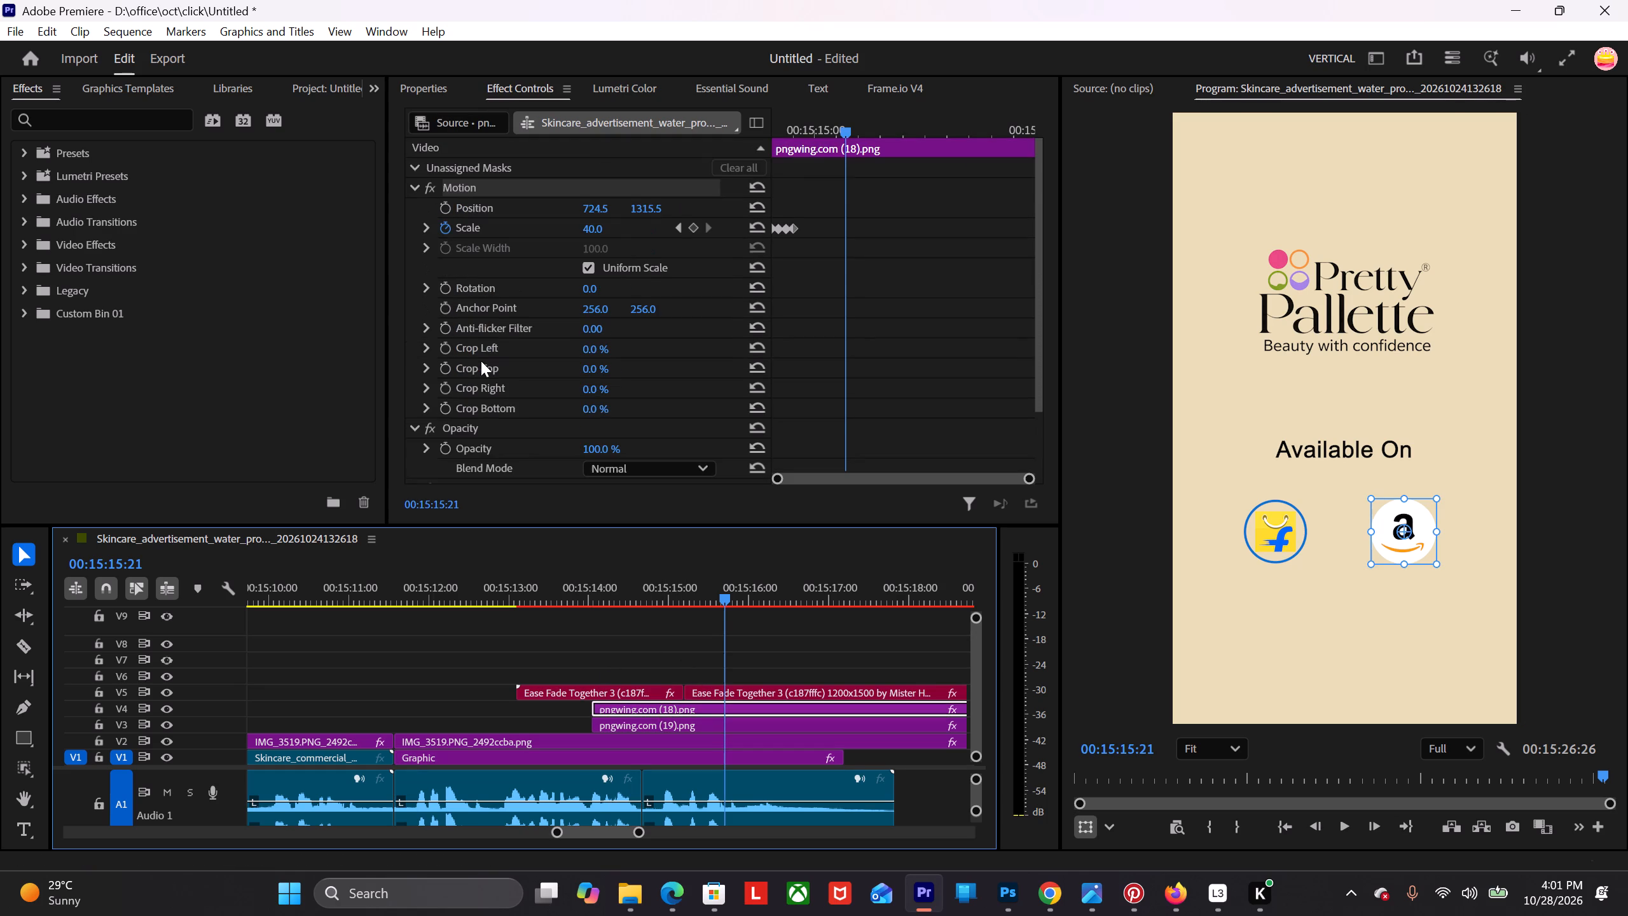
scroll(481, 361, down, 3)
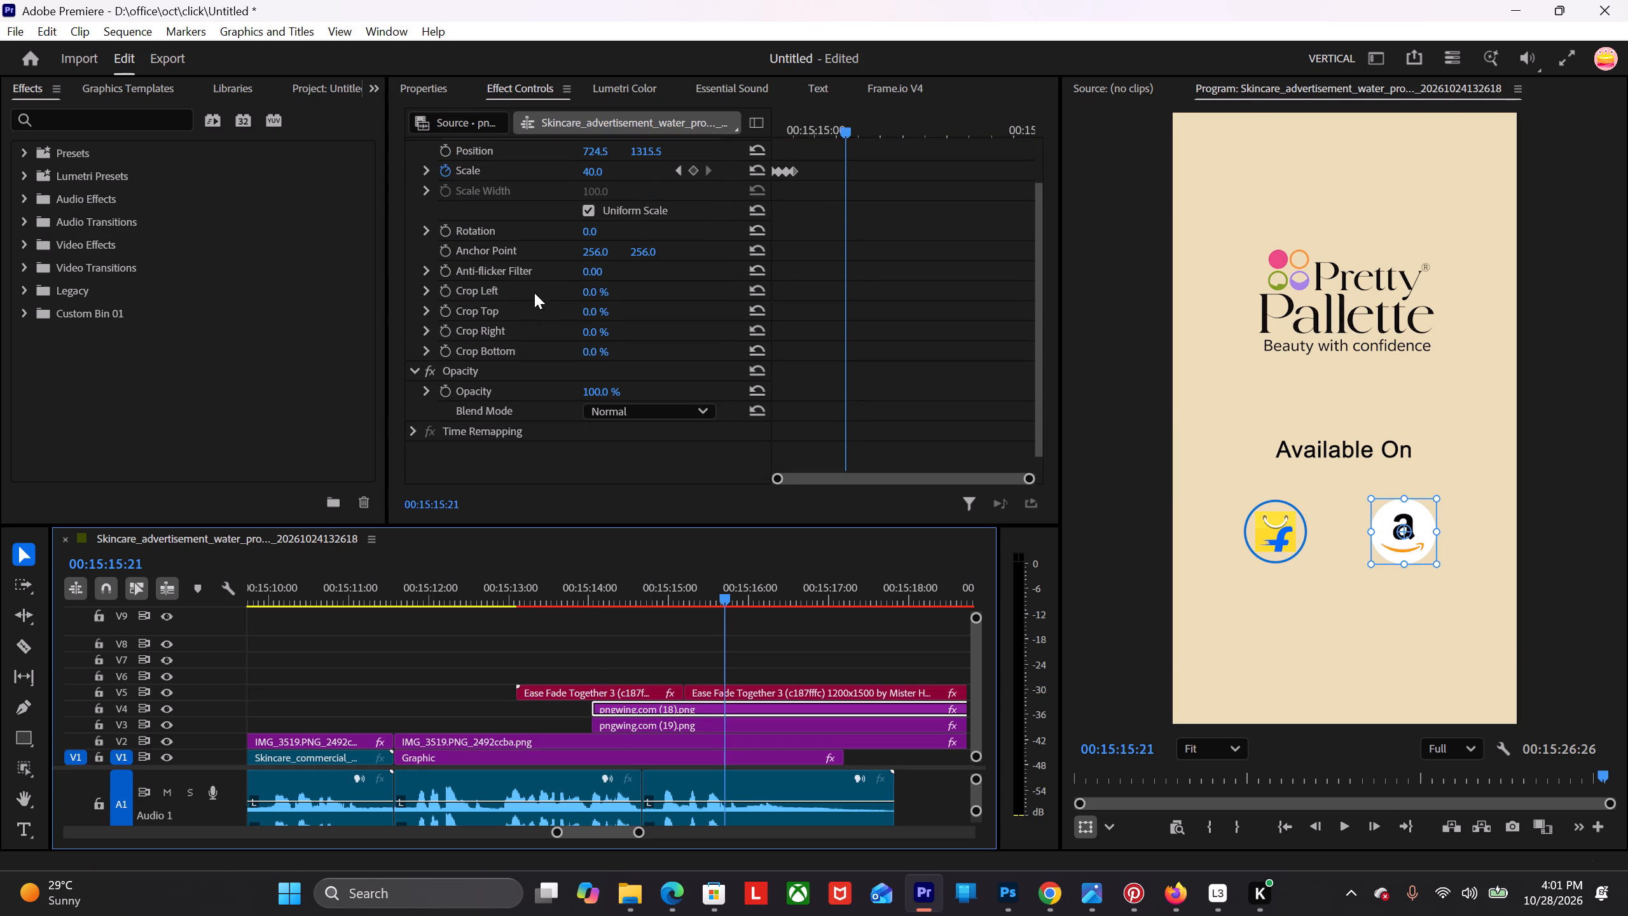
scroll(532, 284, up, 4)
drag(652, 209, 591, 217)
key(ctrl+z)
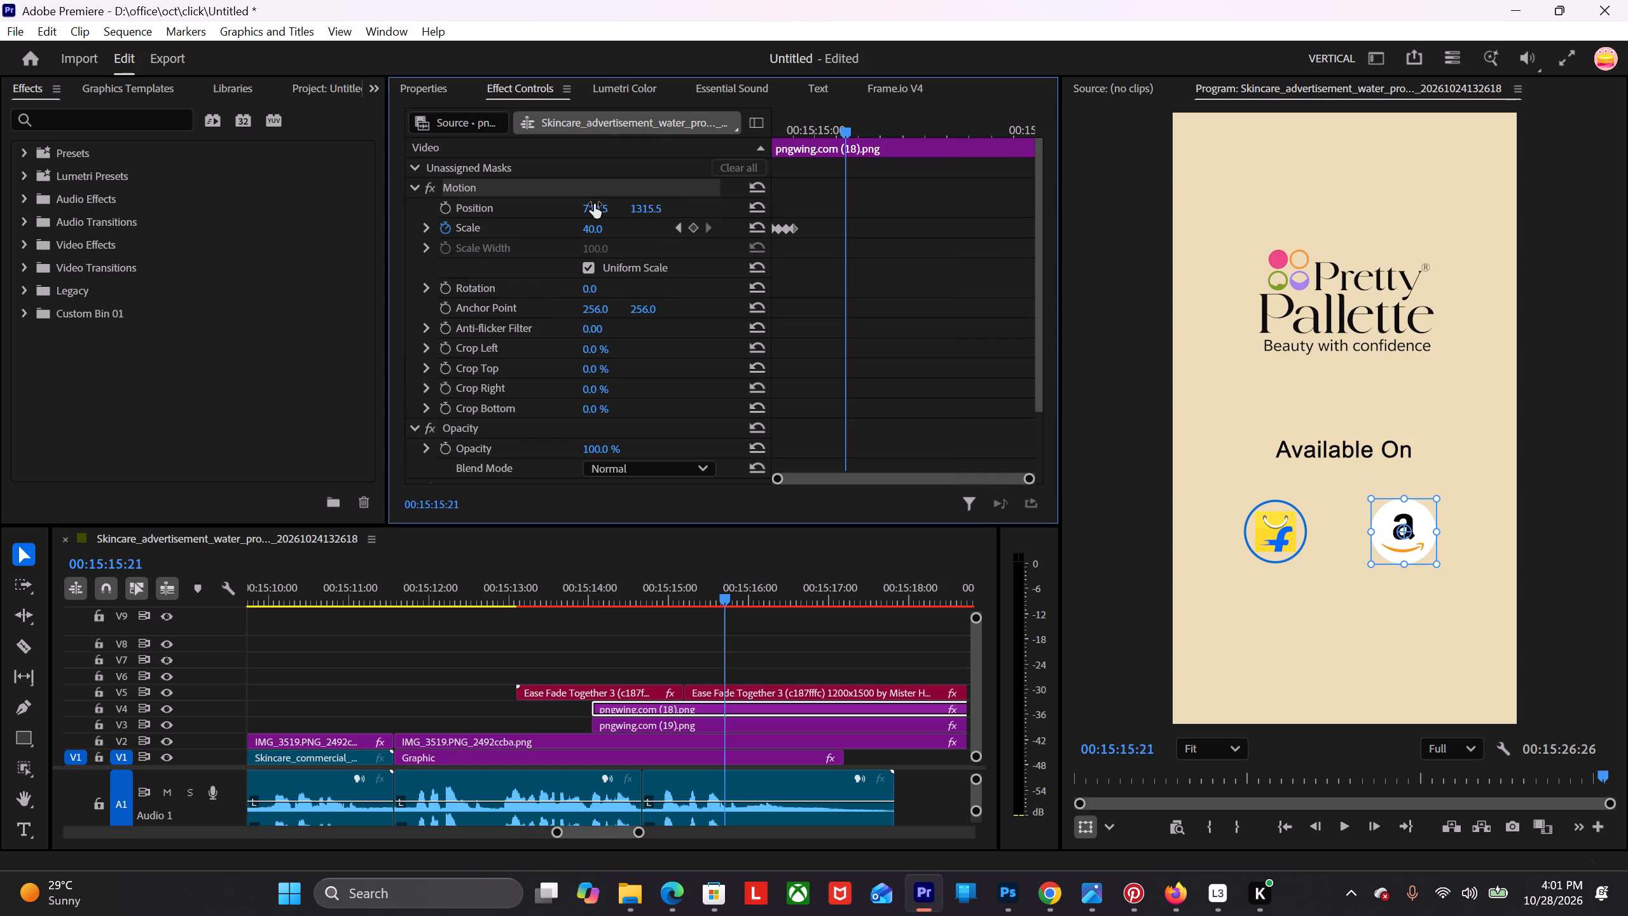
drag(594, 204, 214, 251)
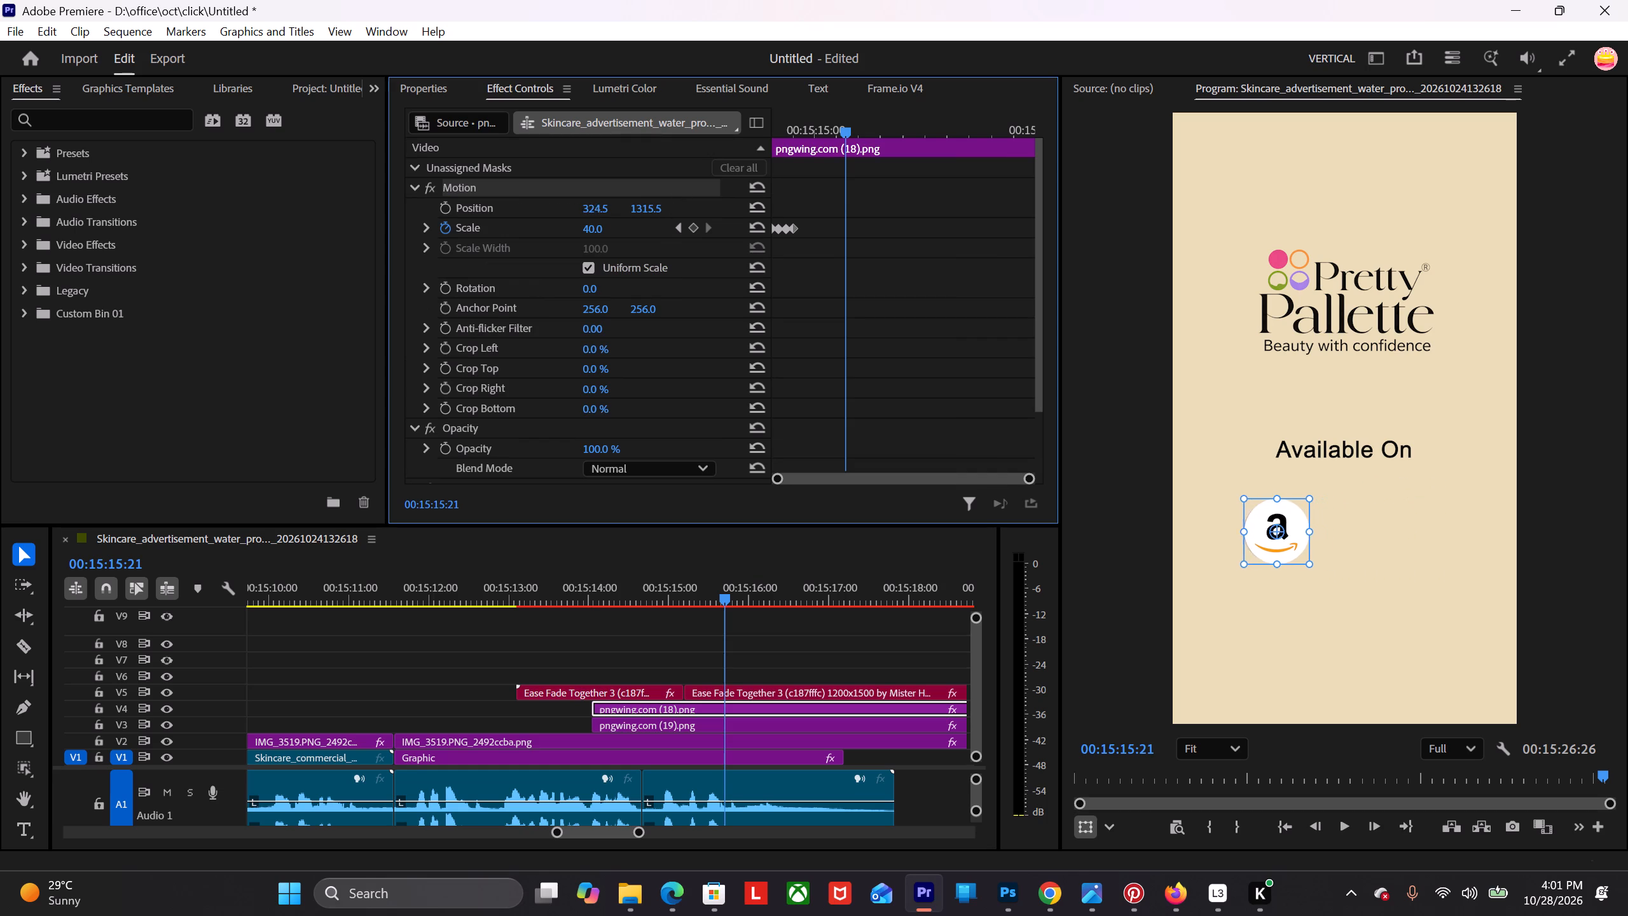
Nudge the Amazon icon, pngwing.com (18).png, horizontally to X 323.5.
drag(214, 251, 212, 250)
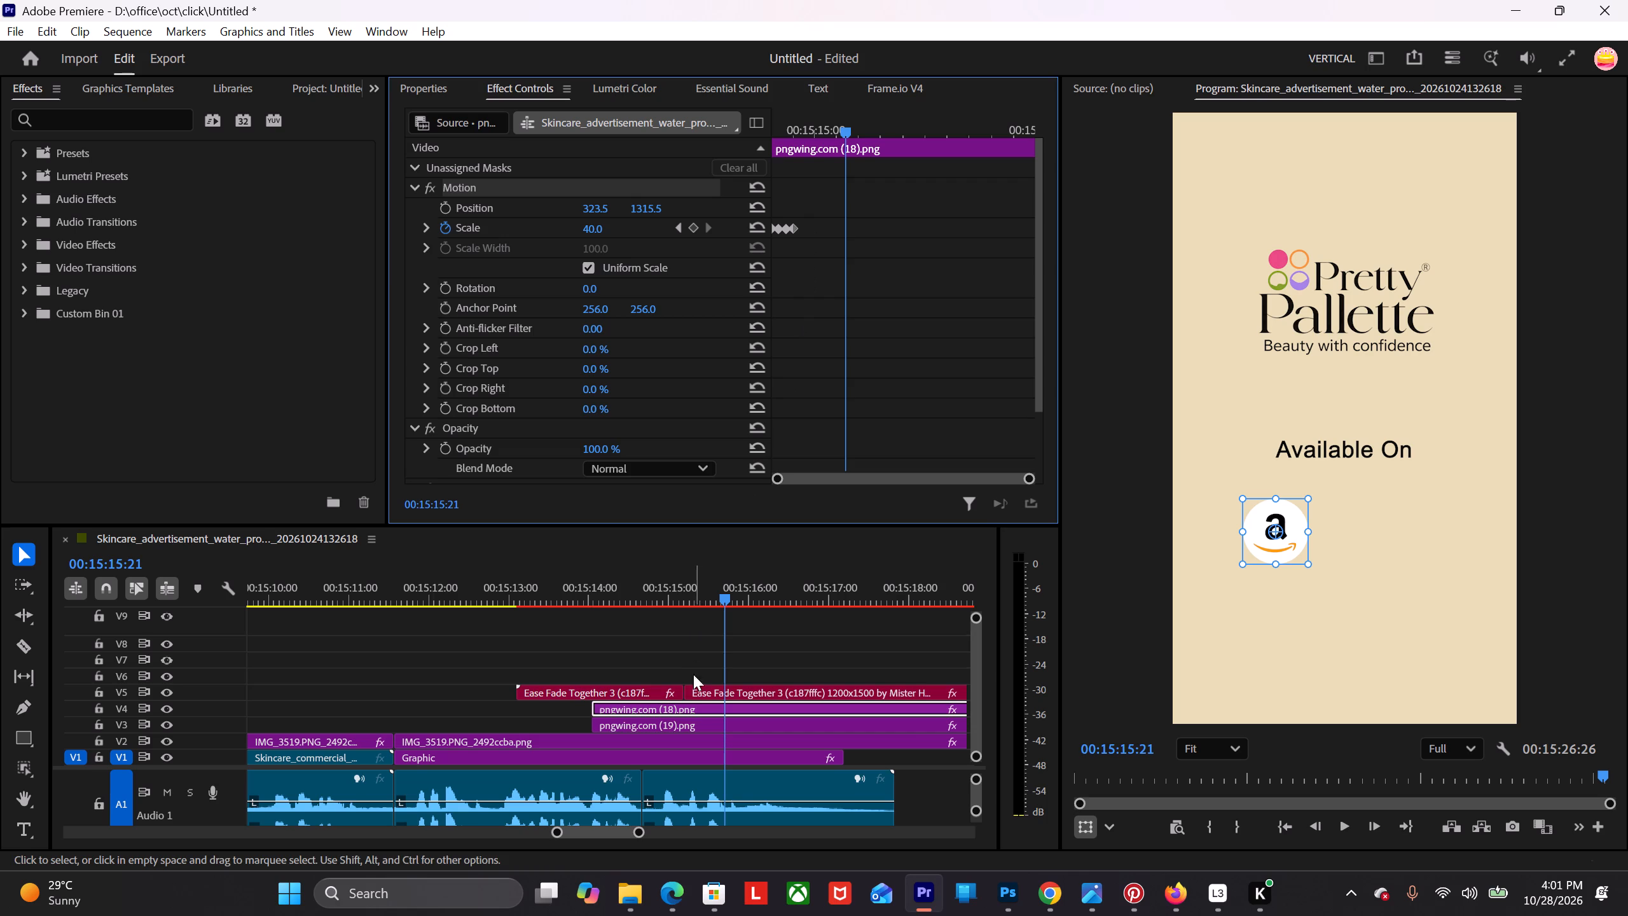
Move the Flipkart icon, pngwing.com (19).png, horizontally to X 688.2, on the other side of the frame from the Amazon icon.
click(676, 722)
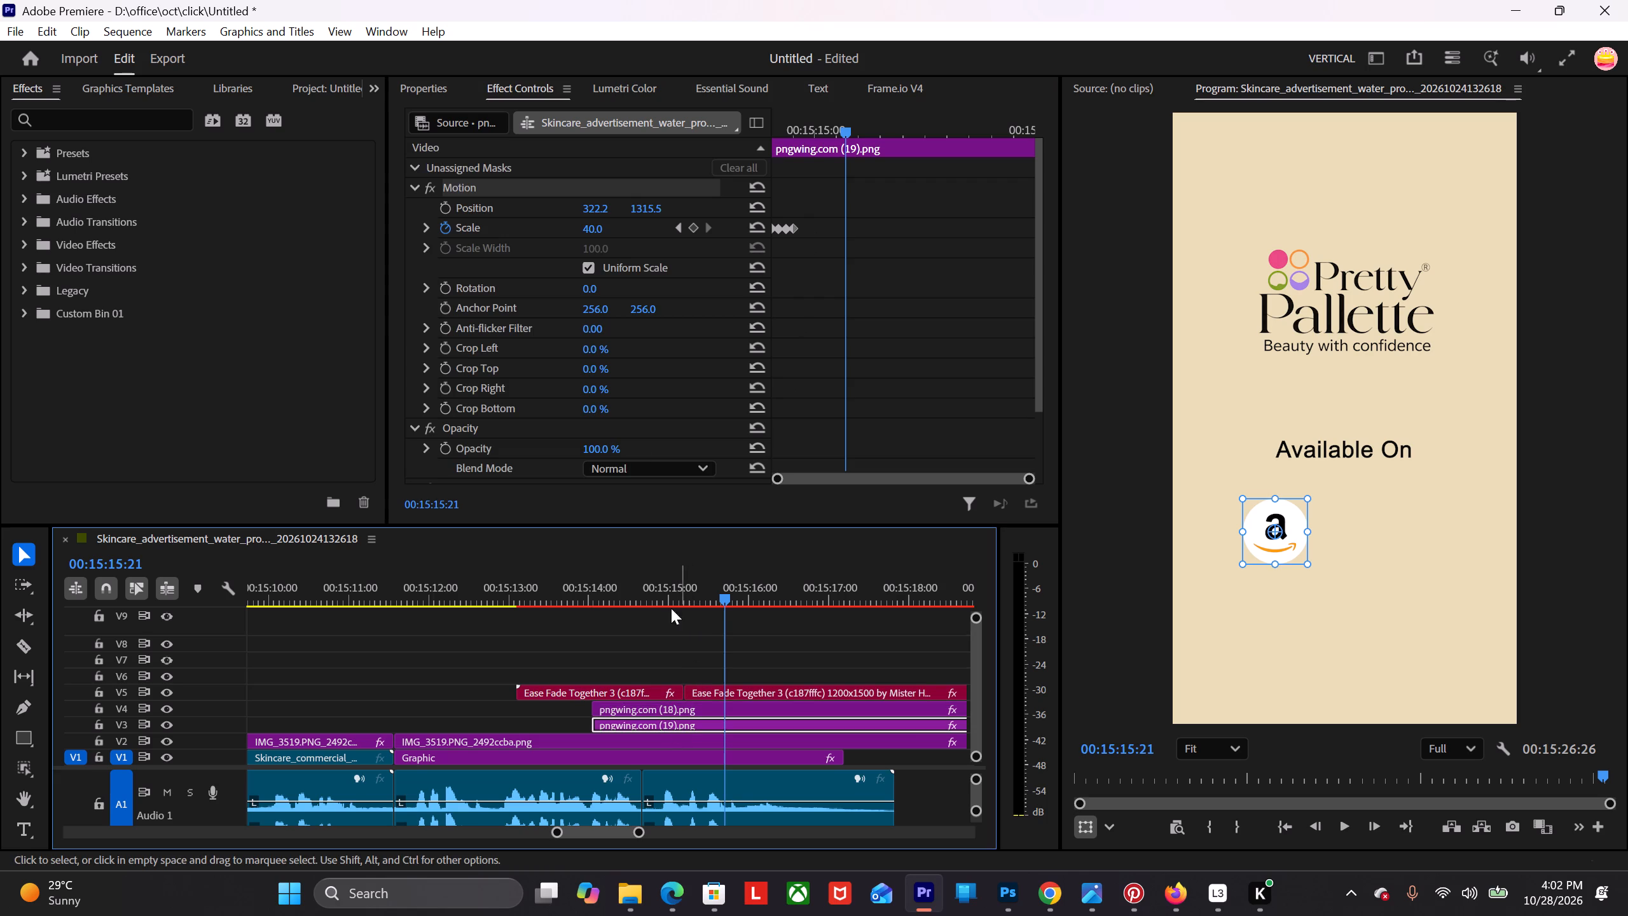
drag(595, 205, 811, 213)
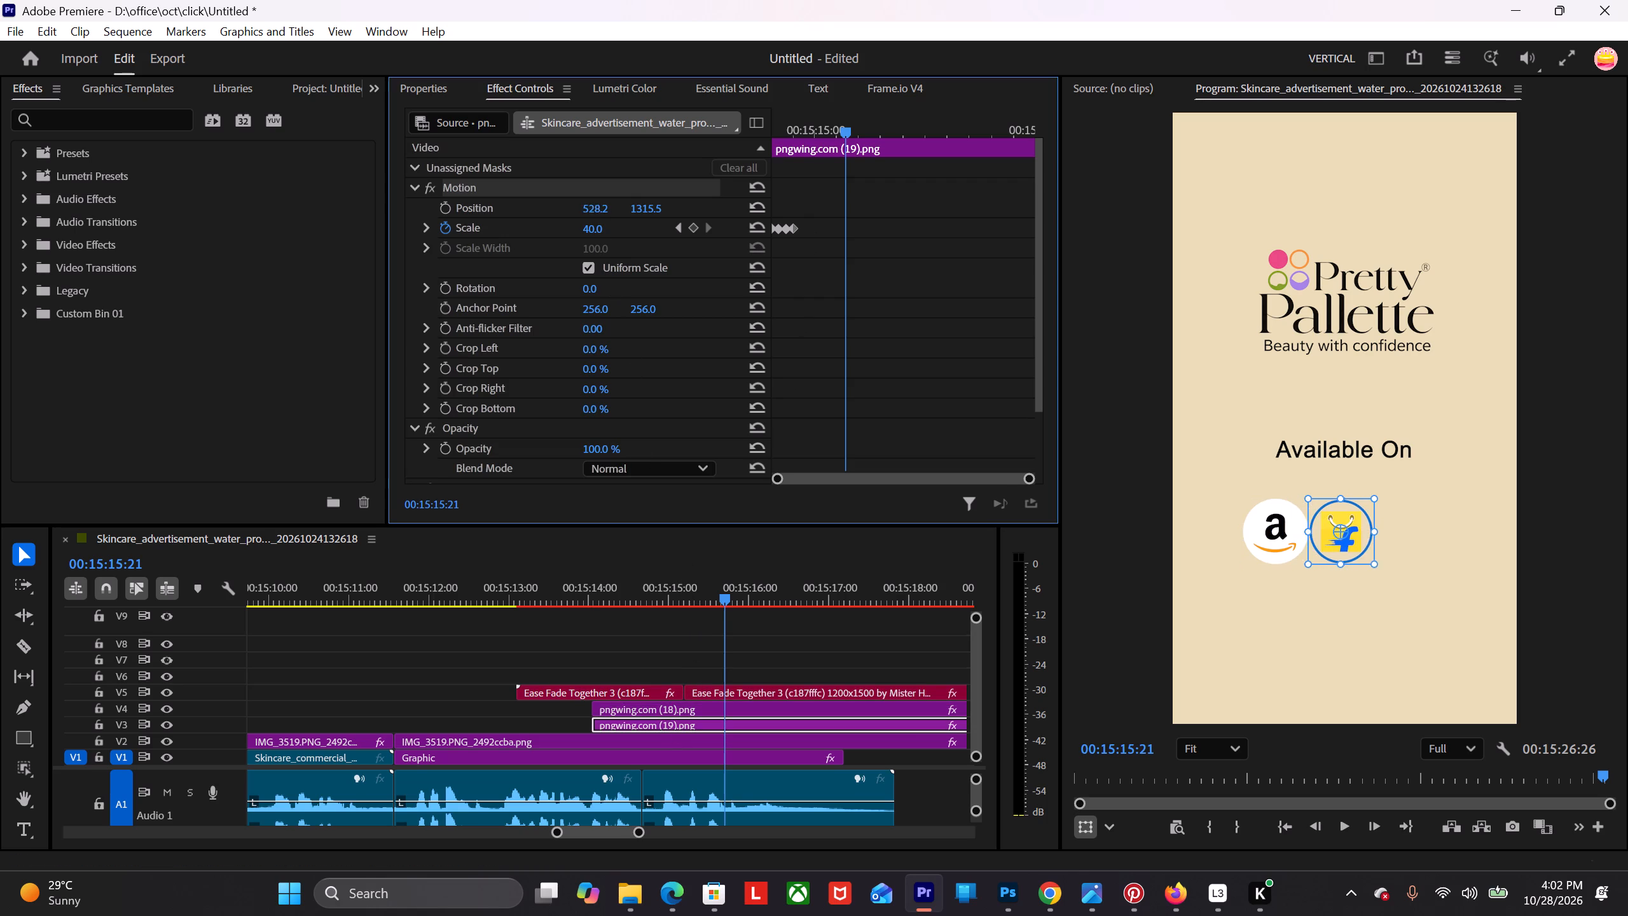
drag(811, 213, 937, 213)
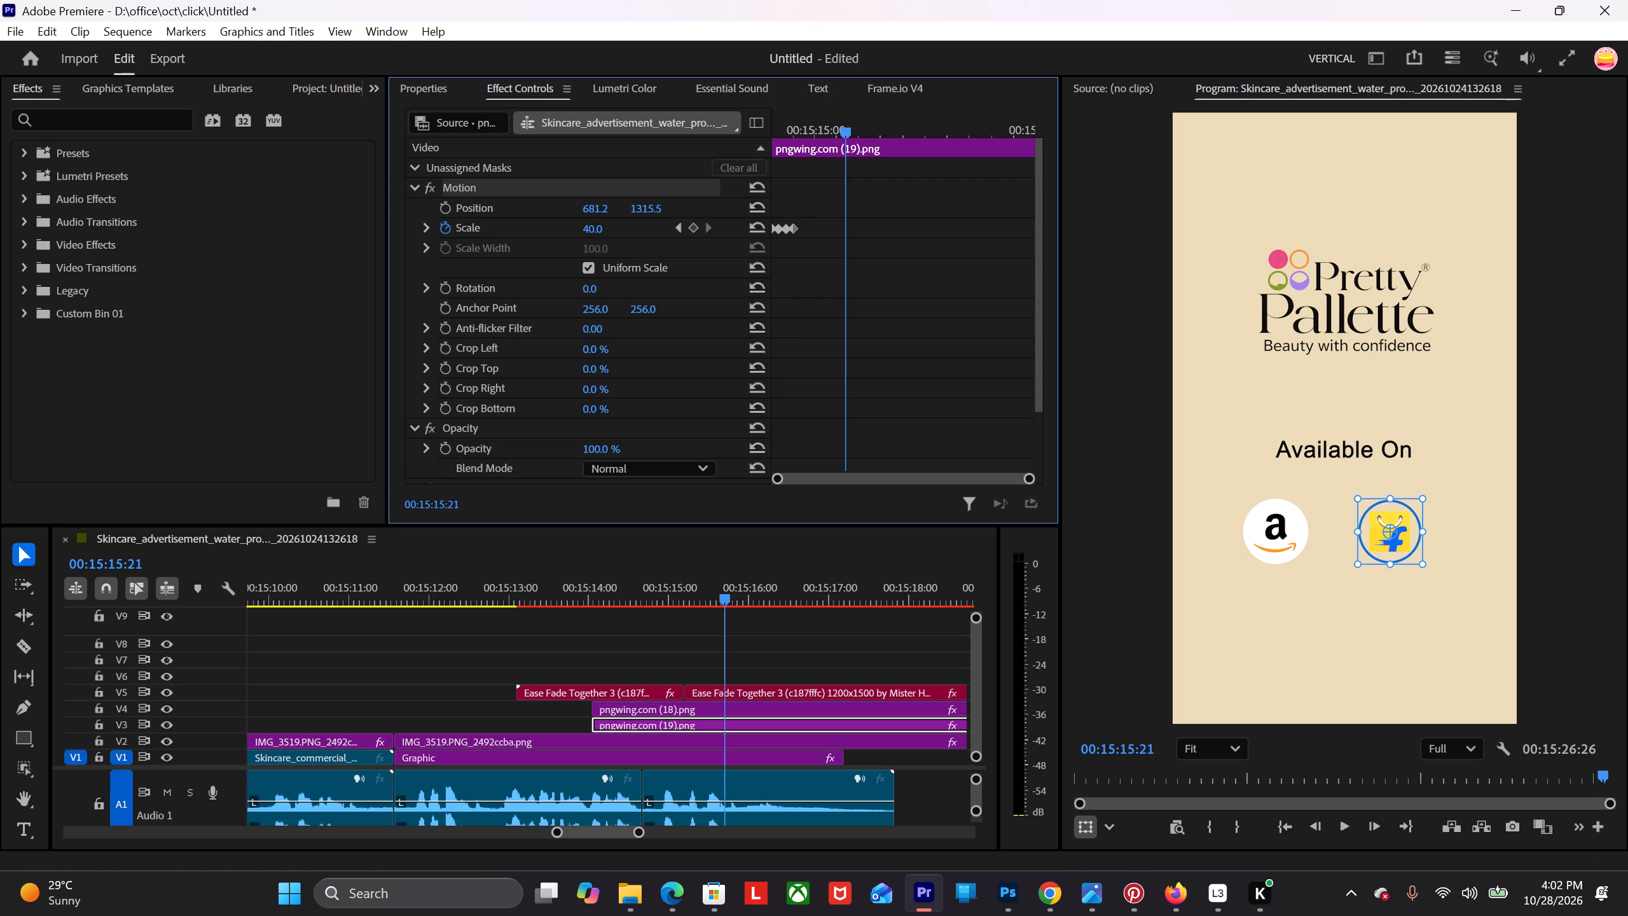
drag(937, 213, 944, 211)
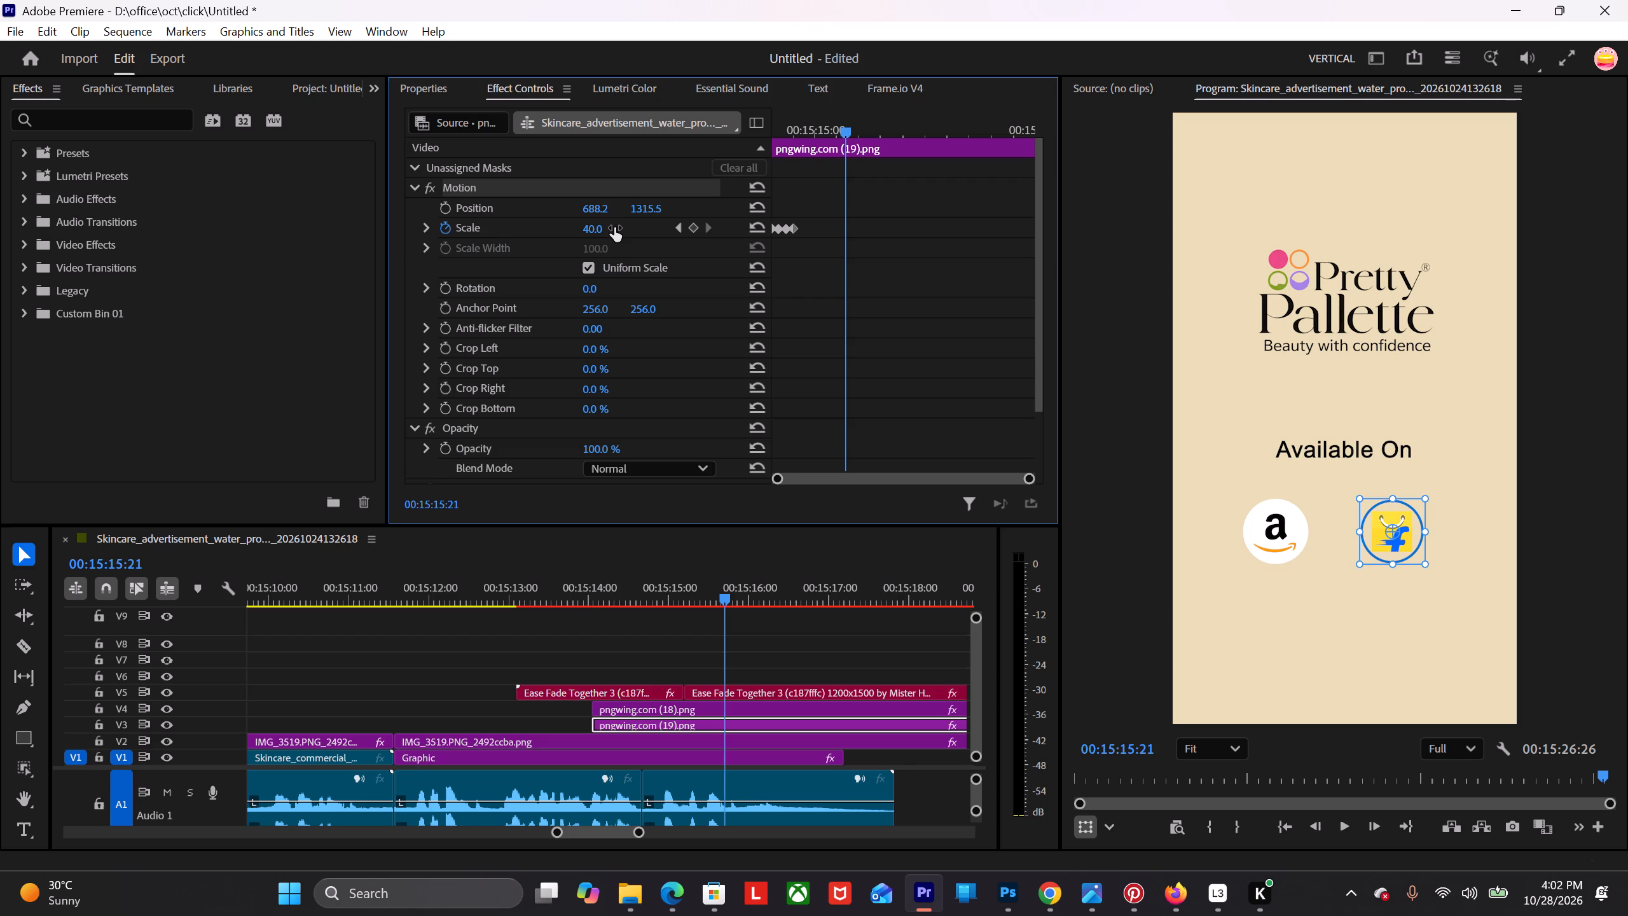
click(1400, 535)
click(1400, 535)
click(1402, 546)
drag(1402, 546, 1387, 525)
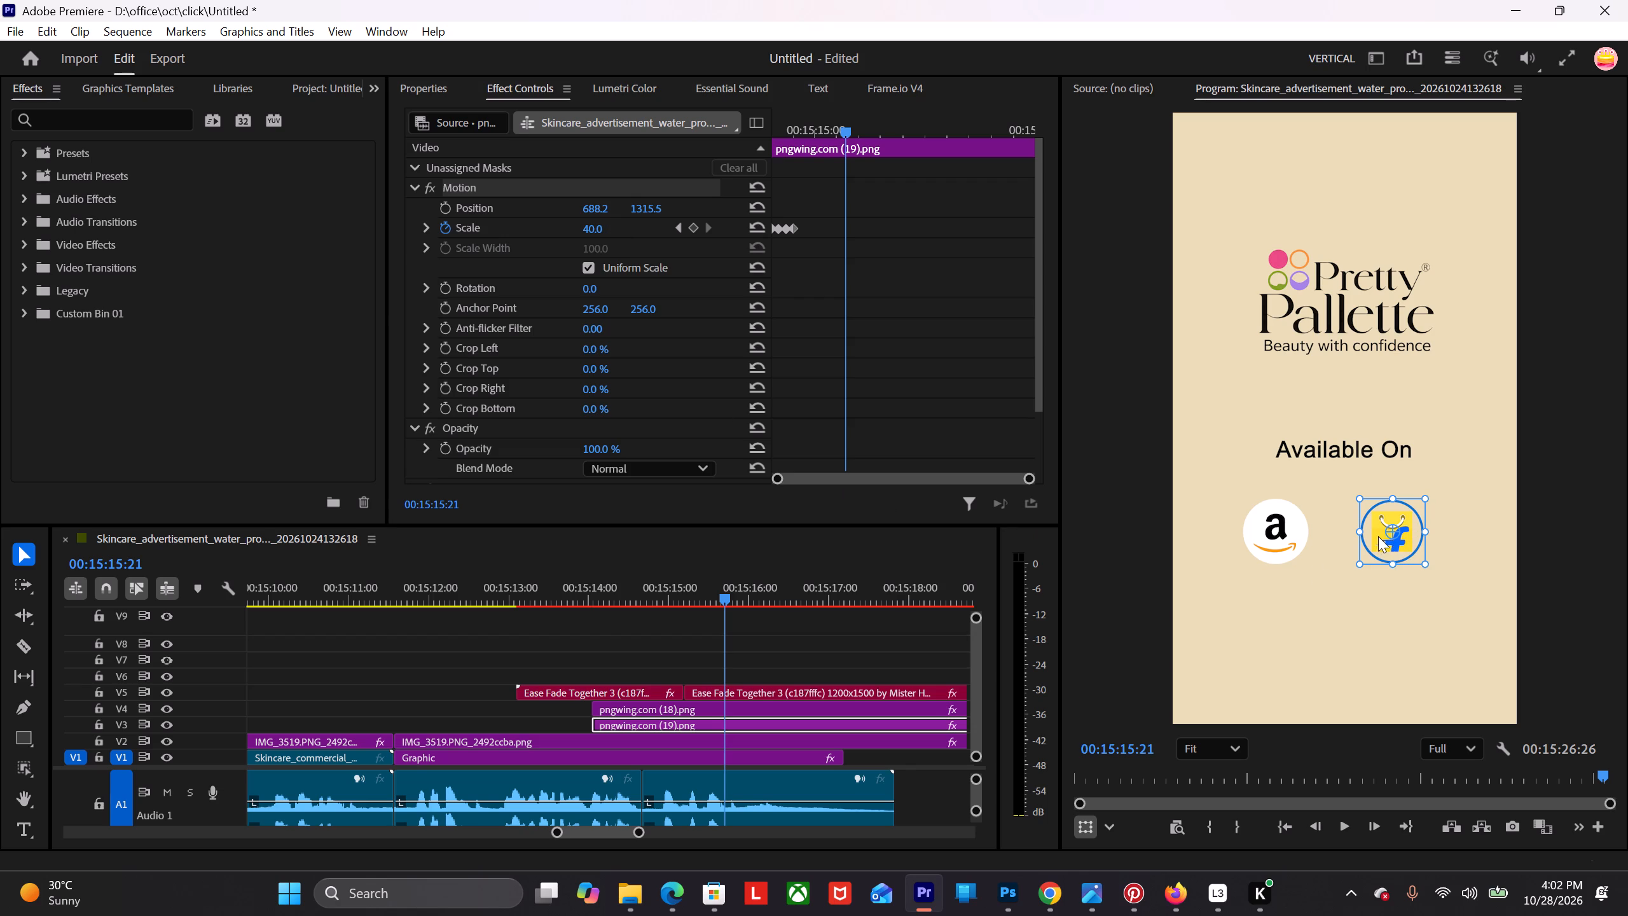
drag(1377, 539, 1372, 504)
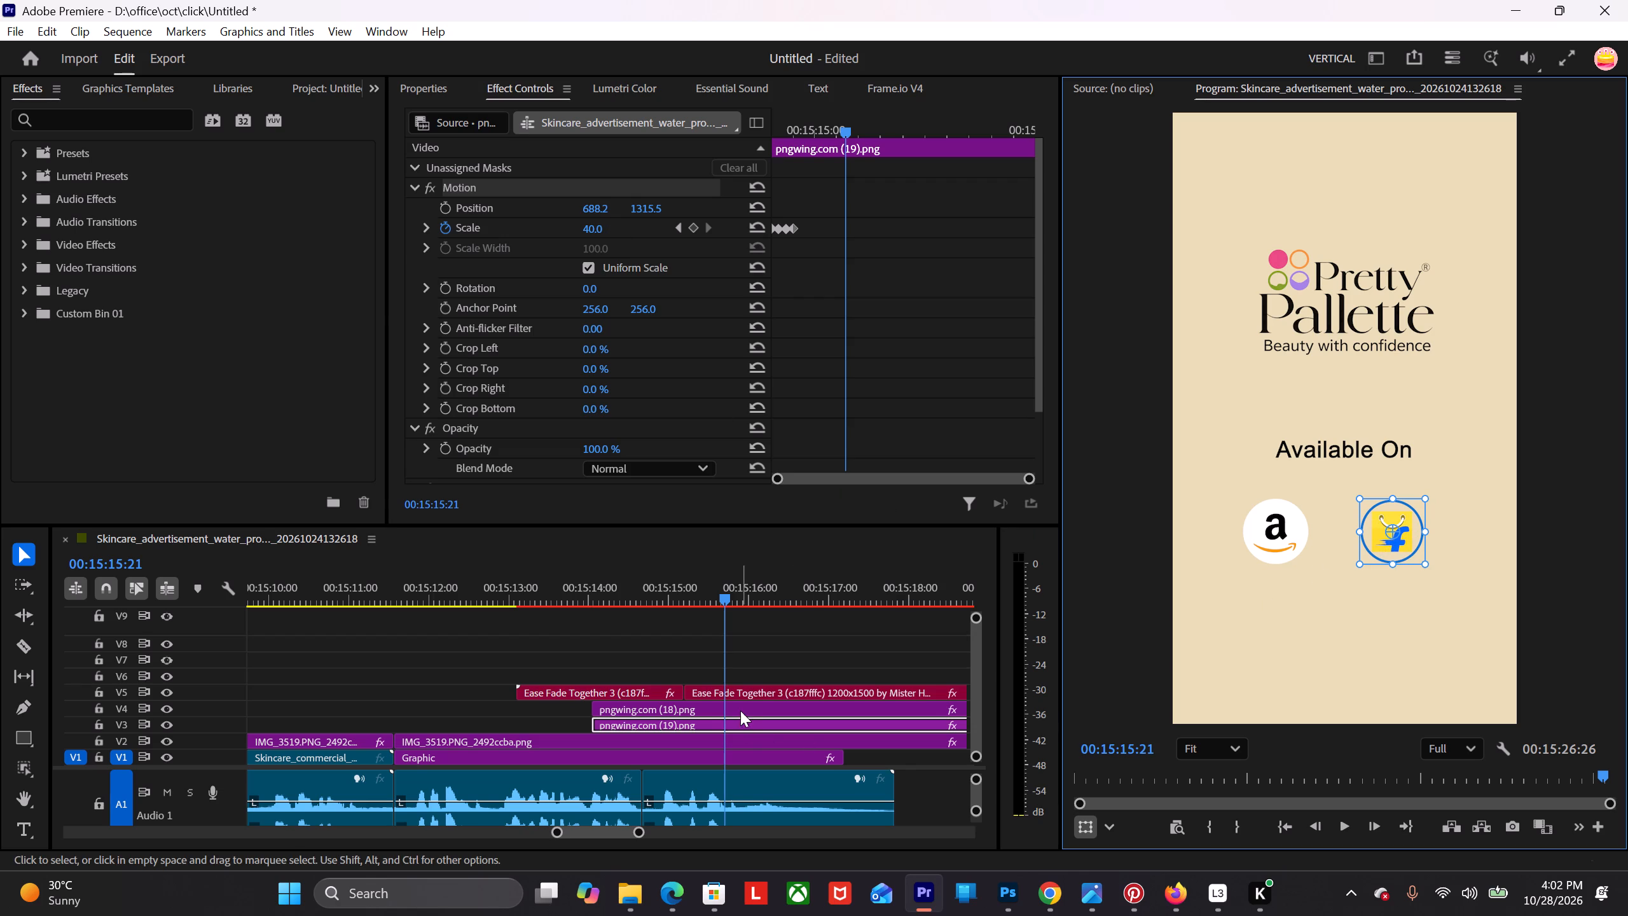
At 00:15:14:20, switch the V5 and V4 track outputs off and back on to check what they show.
click(740, 708)
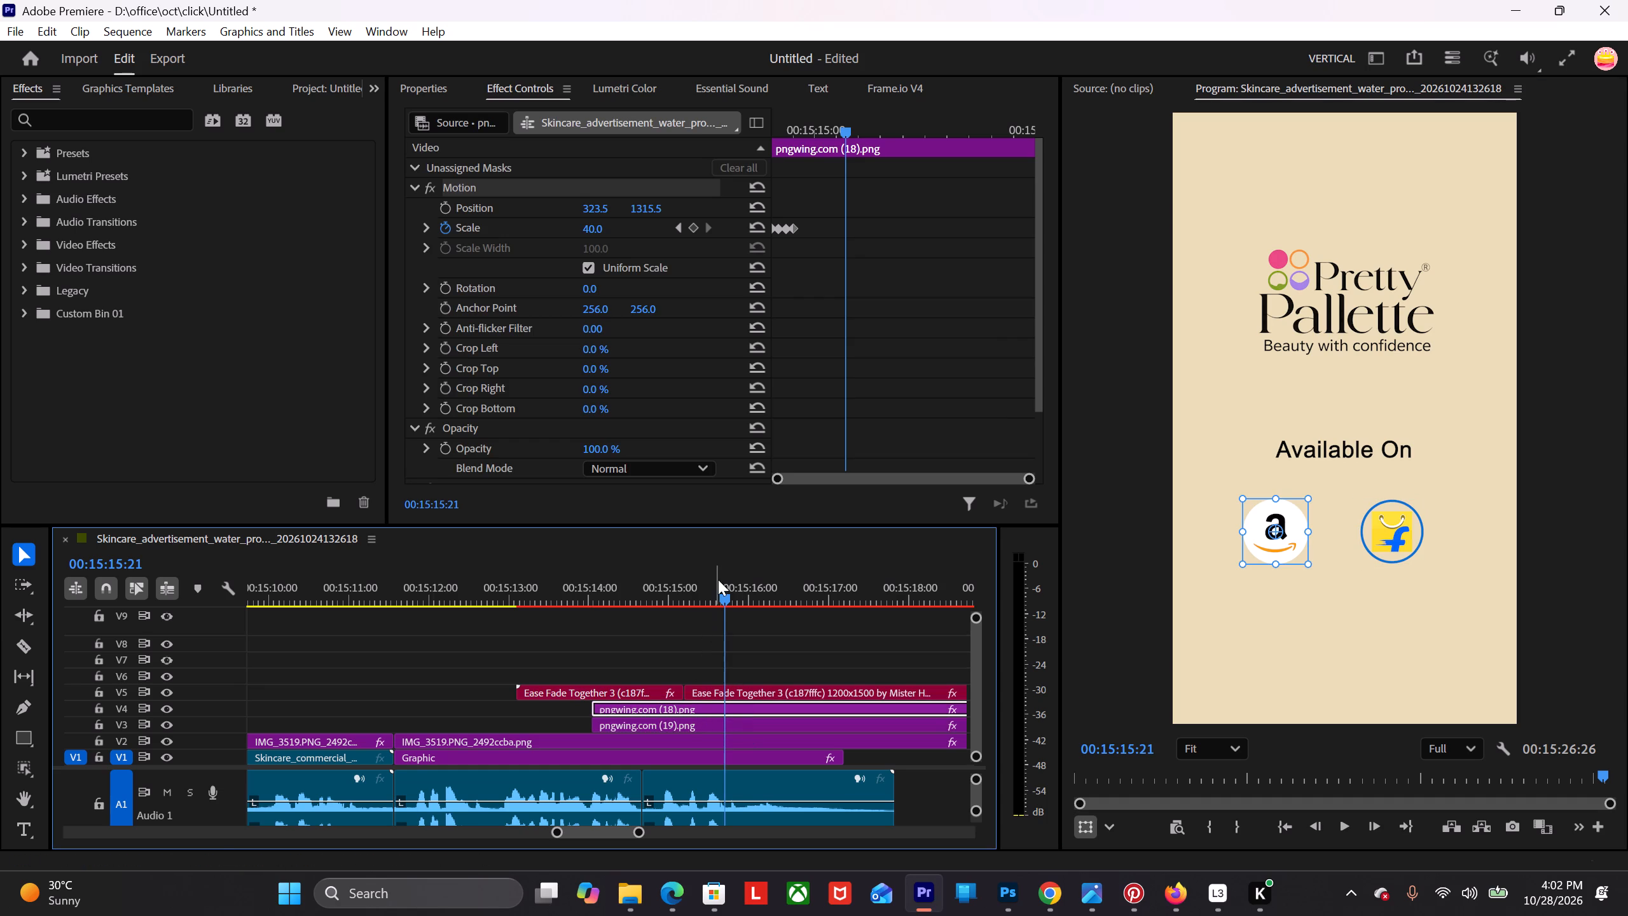
drag(718, 579, 645, 621)
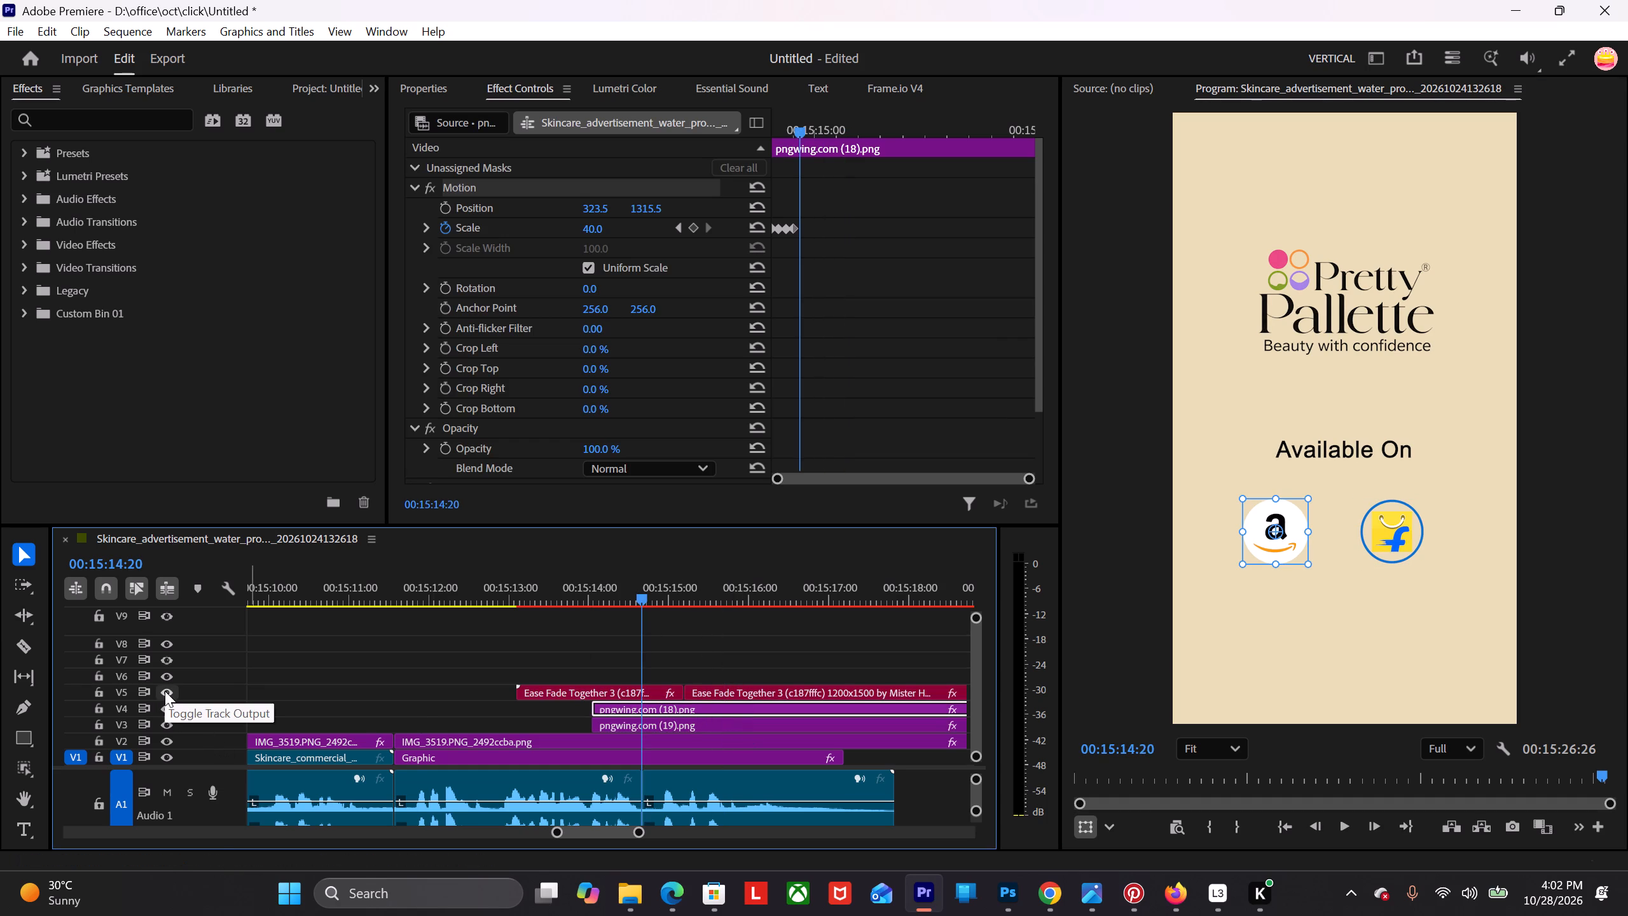
click(165, 691)
click(165, 691)
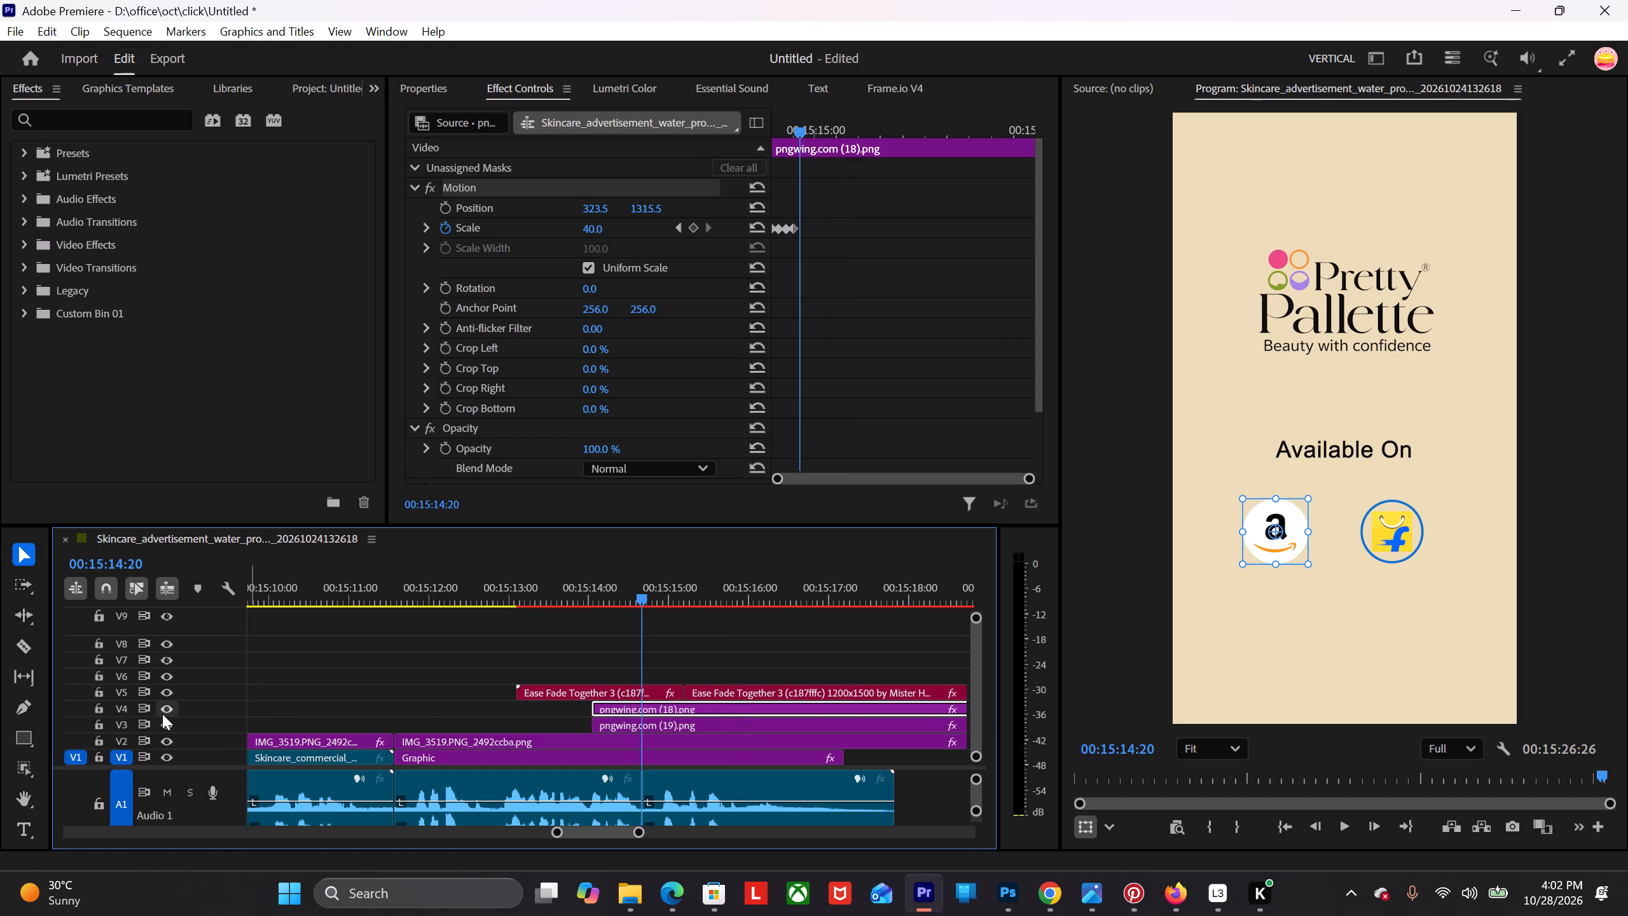
click(162, 714)
click(162, 714)
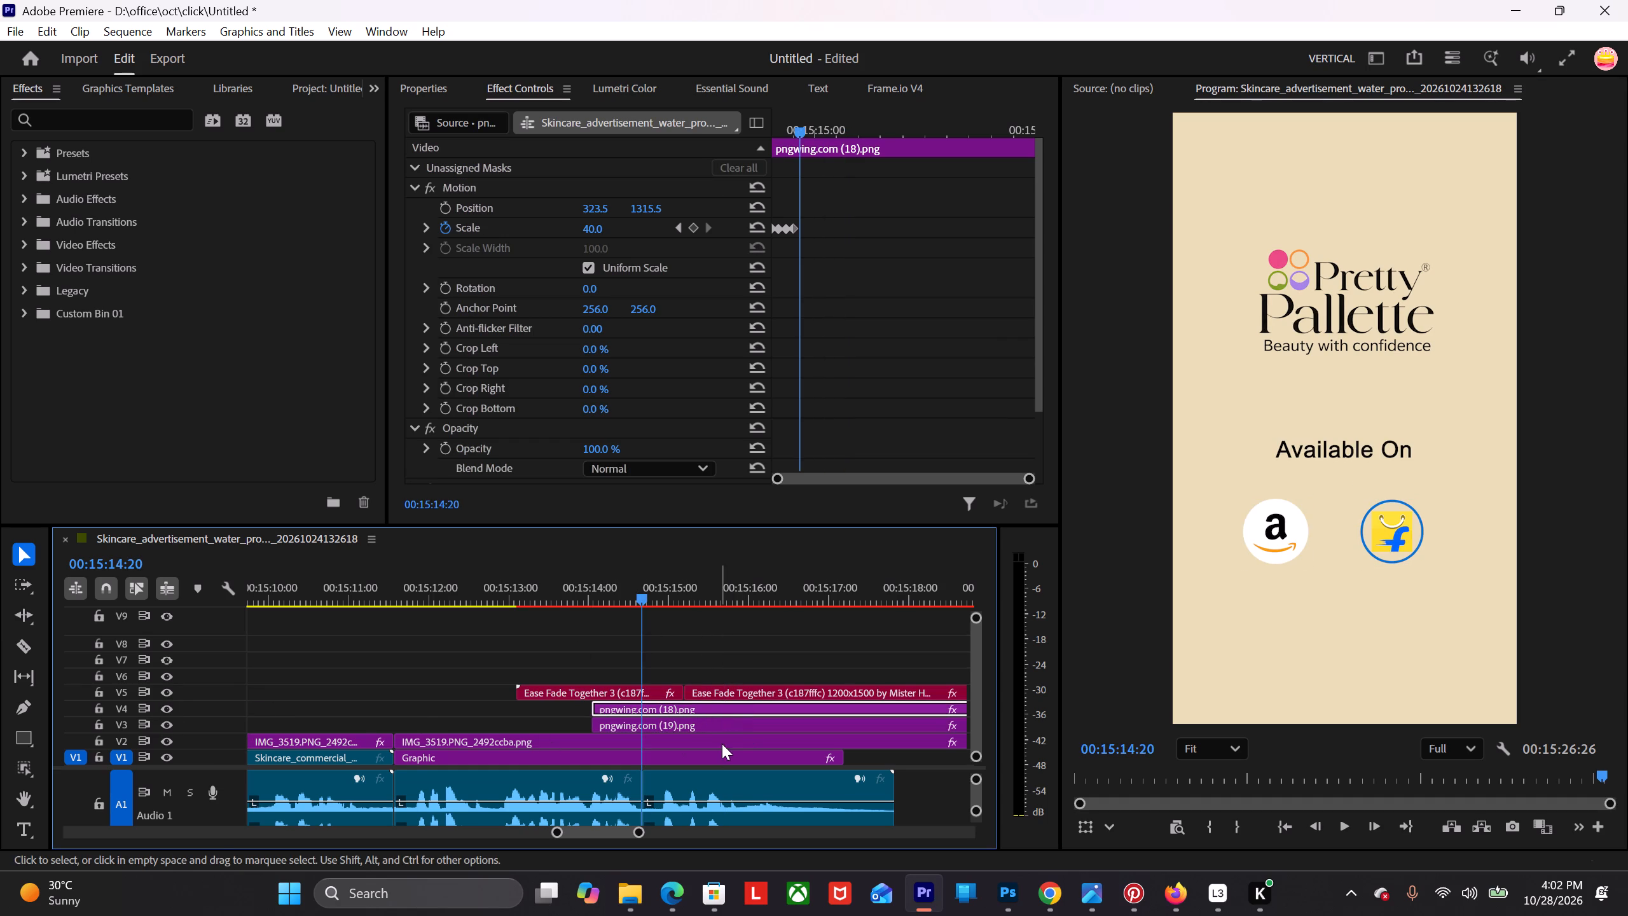
Stagger the icon clips by shifting pngwing.com (18).png on V4 earlier and pngwing.com (19).png on V3 slightly later, so Amazon enters first.
drag(609, 731, 633, 723)
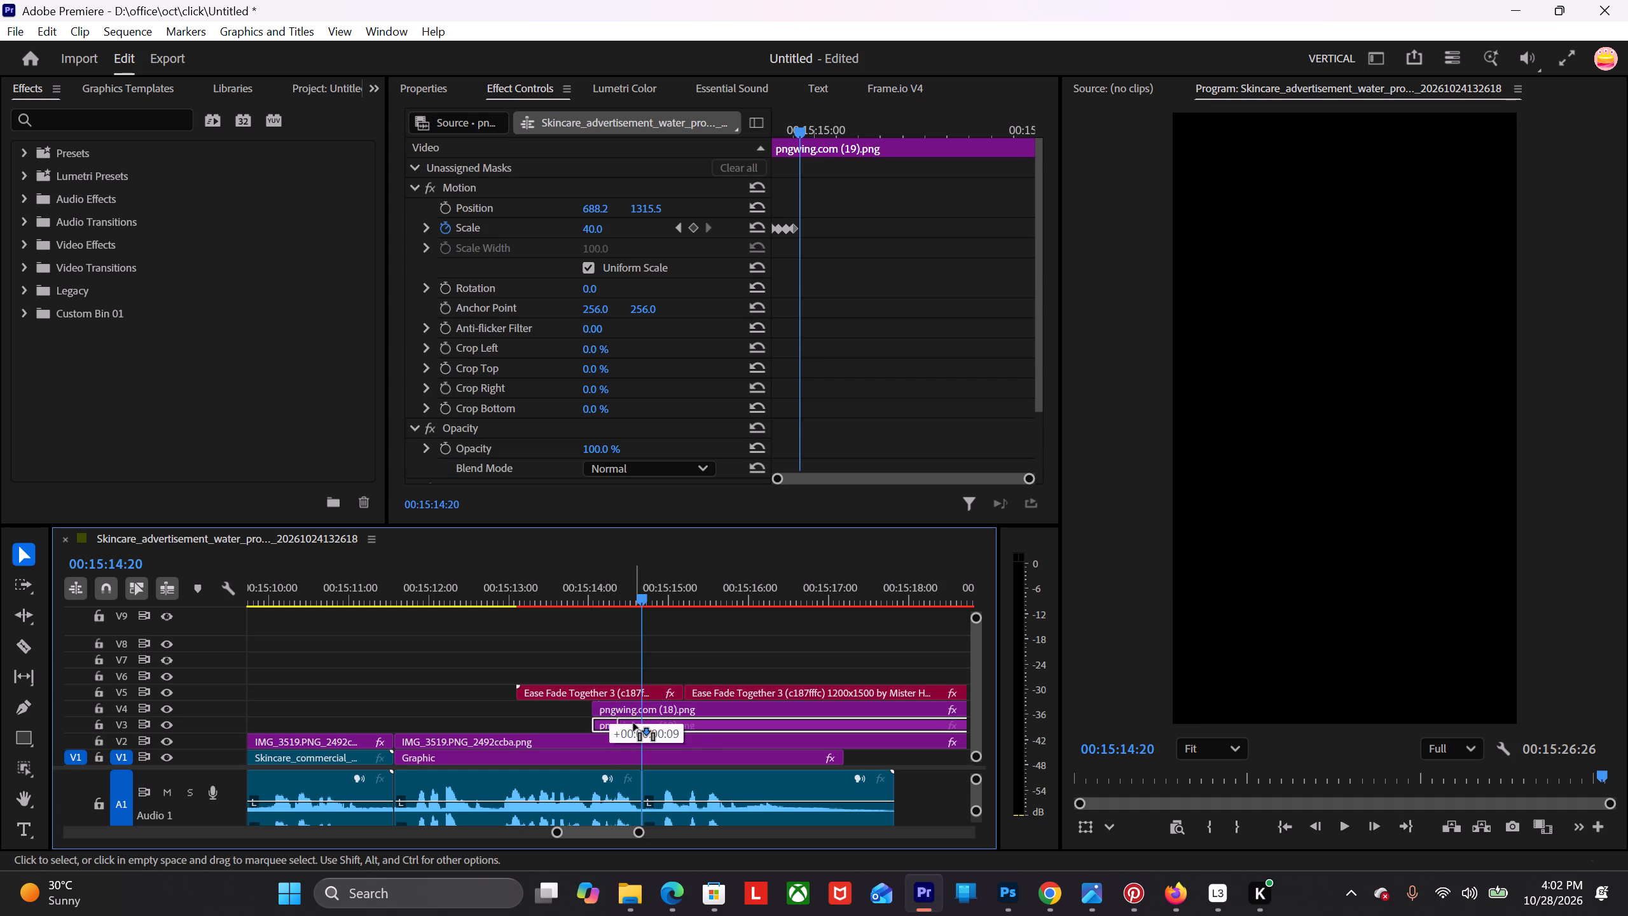
drag(633, 723, 637, 723)
drag(636, 711, 626, 709)
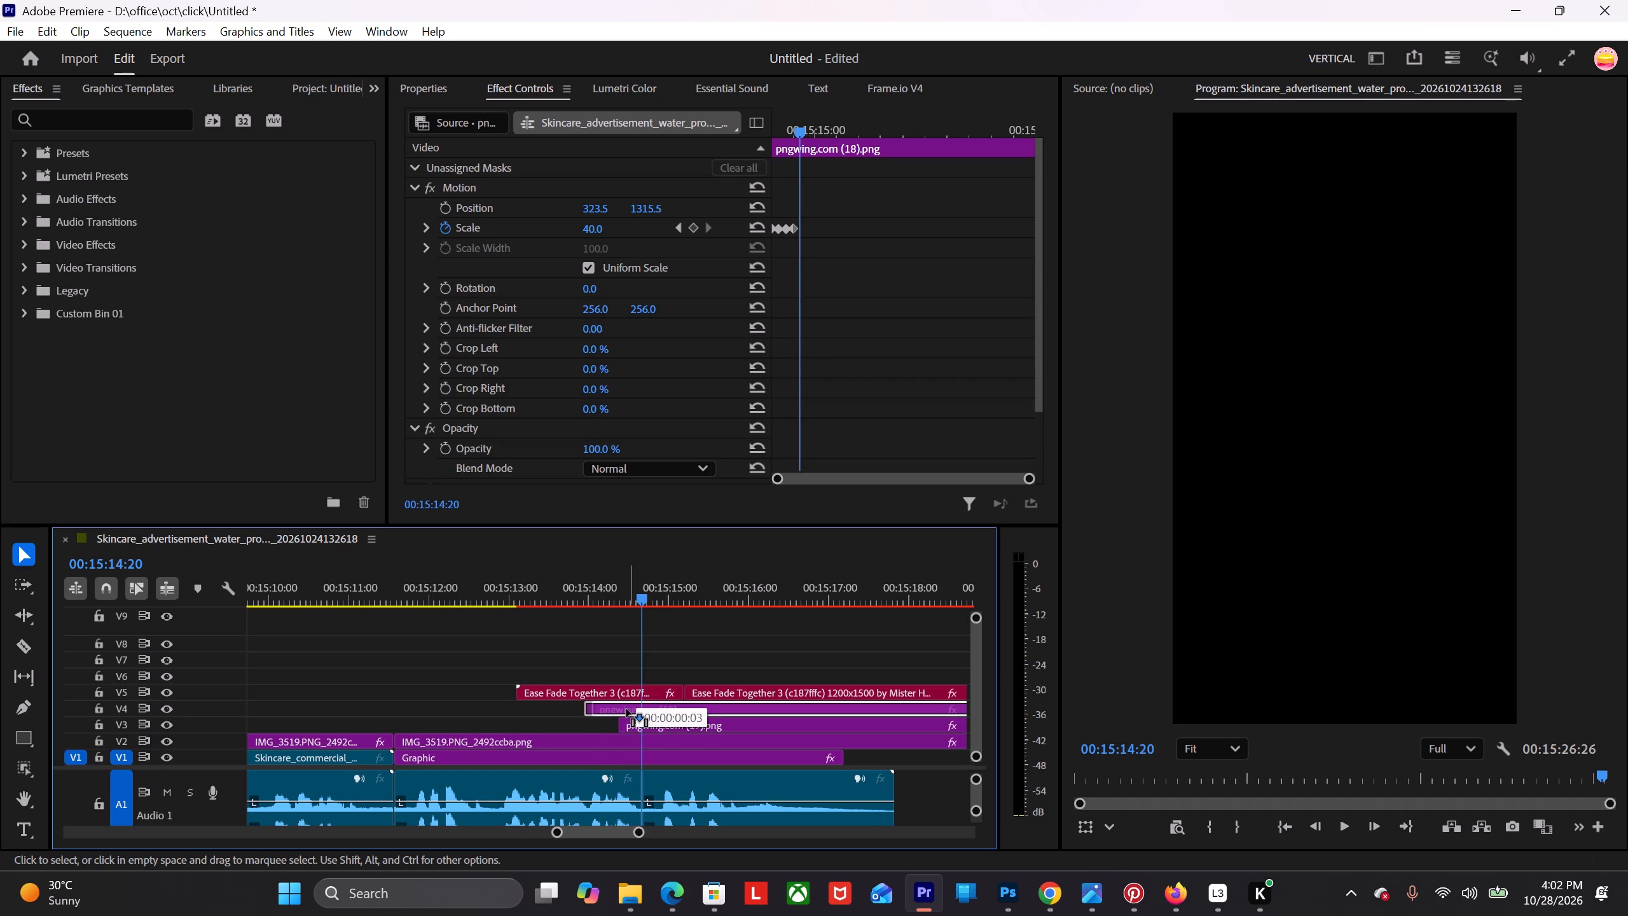
drag(626, 709, 614, 707)
drag(640, 723, 628, 723)
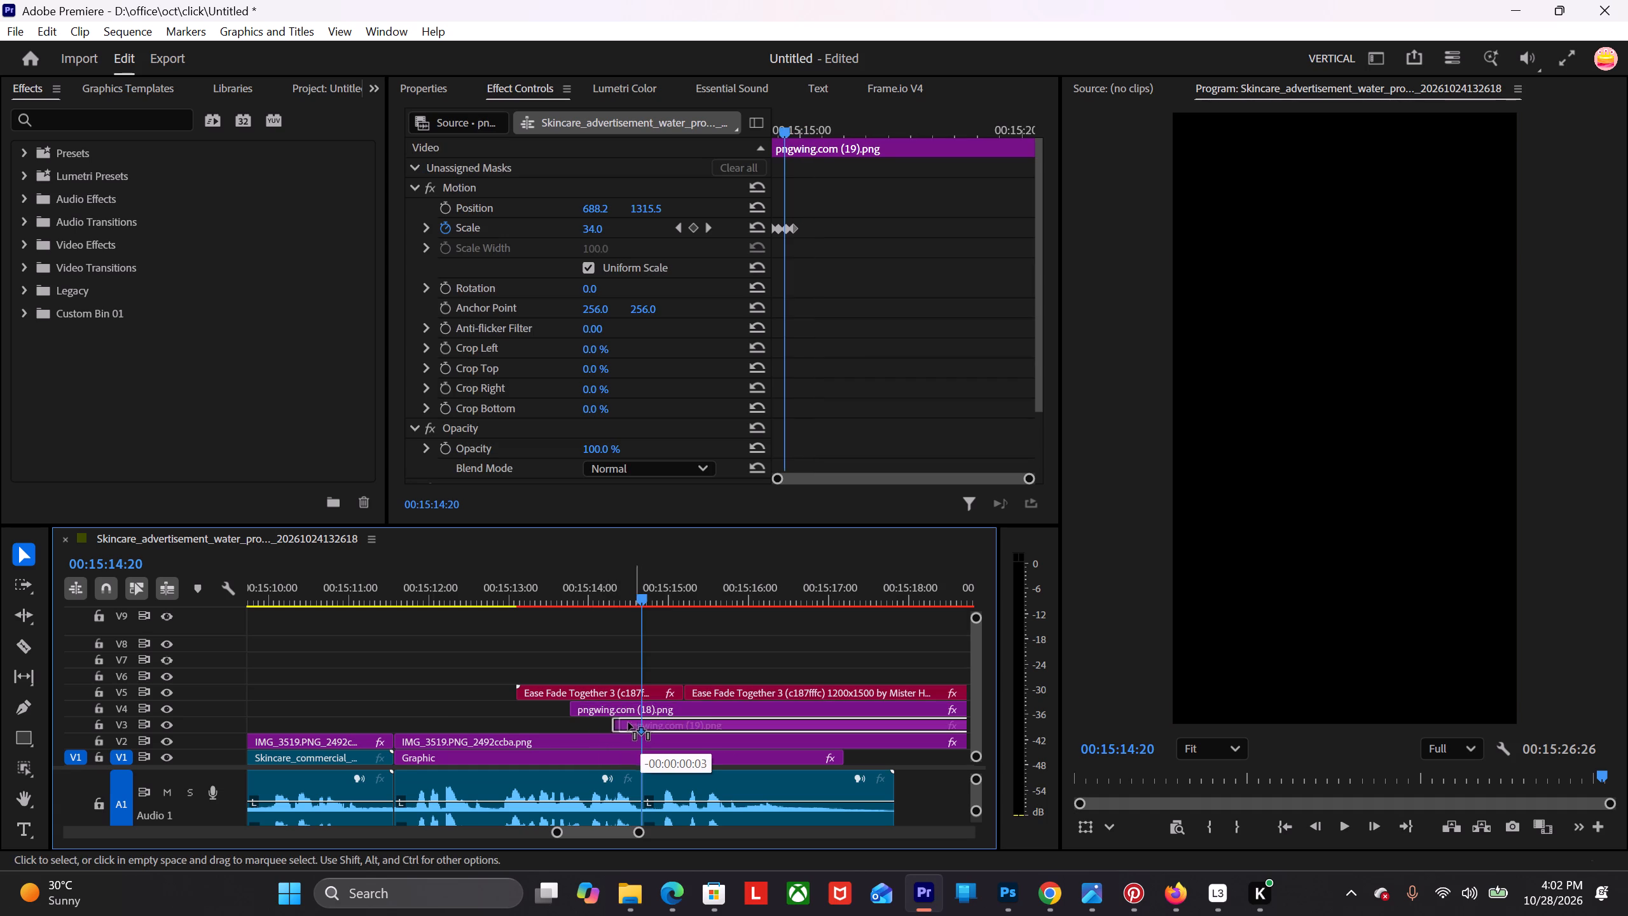
drag(628, 723, 624, 722)
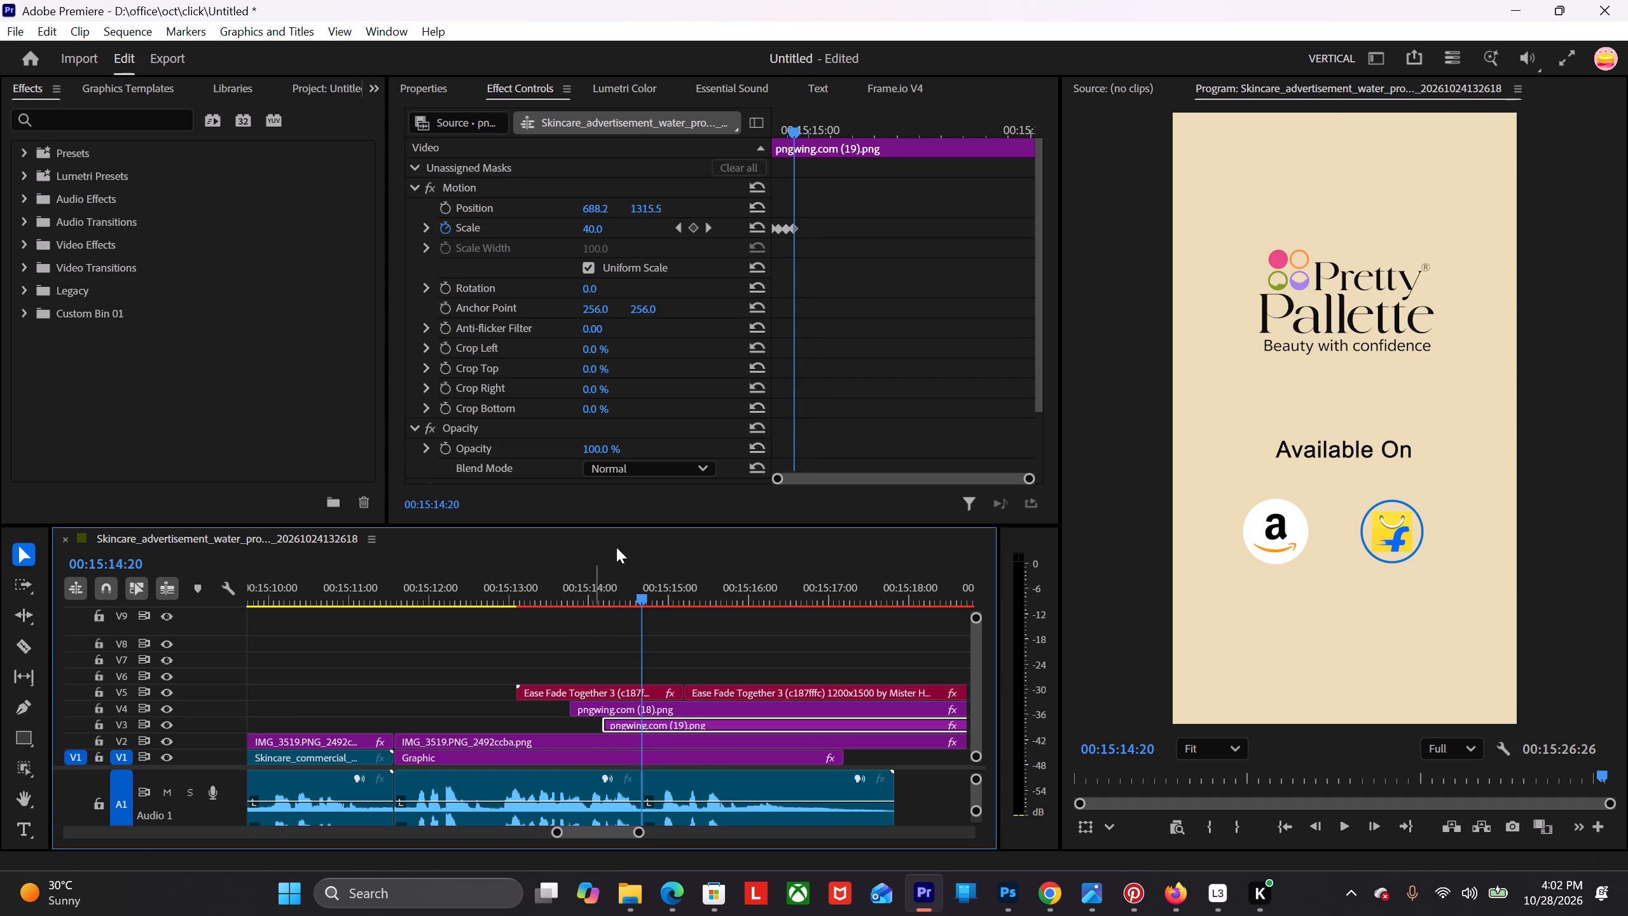
Play back the transition from the lemon facewash shot to the beige logo screen to check how the logo enters.
drag(638, 589, 399, 687)
key(space)
key(space)
alt+scroll(396, 789, up, 8)
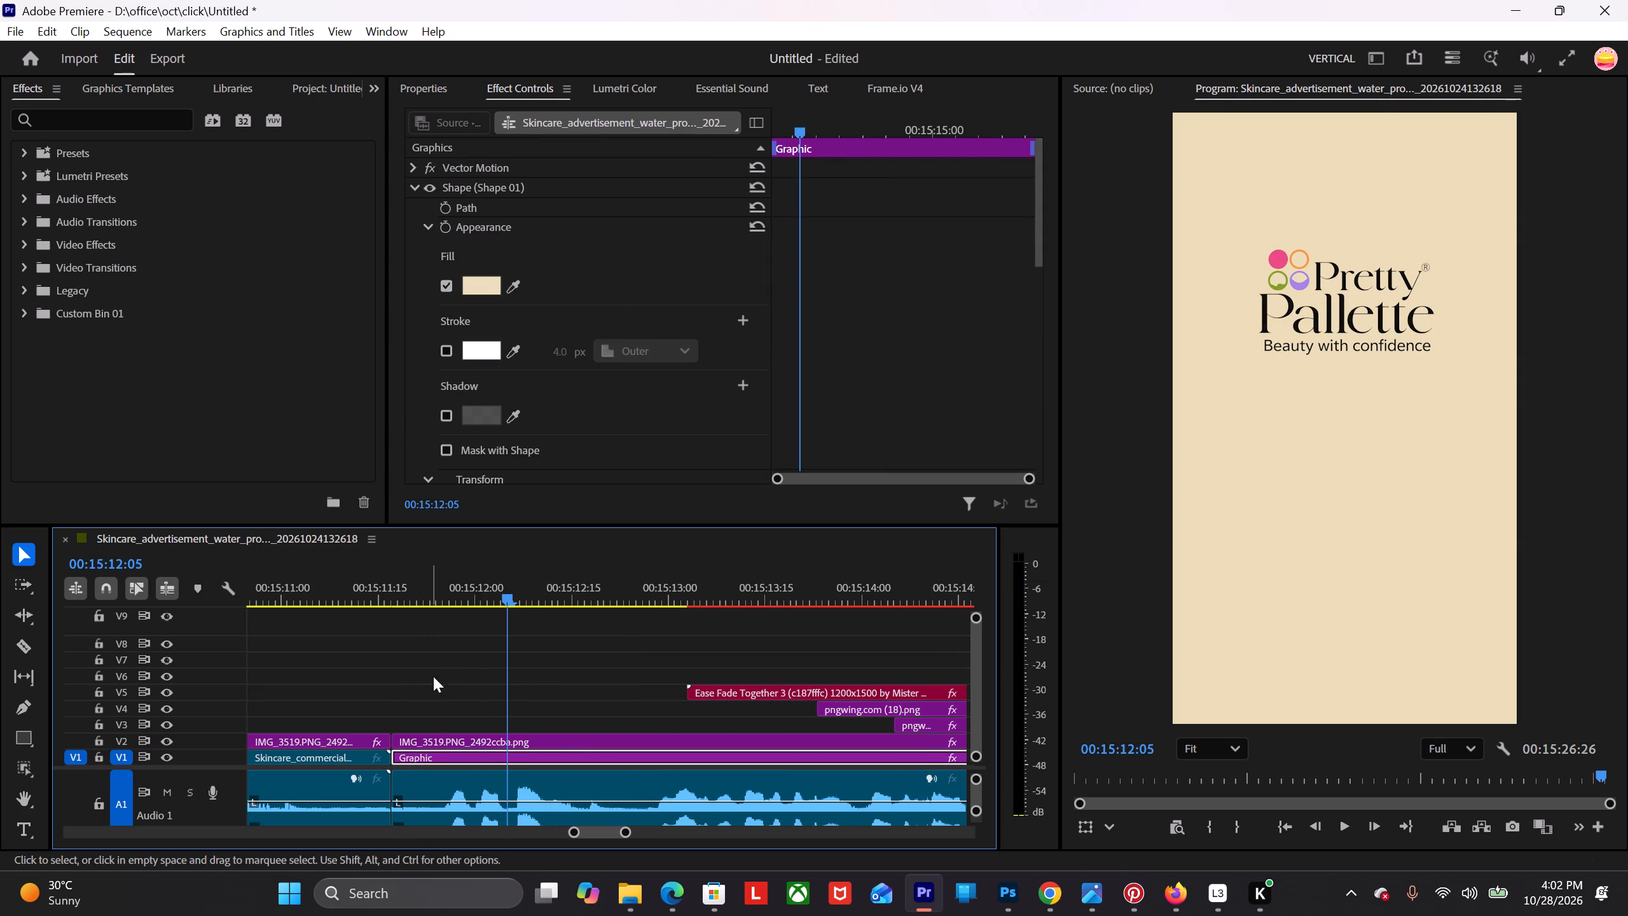
drag(493, 585, 387, 662)
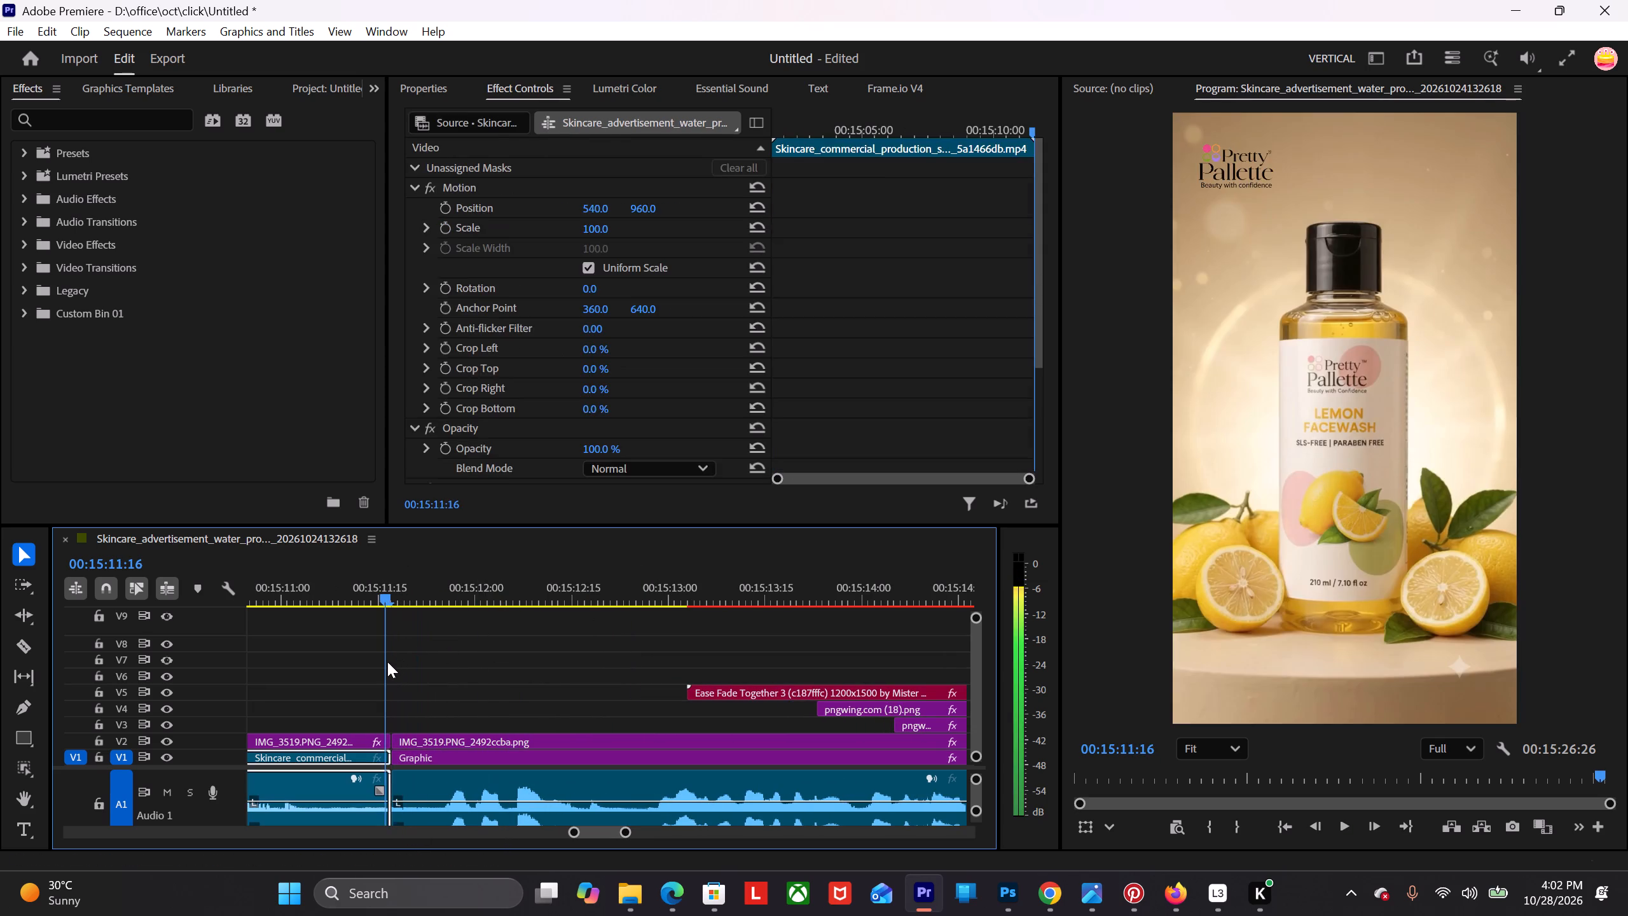
drag(387, 662, 398, 658)
alt+scroll(405, 672, up, 14)
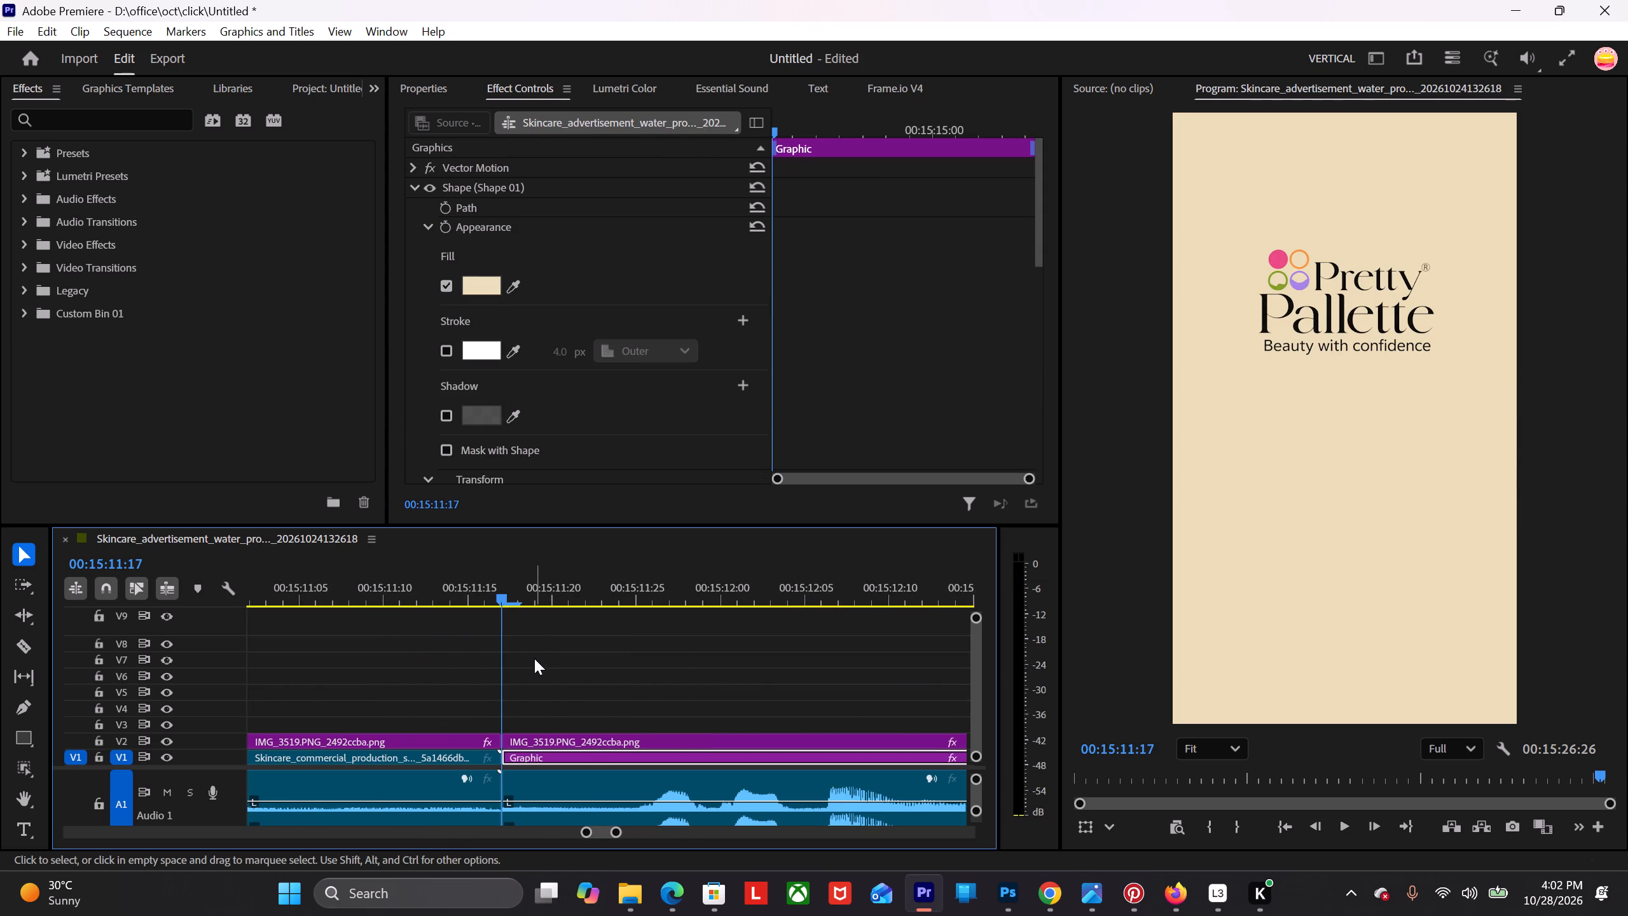
drag(474, 591, 434, 611)
key(space)
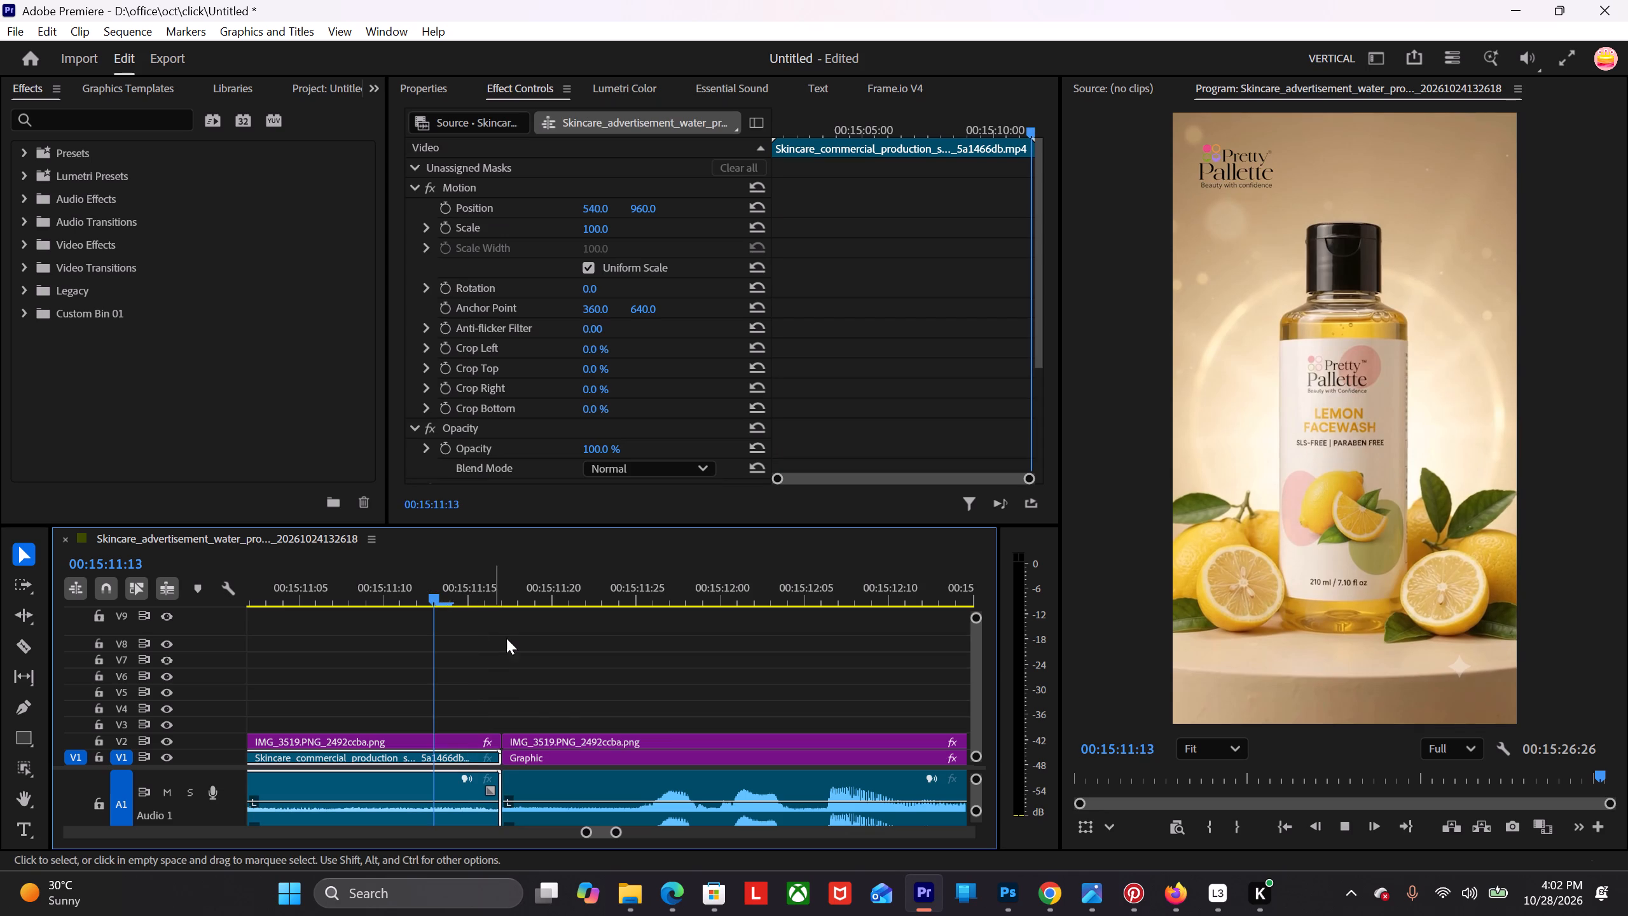
key(space)
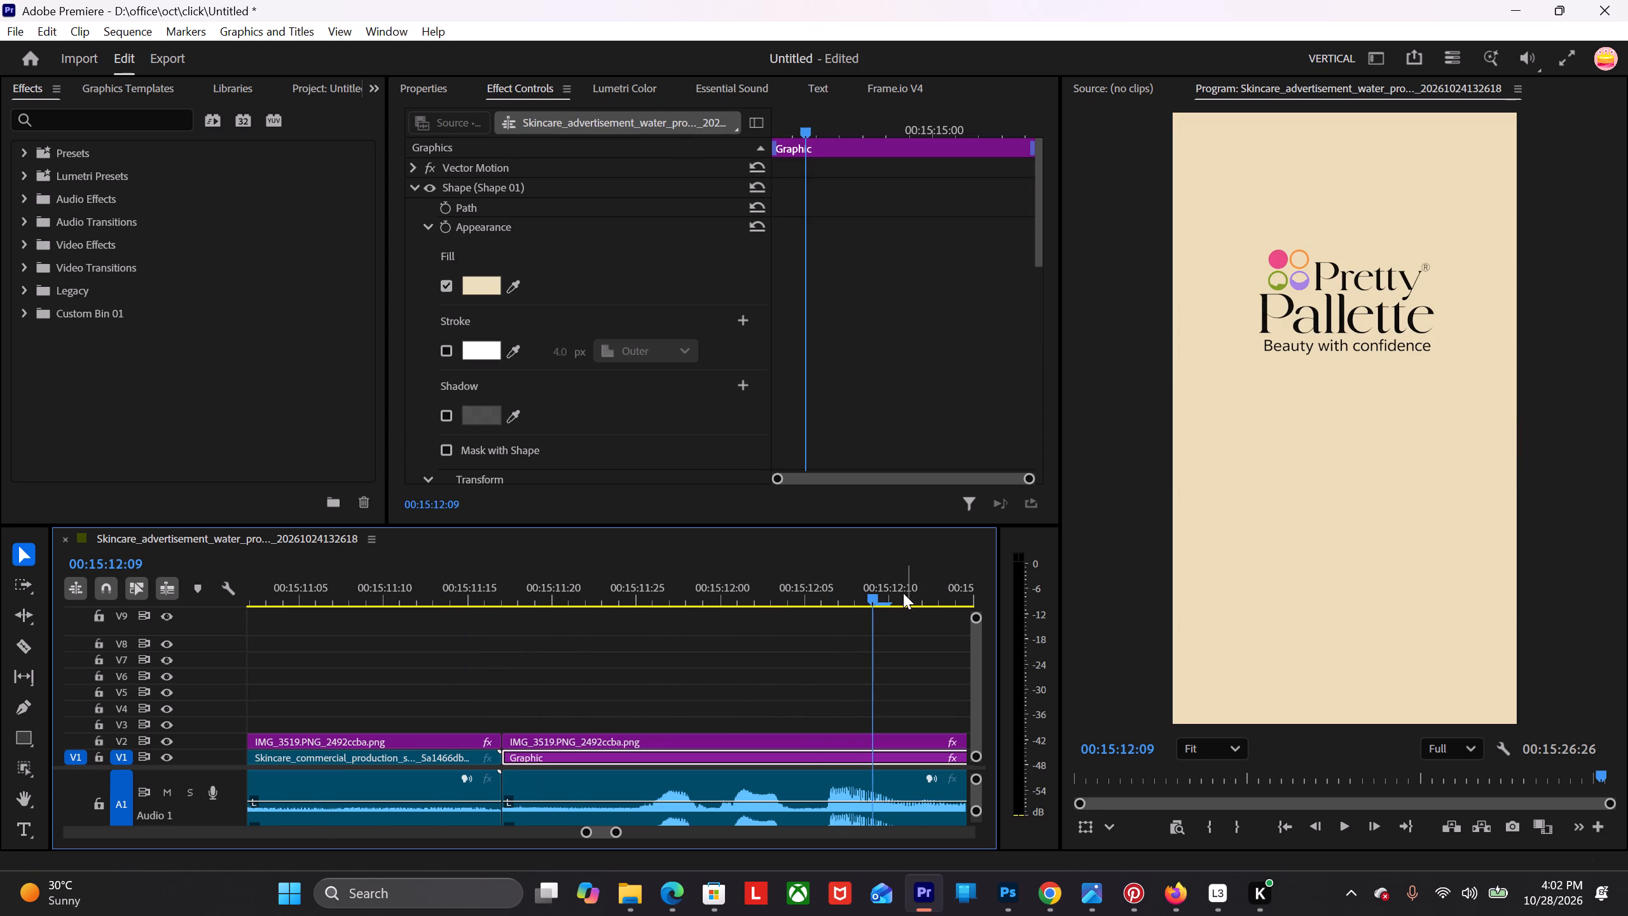
Set the ending logo clip IMG_3519.PNG to Scale 0 at its first frame, 00:15:11:17, and enable Scale keyframing there.
drag(873, 597, 525, 743)
alt+scroll(525, 743, down, 5)
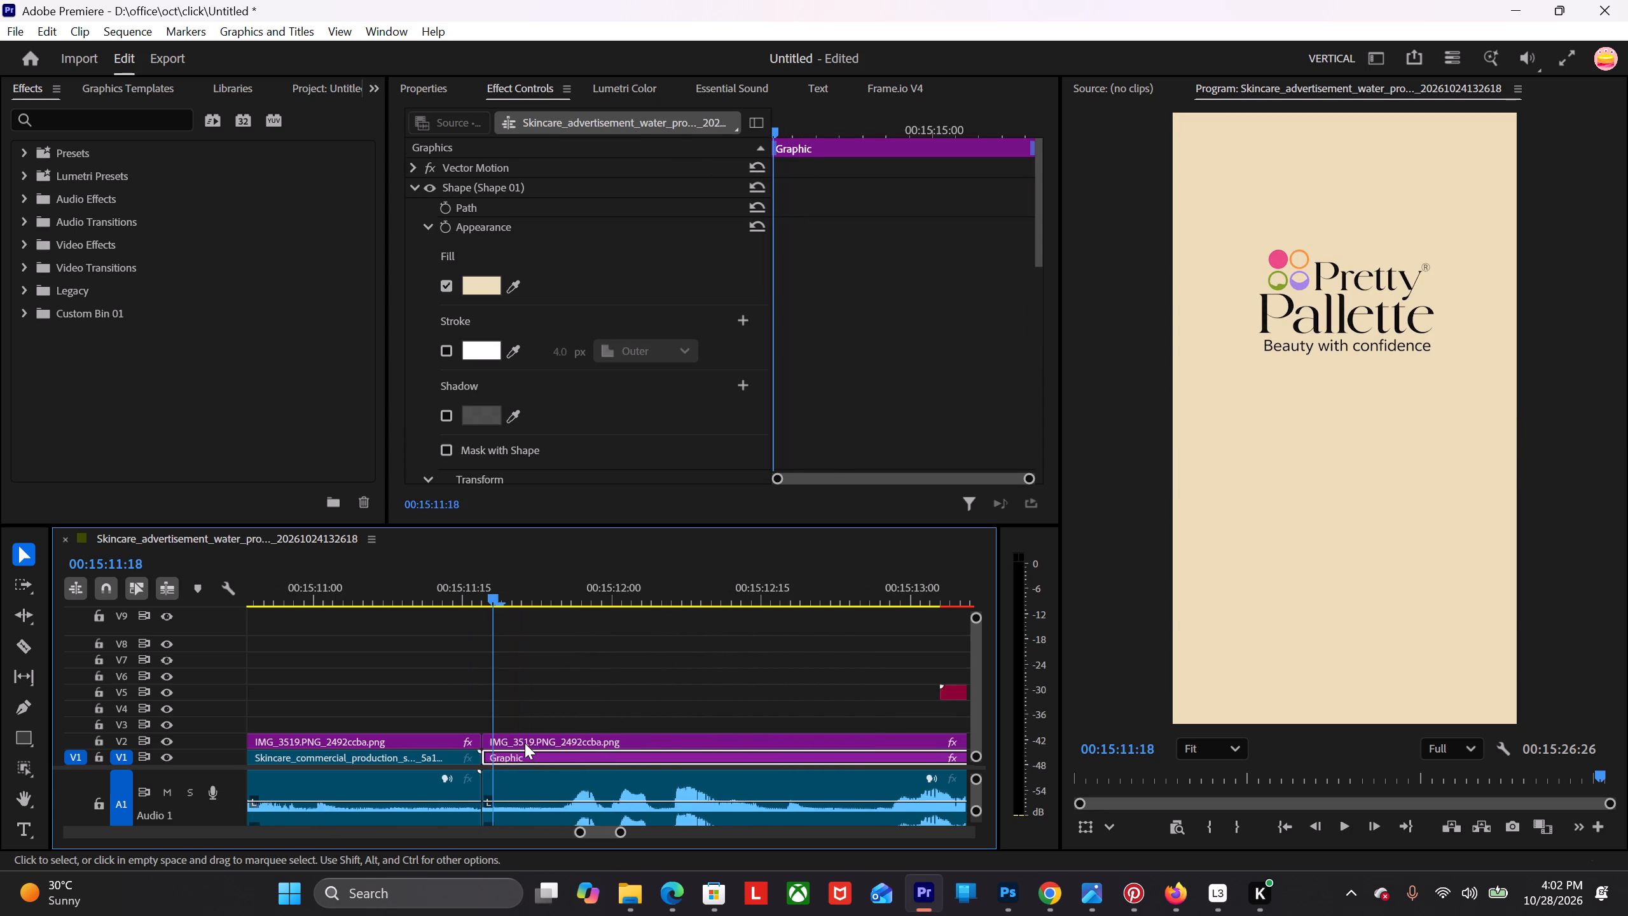
alt+scroll(525, 743, down, 4)
click(432, 739)
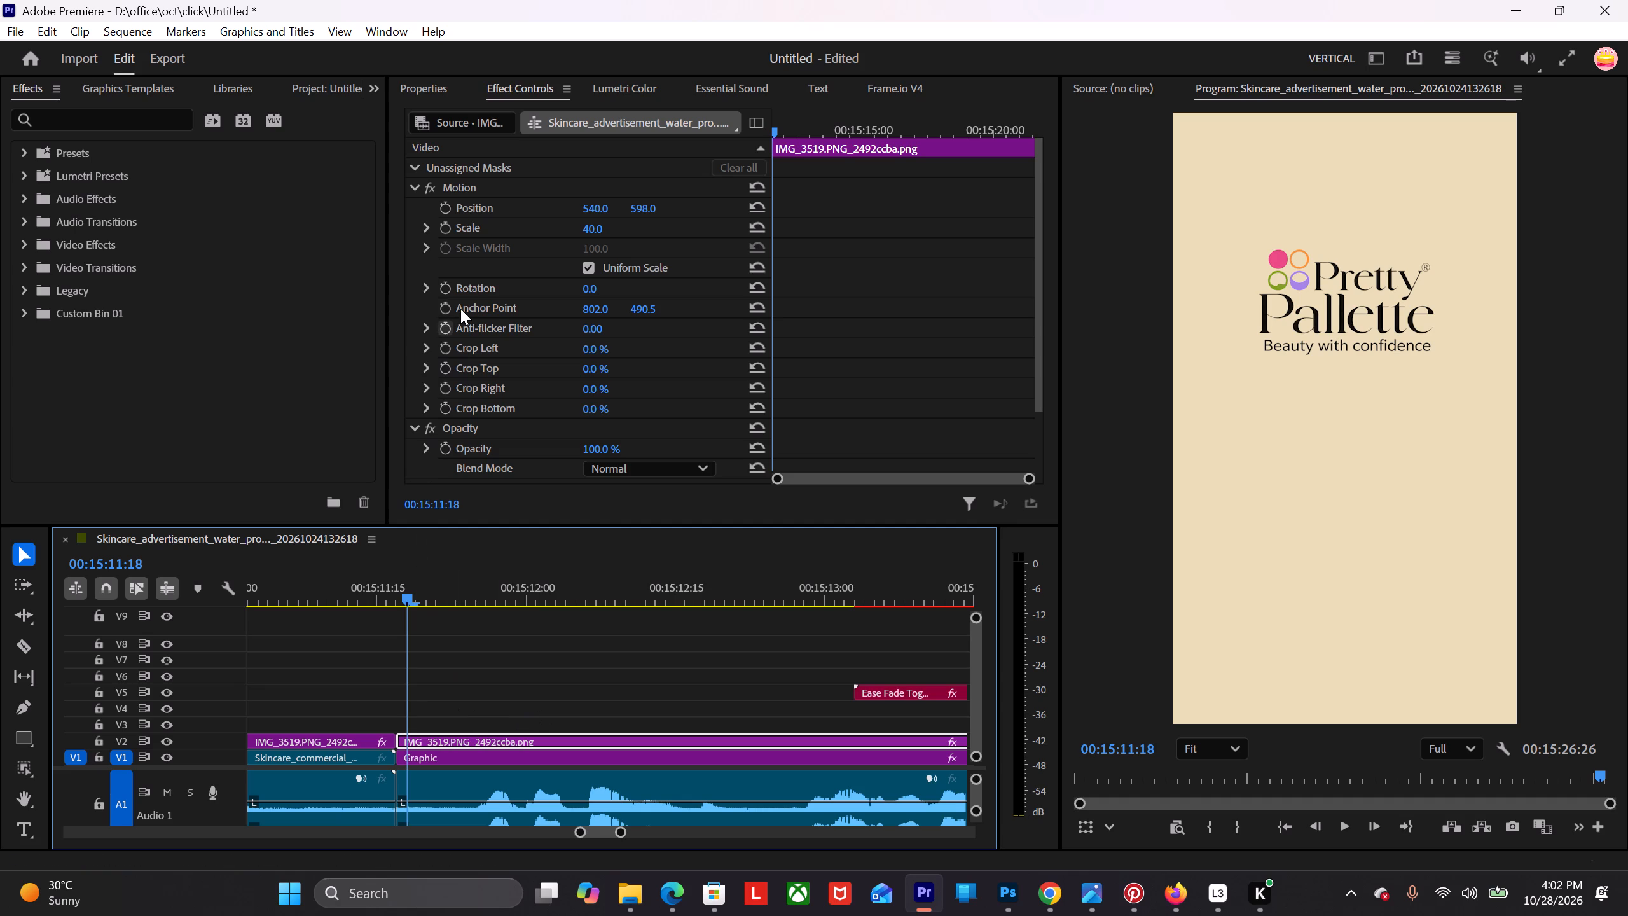
drag(404, 595, 425, 599)
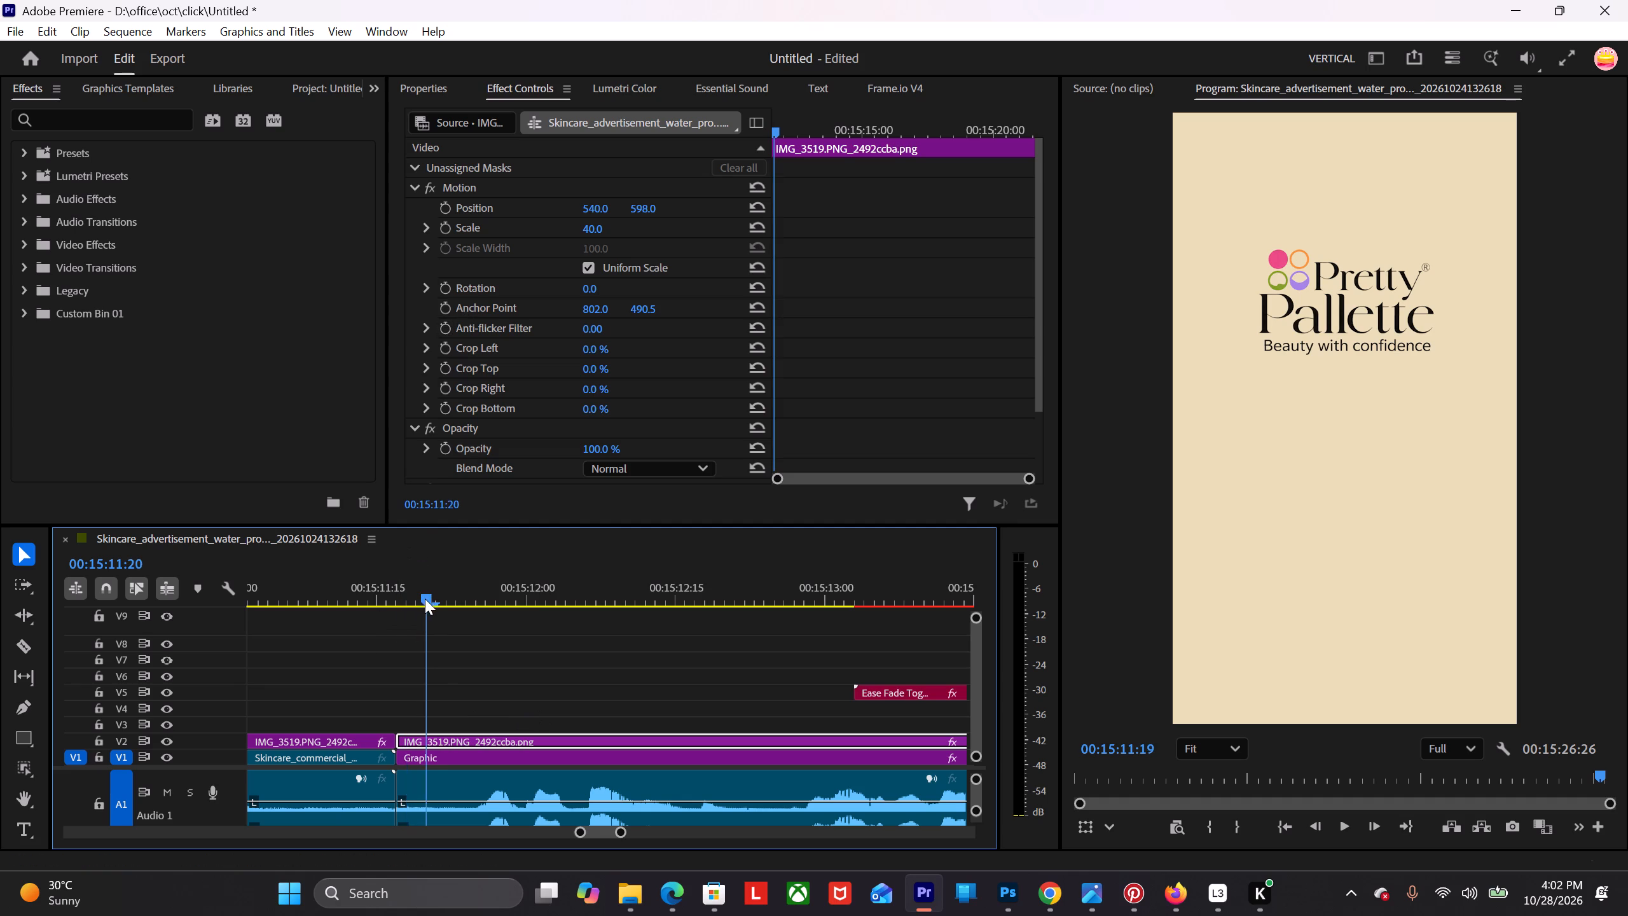
drag(425, 599, 473, 632)
click(452, 741)
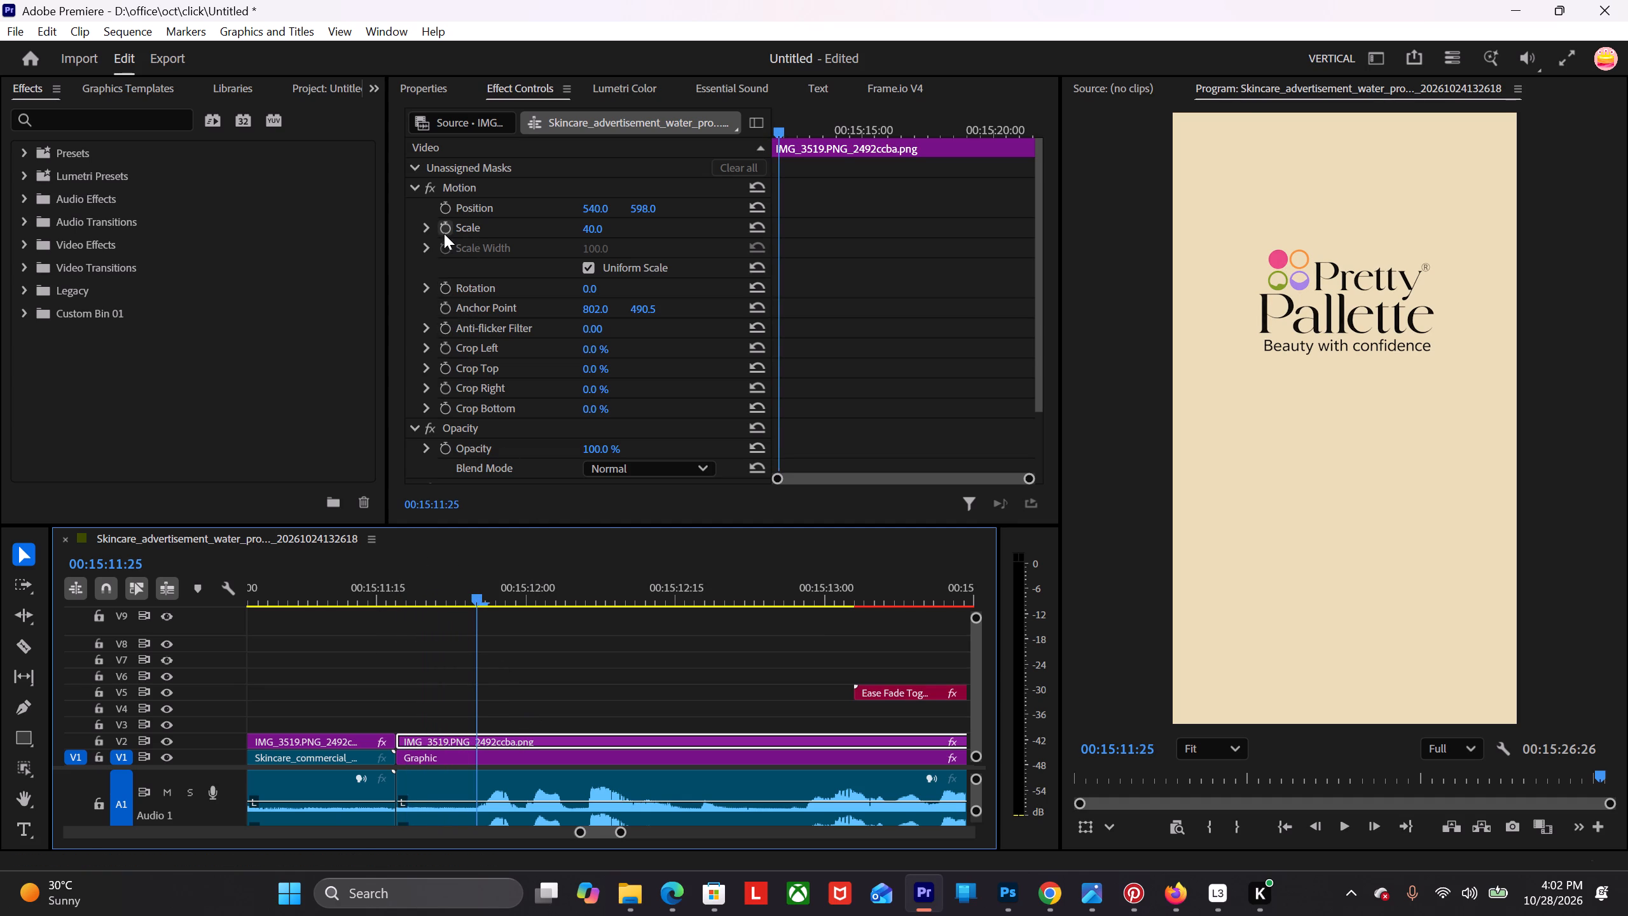
drag(785, 133, 714, 162)
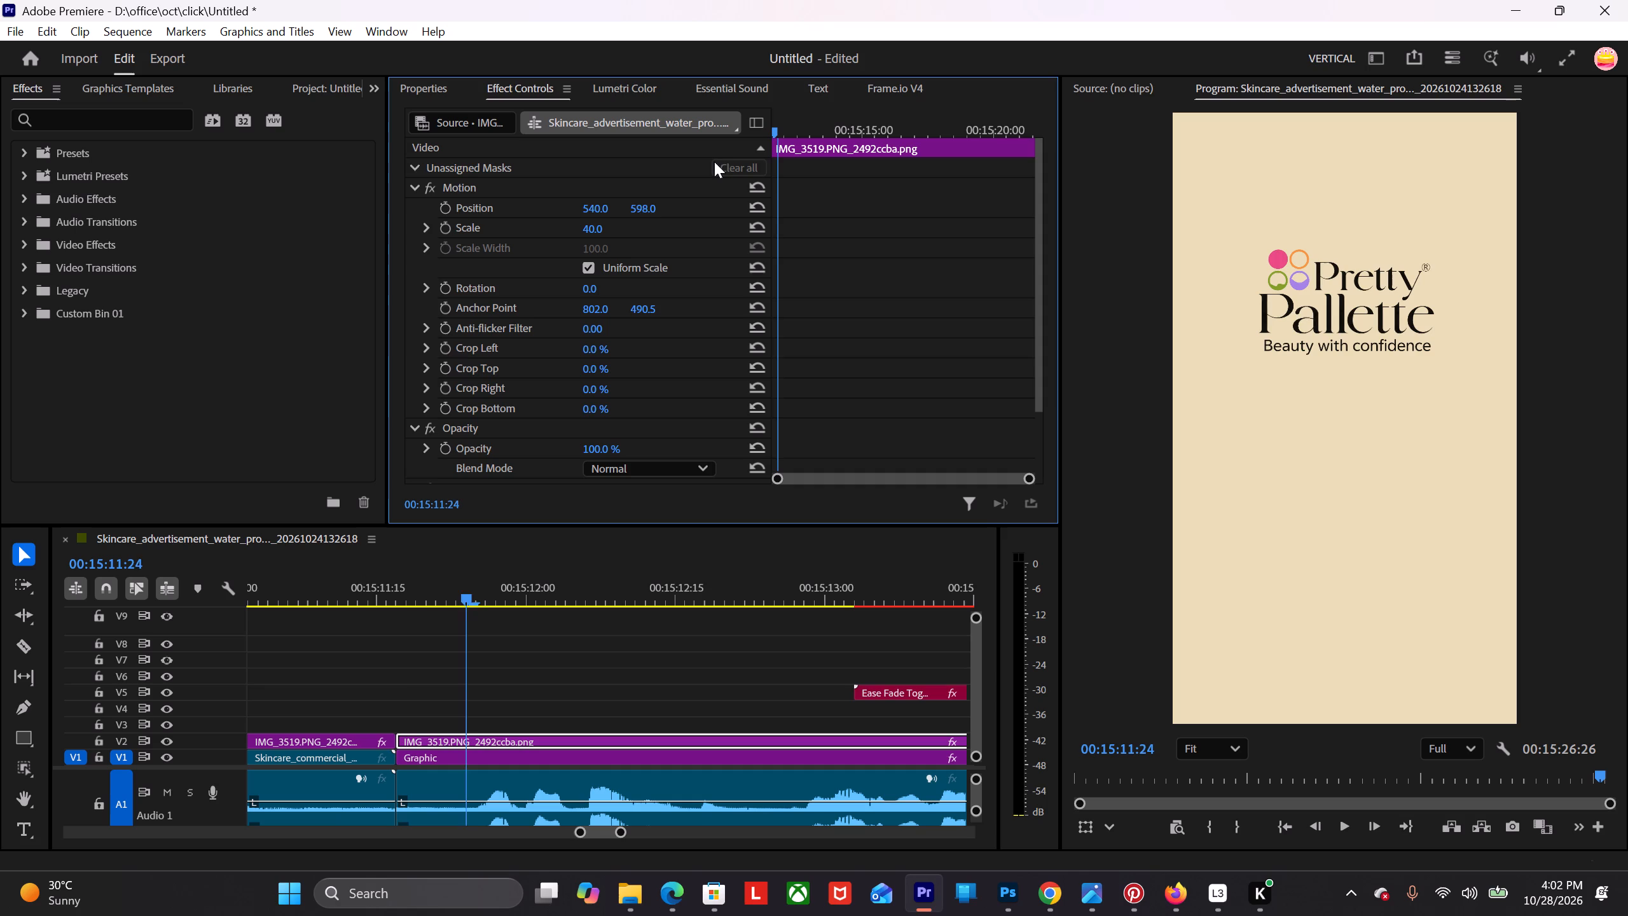
drag(714, 162, 704, 164)
drag(774, 125, 738, 130)
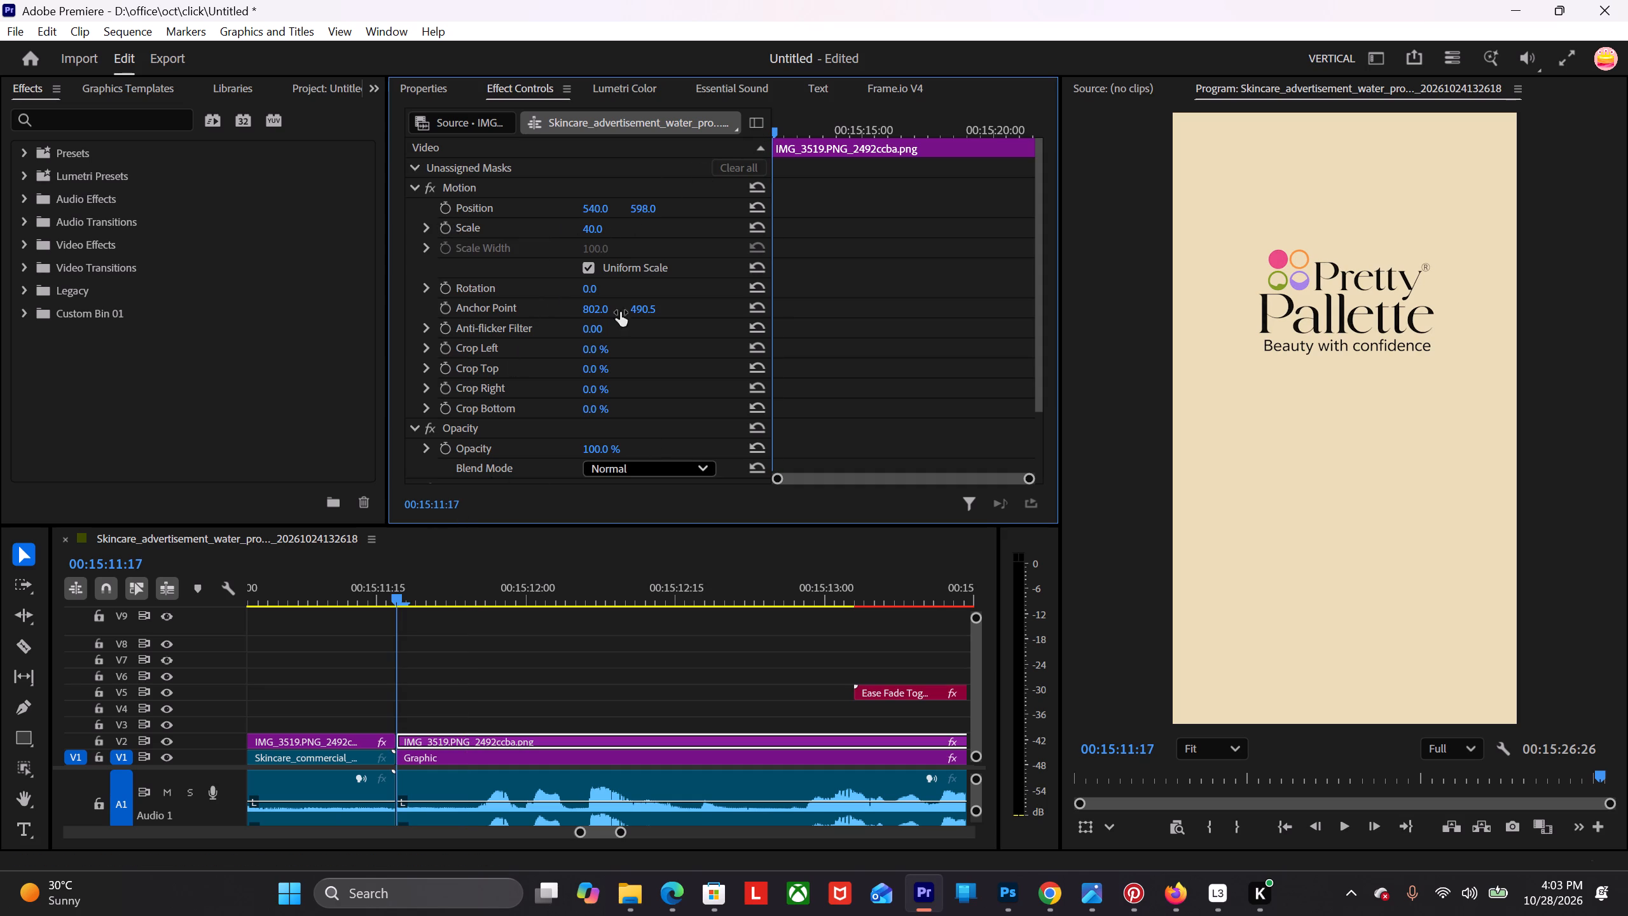
drag(600, 235, 532, 235)
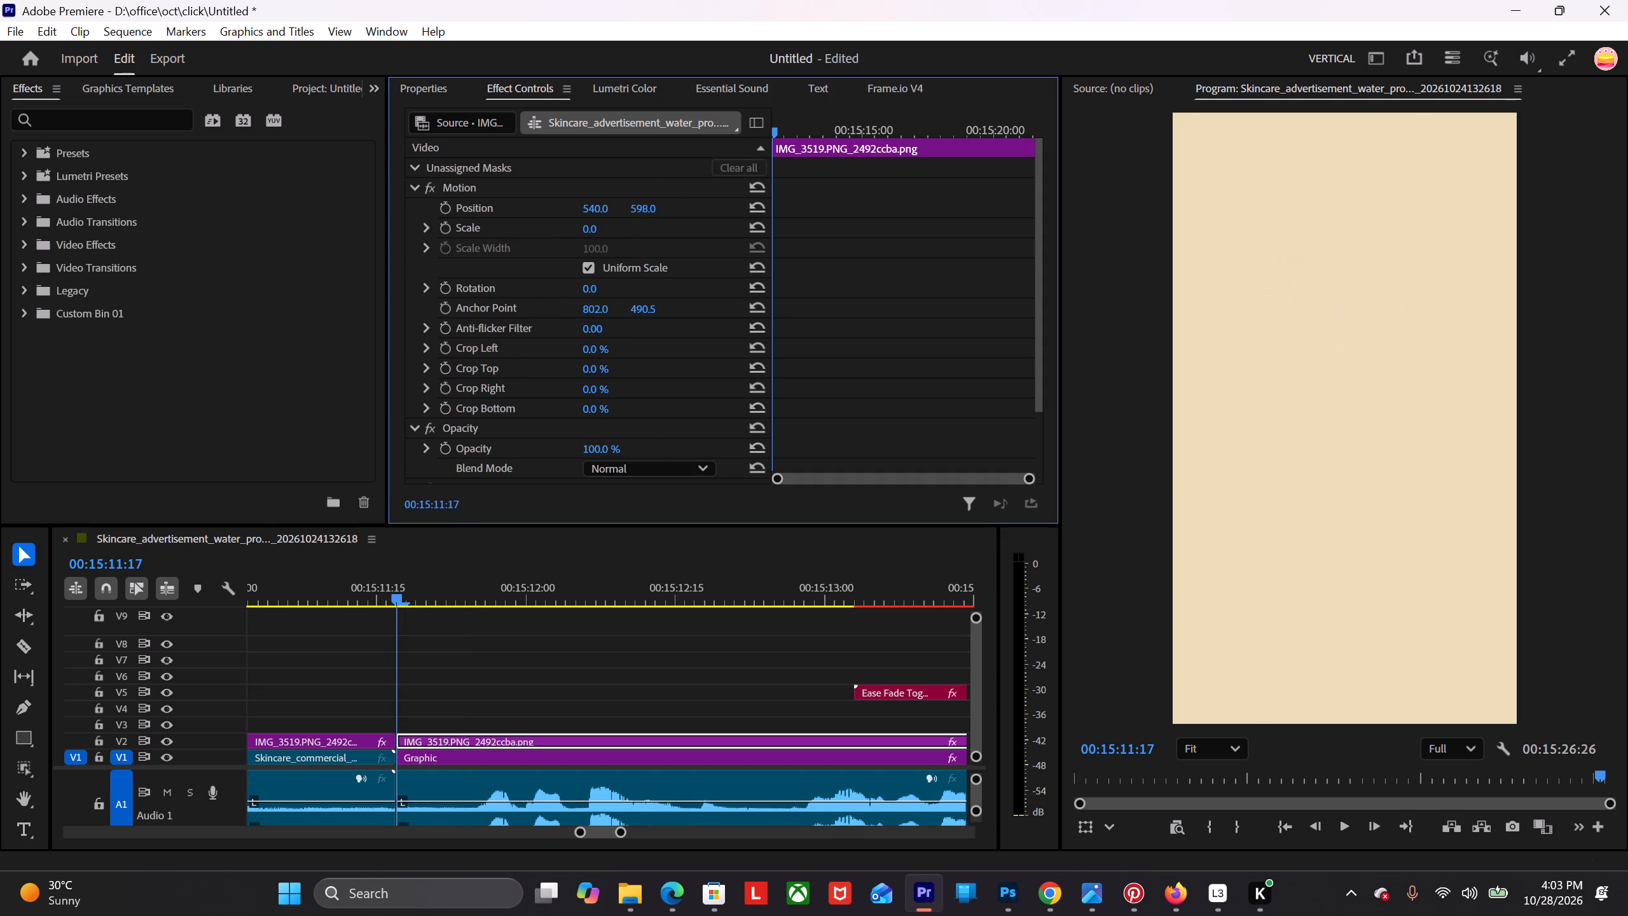
drag(532, 235, 497, 238)
click(450, 235)
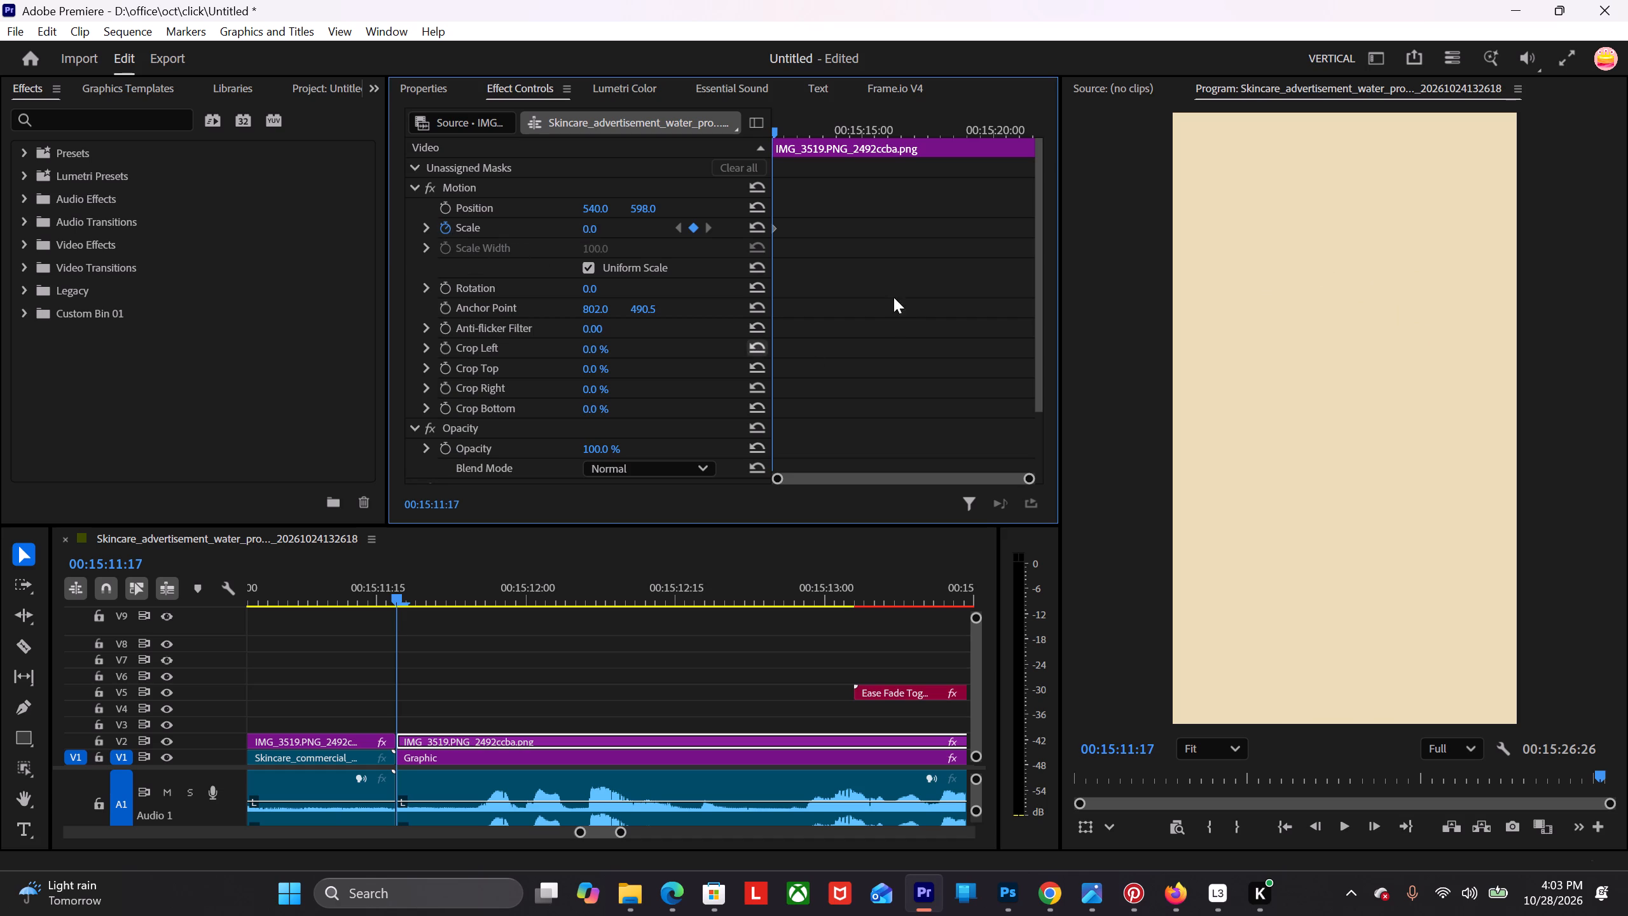
Add a Scale keyframe of 55 to the ending logo ten frames on, at 00:15:11:27.
click(1379, 824)
click(1379, 824)
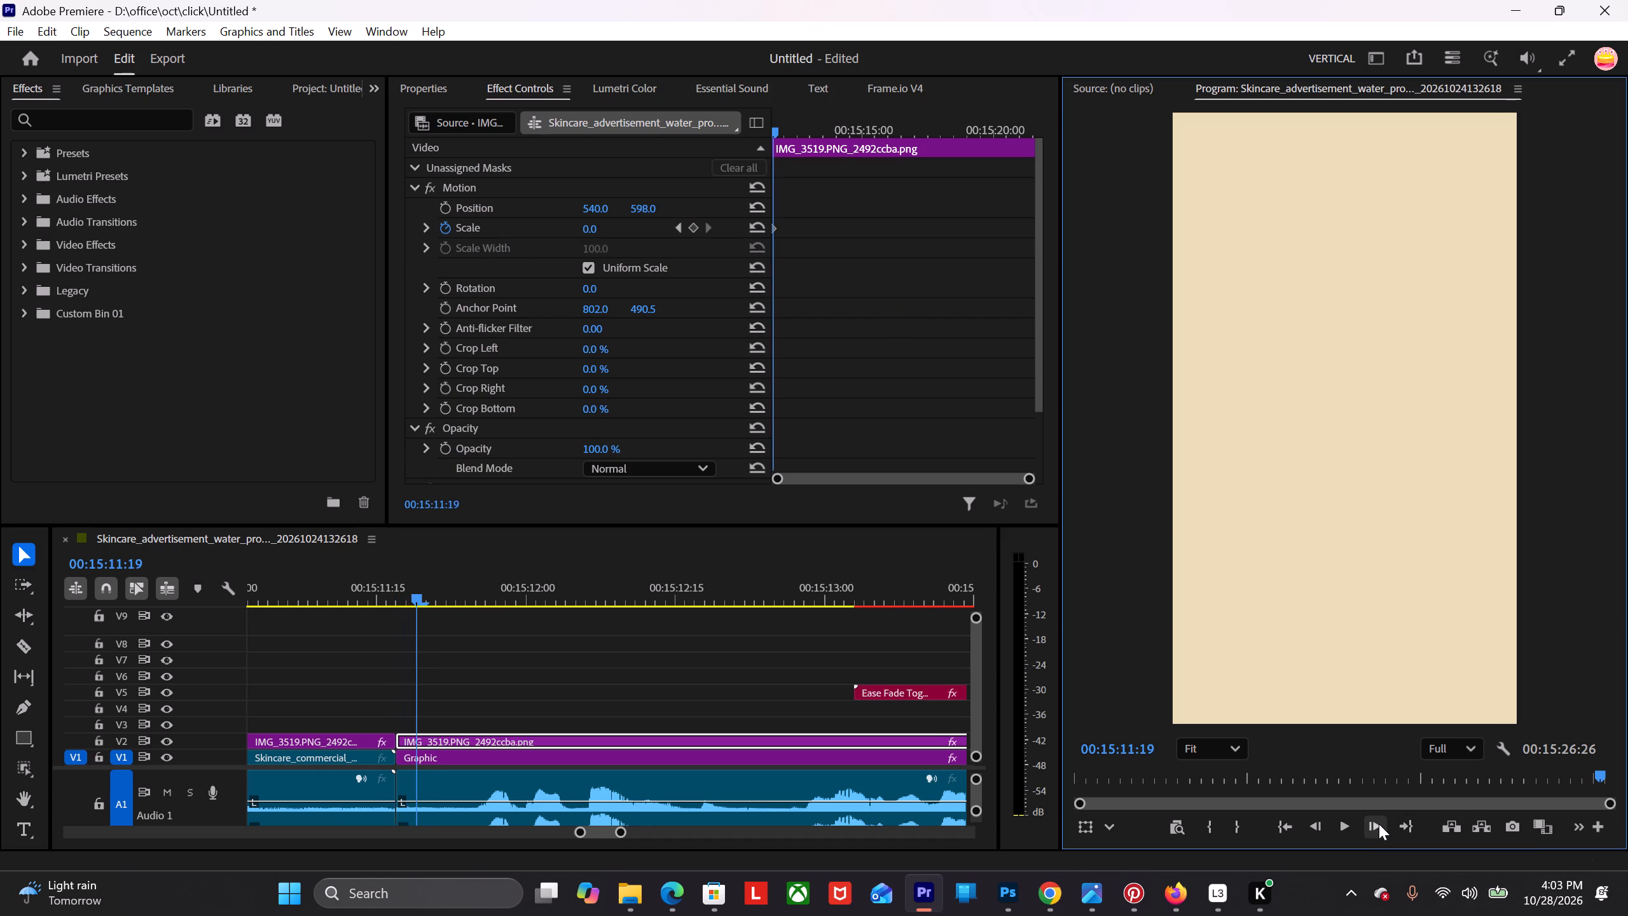
click(1379, 824)
click(1379, 824)
click(1379, 824)
click(1379, 824)
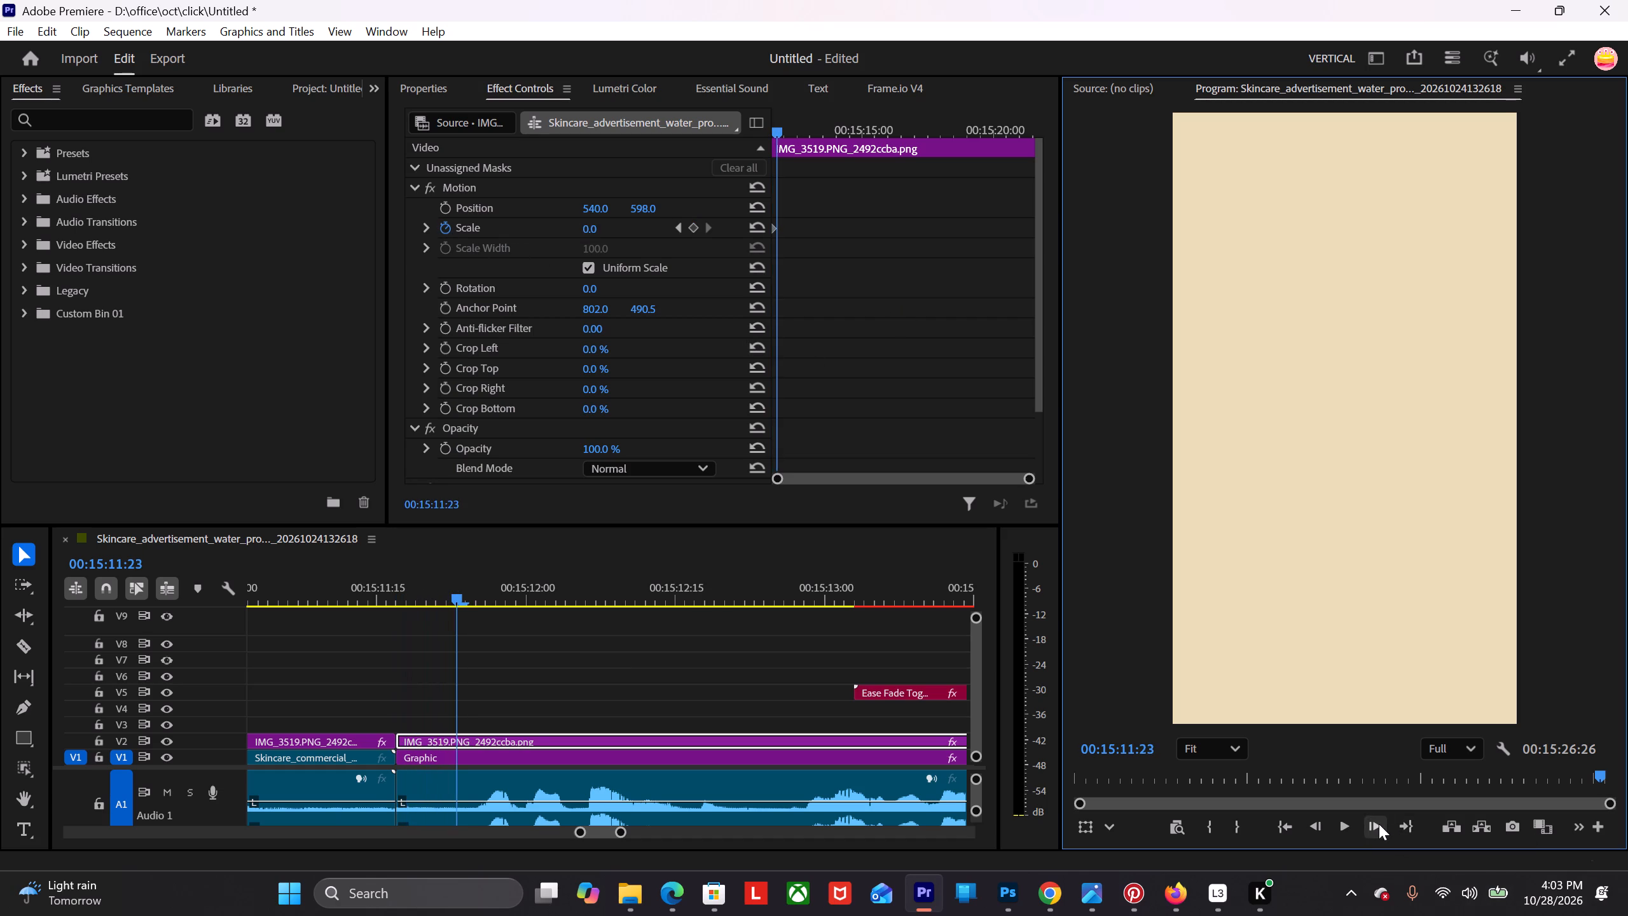
click(1379, 824)
click(1379, 824)
click(1379, 824)
click(1379, 824)
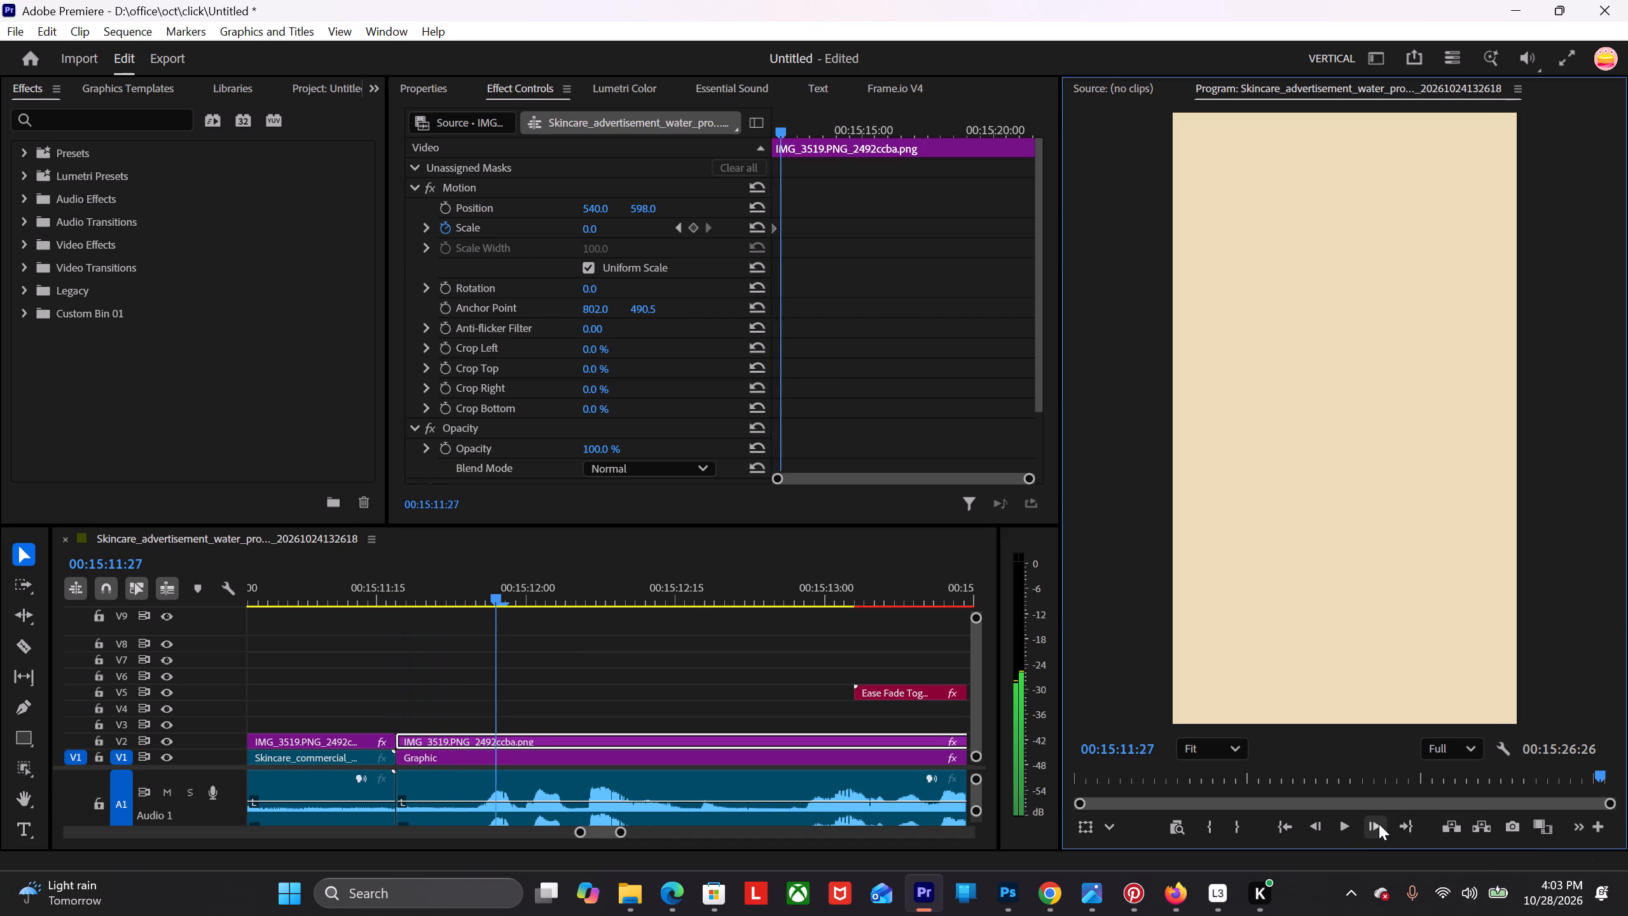
click(581, 232)
click(591, 226)
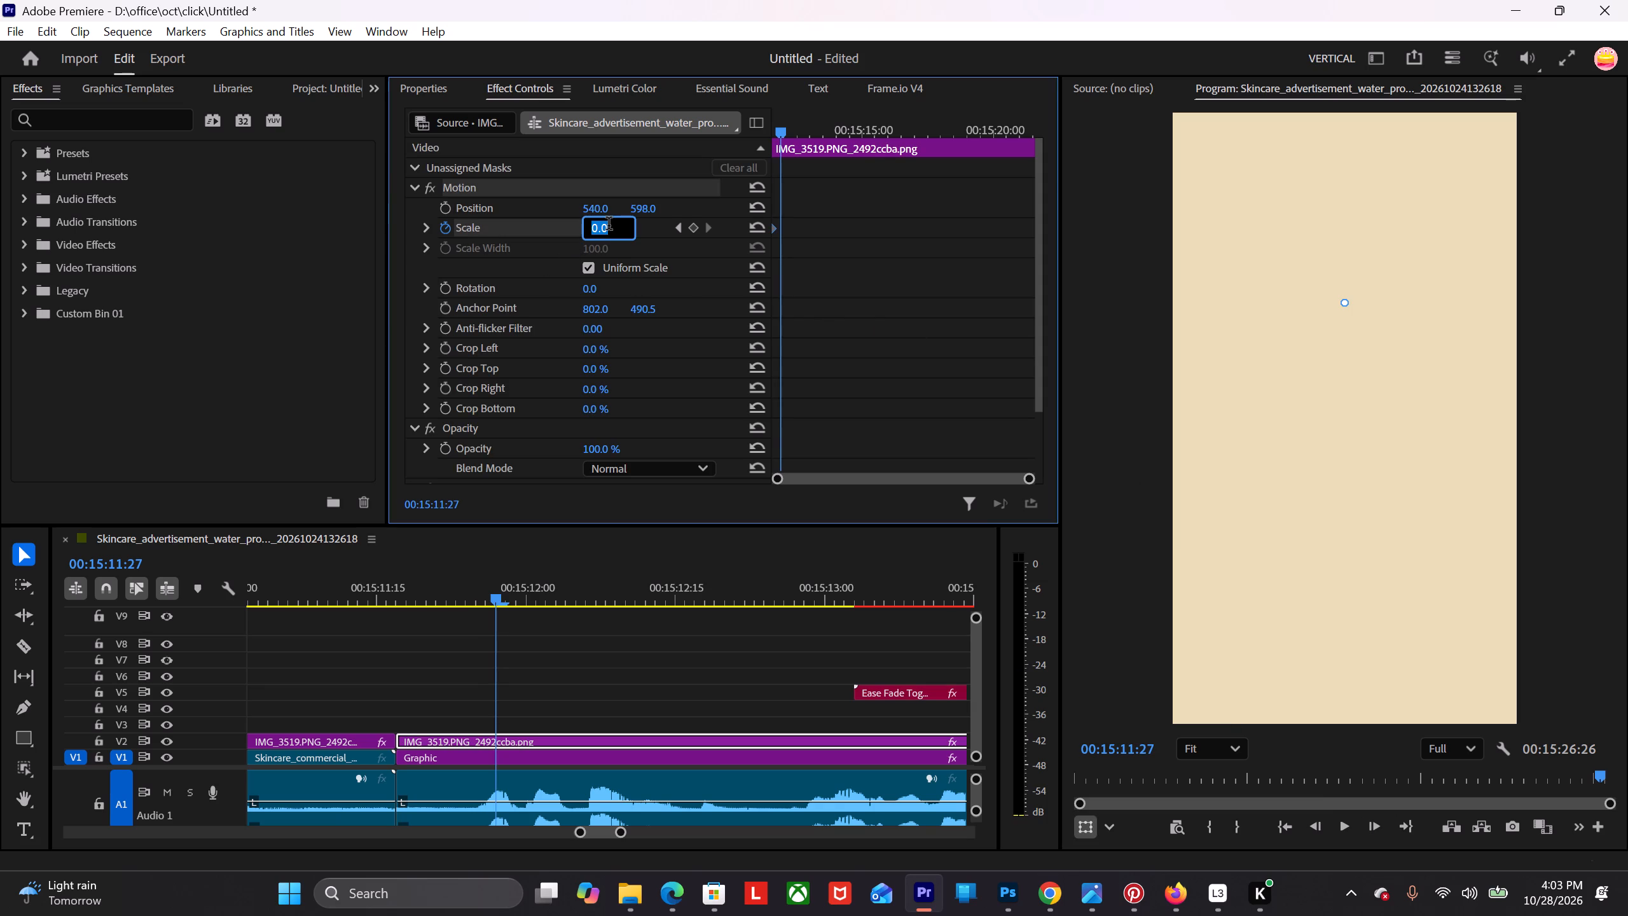
text(55)
key(Return)
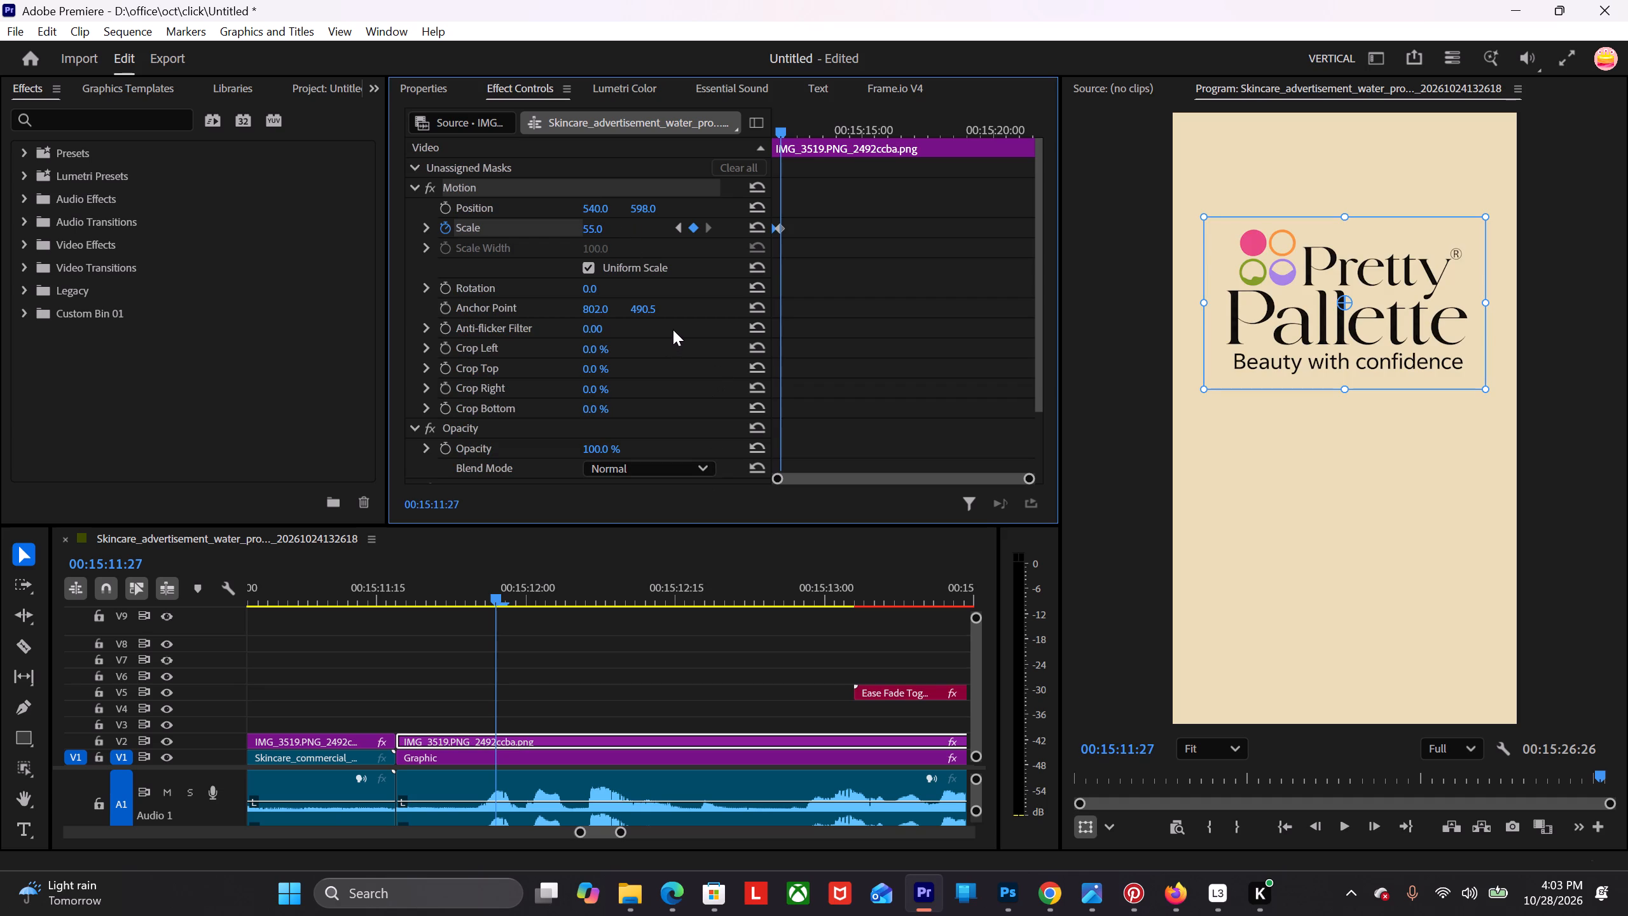
Add a Scale keyframe of 35 to the ending logo five frames on, at 00:15:12:02.
key(Right)
key(Right)
key(Right)
key(Right)
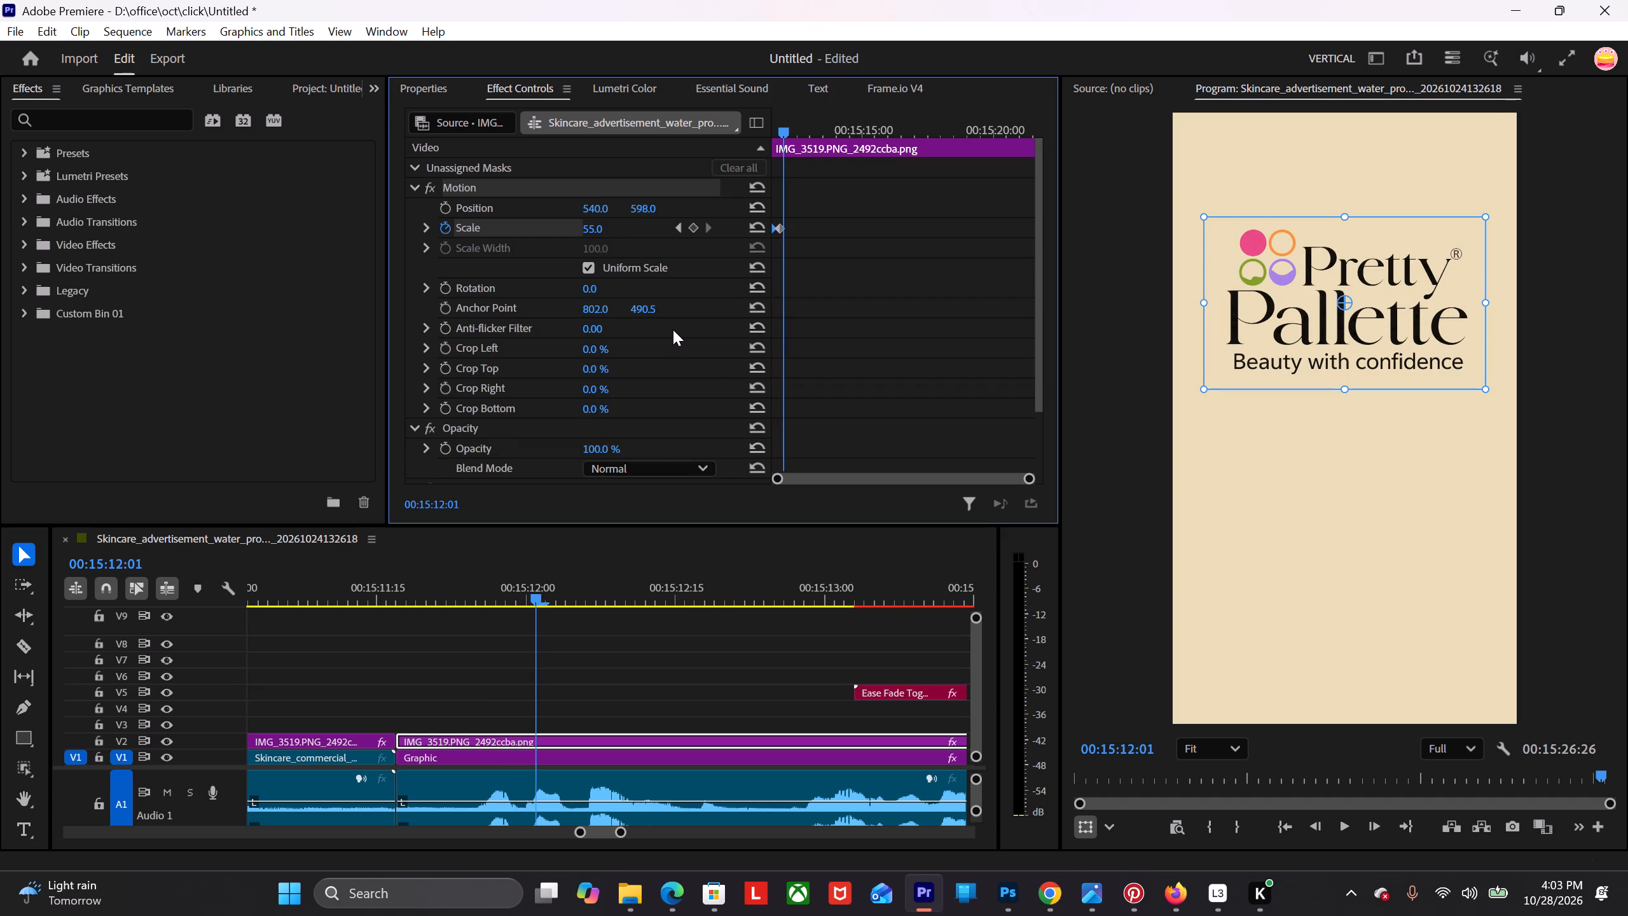
key(Right)
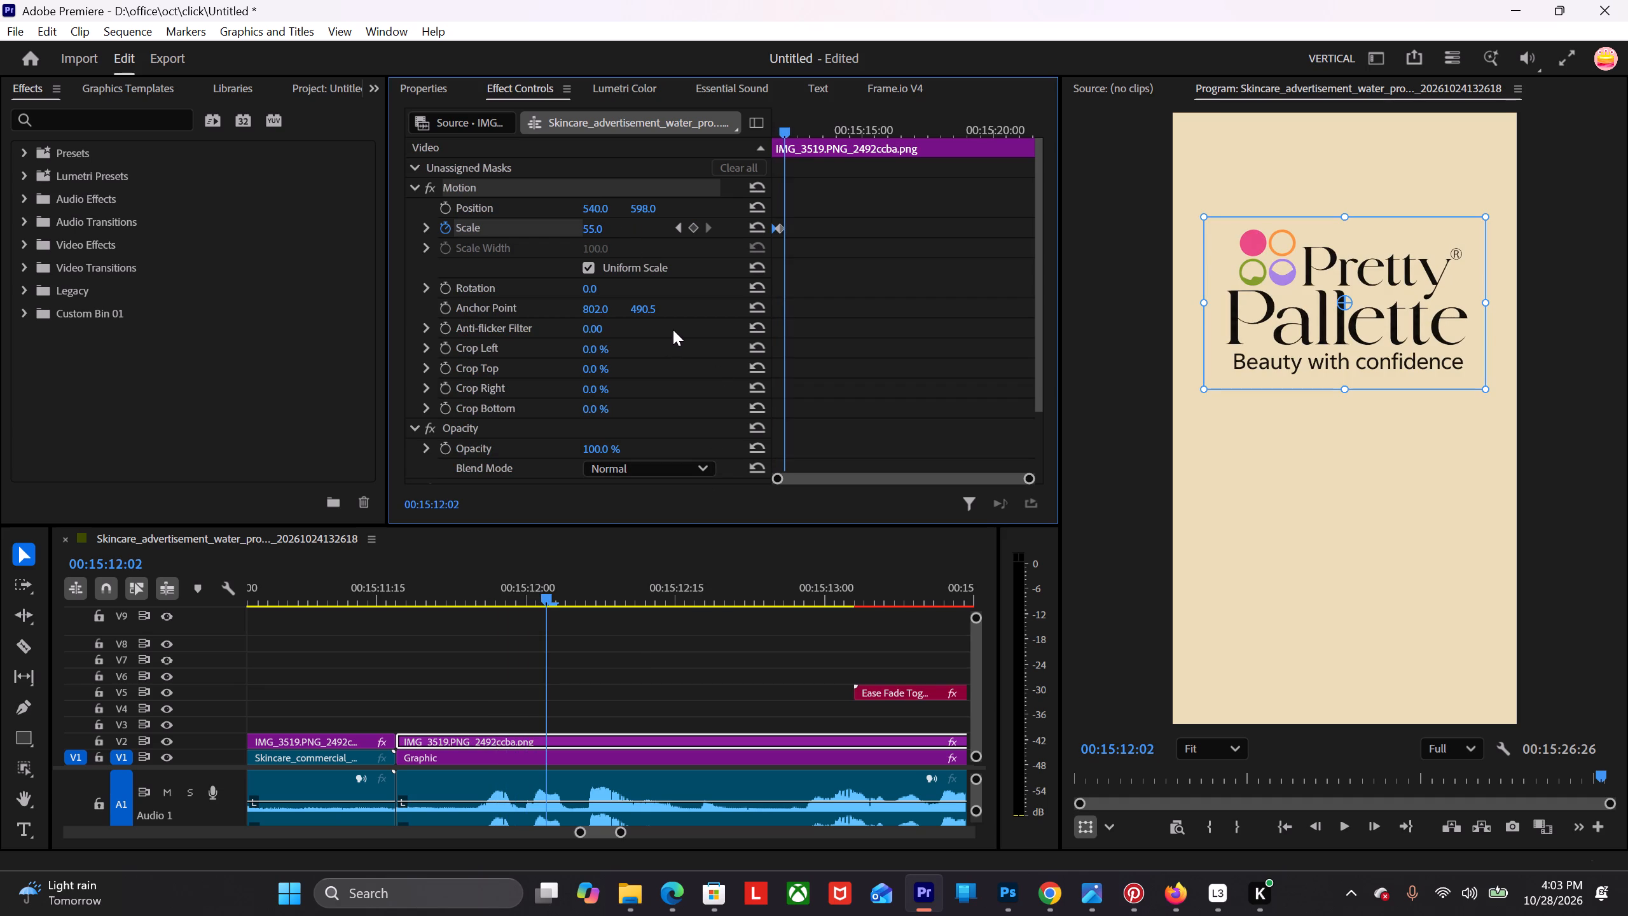
click(605, 235)
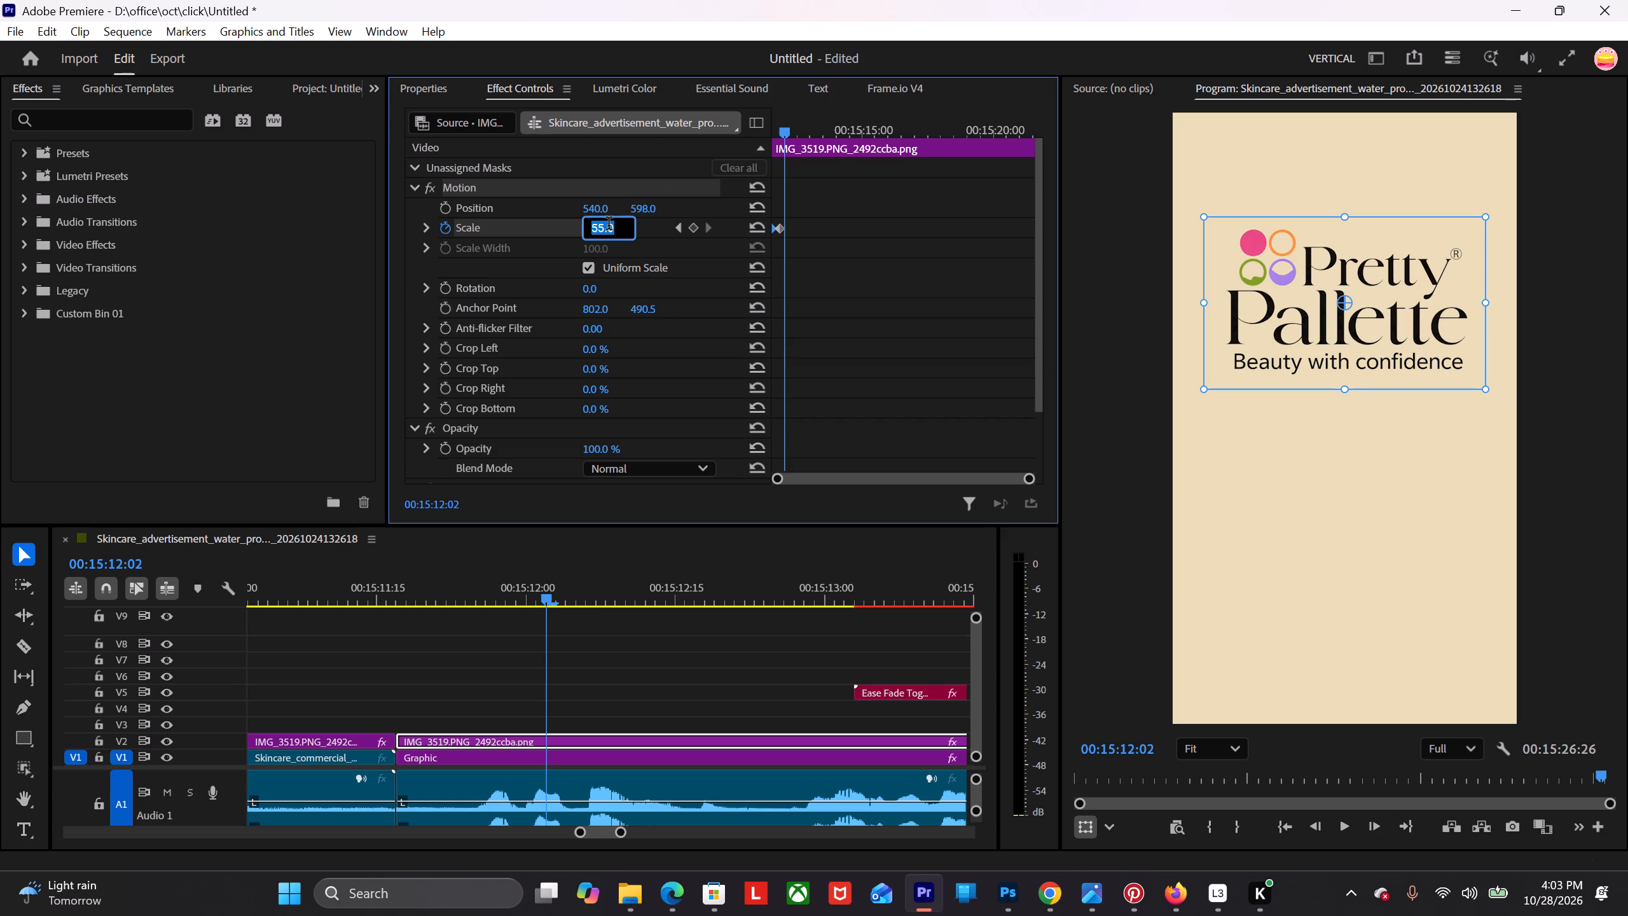
text(35)
key(Return)
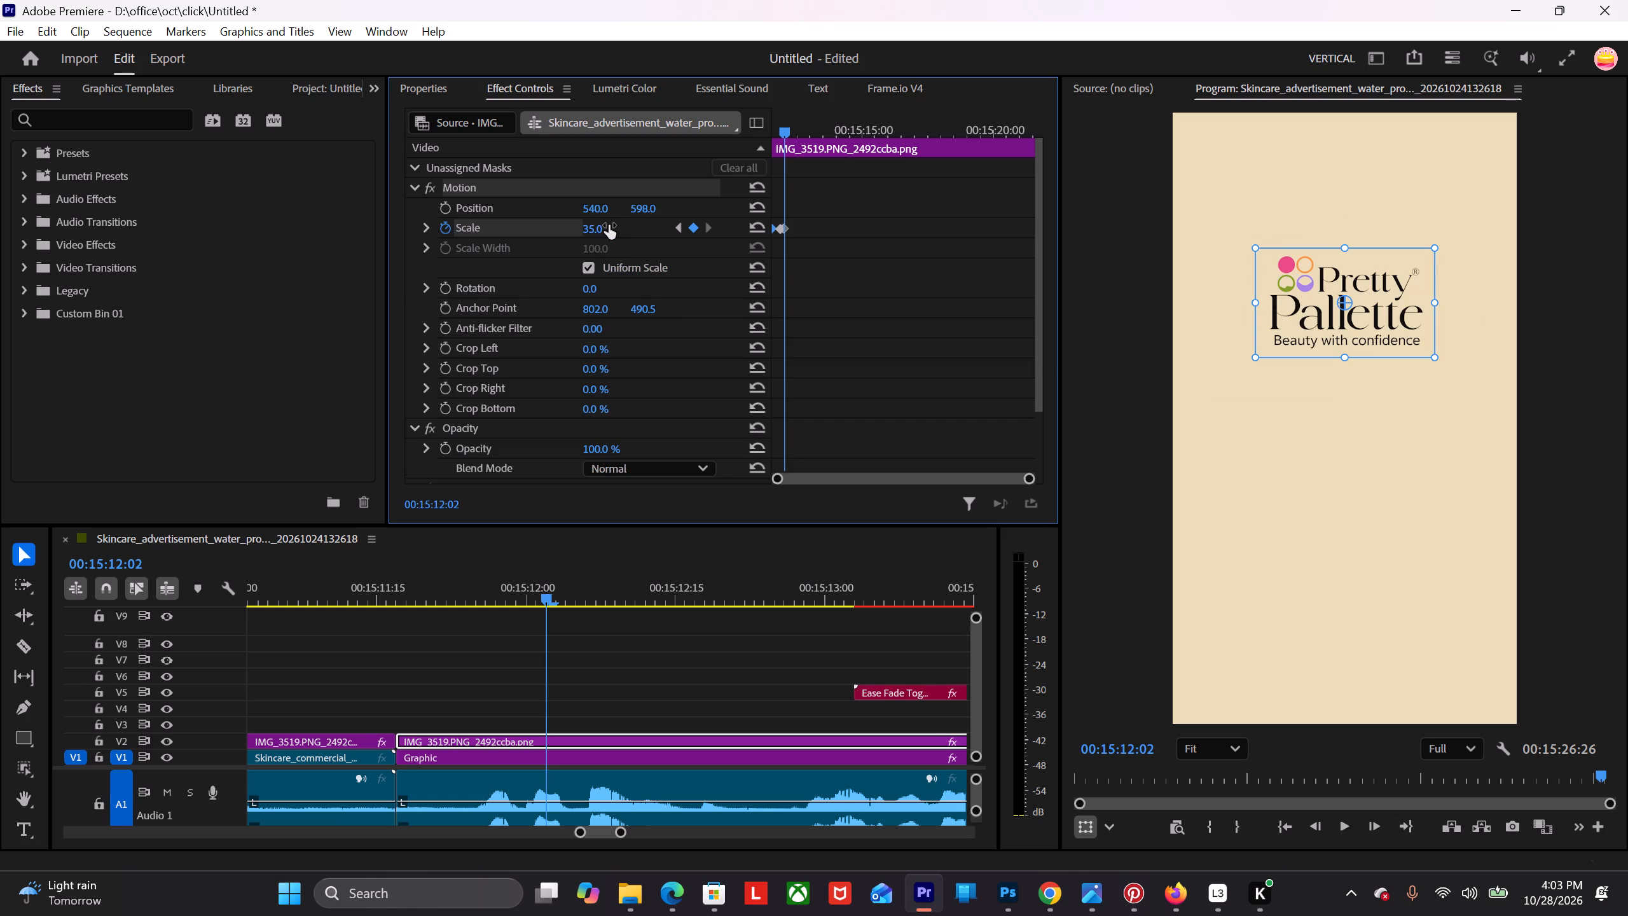
Add a Scale keyframe of 45 to the ending logo another five frames on, at 00:15:12:07.
key(Right)
key(Right)
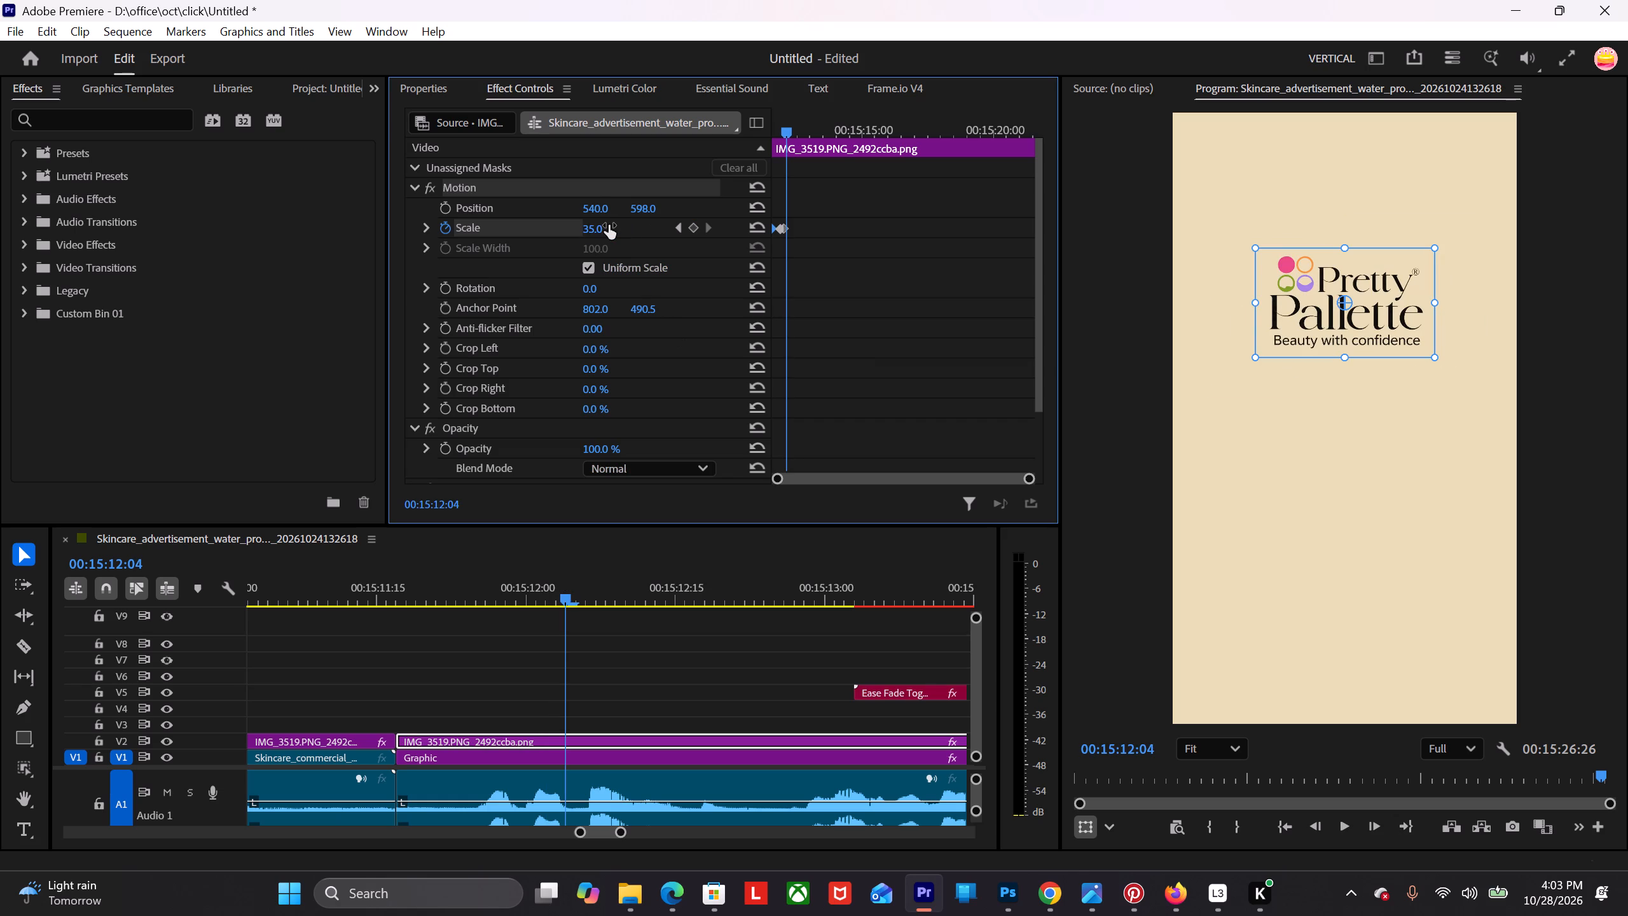
key(Right)
key(Right)
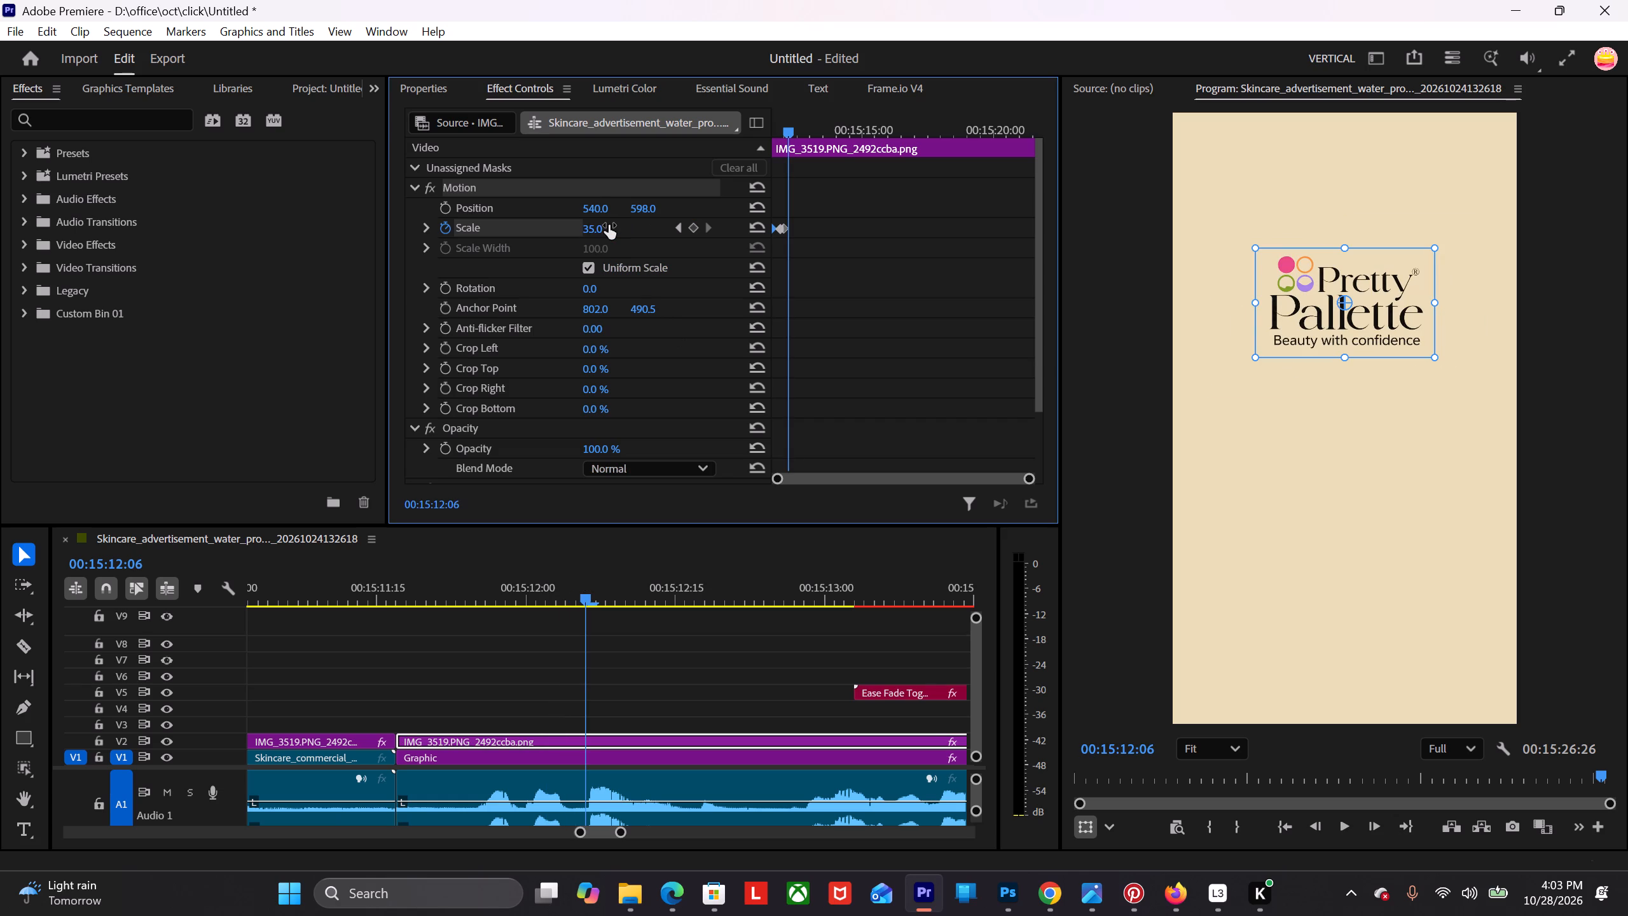
key(Right)
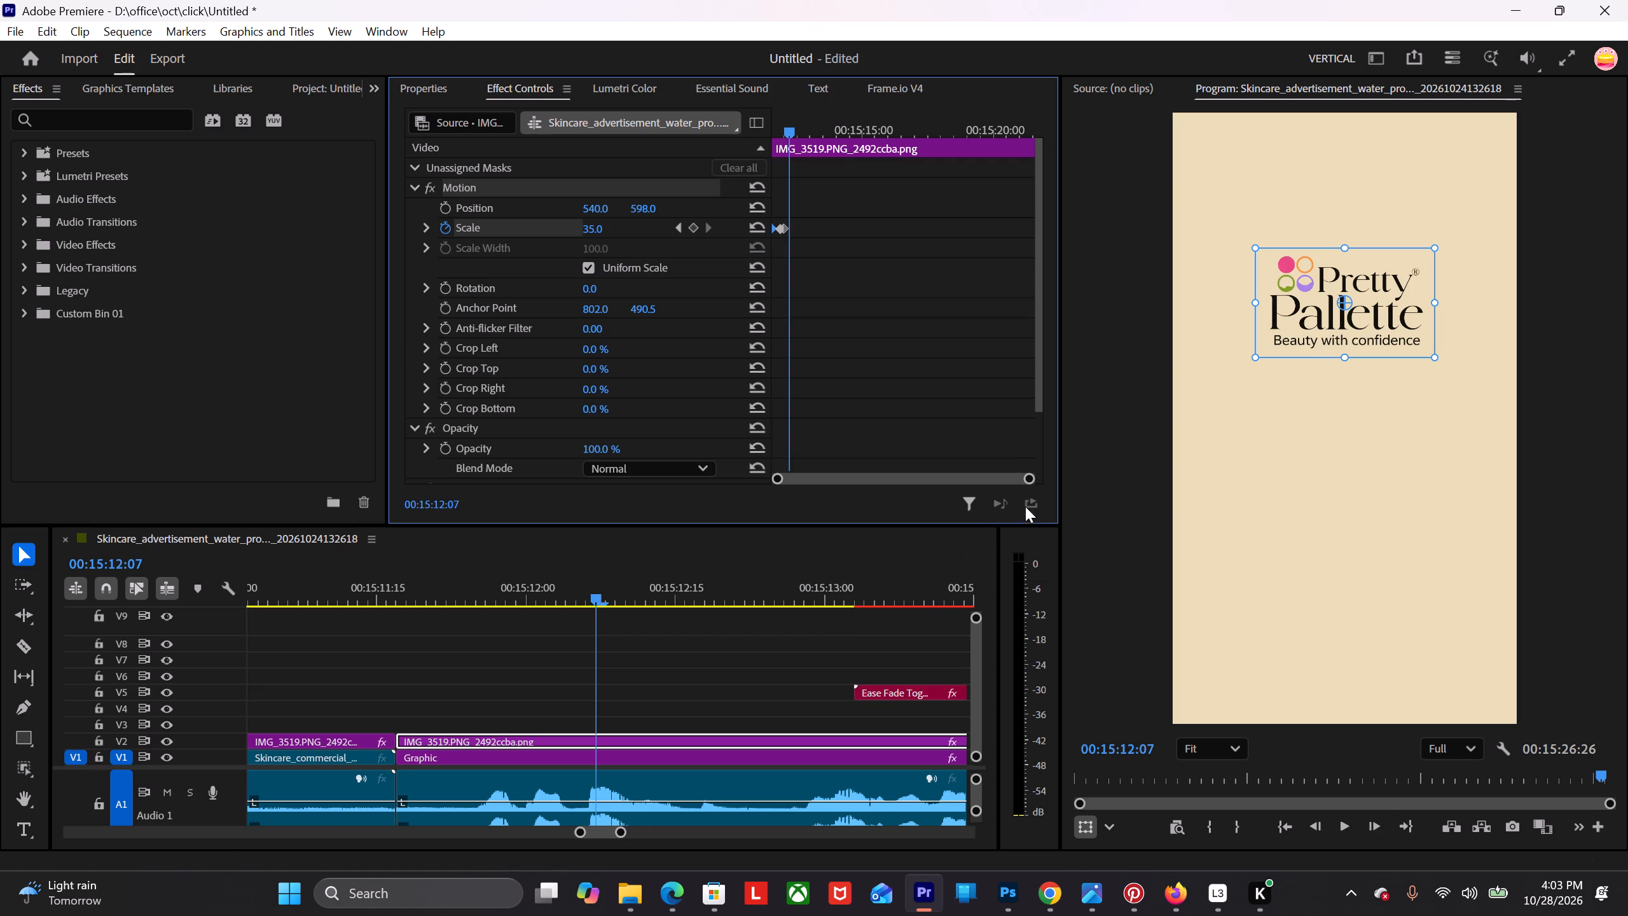
drag(1031, 477, 931, 518)
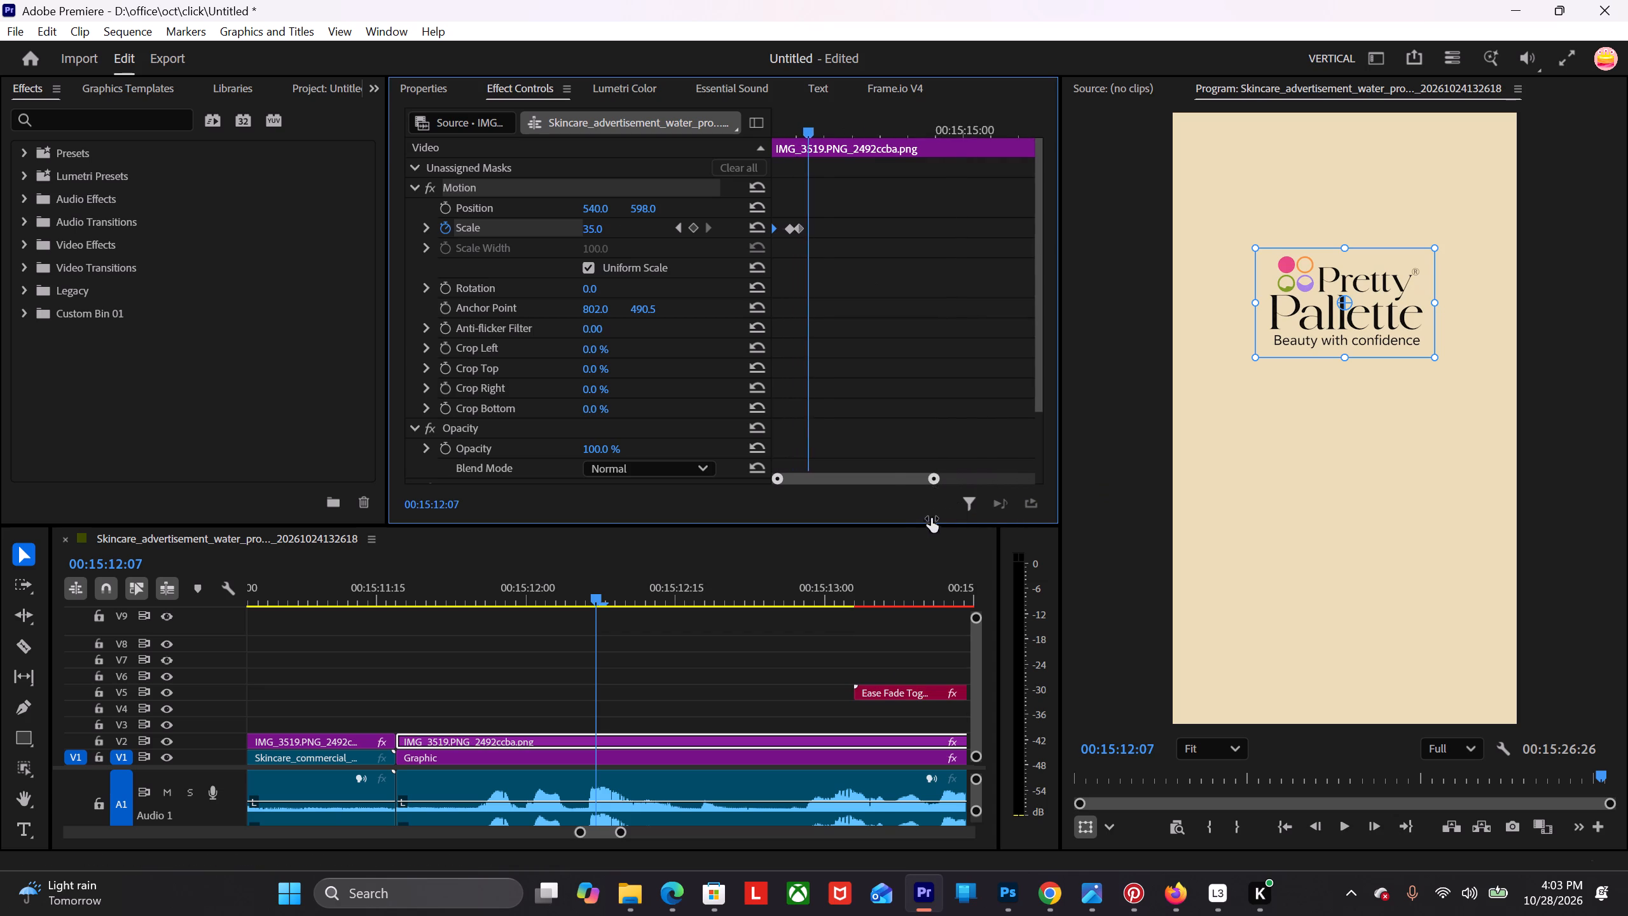
drag(931, 518, 885, 557)
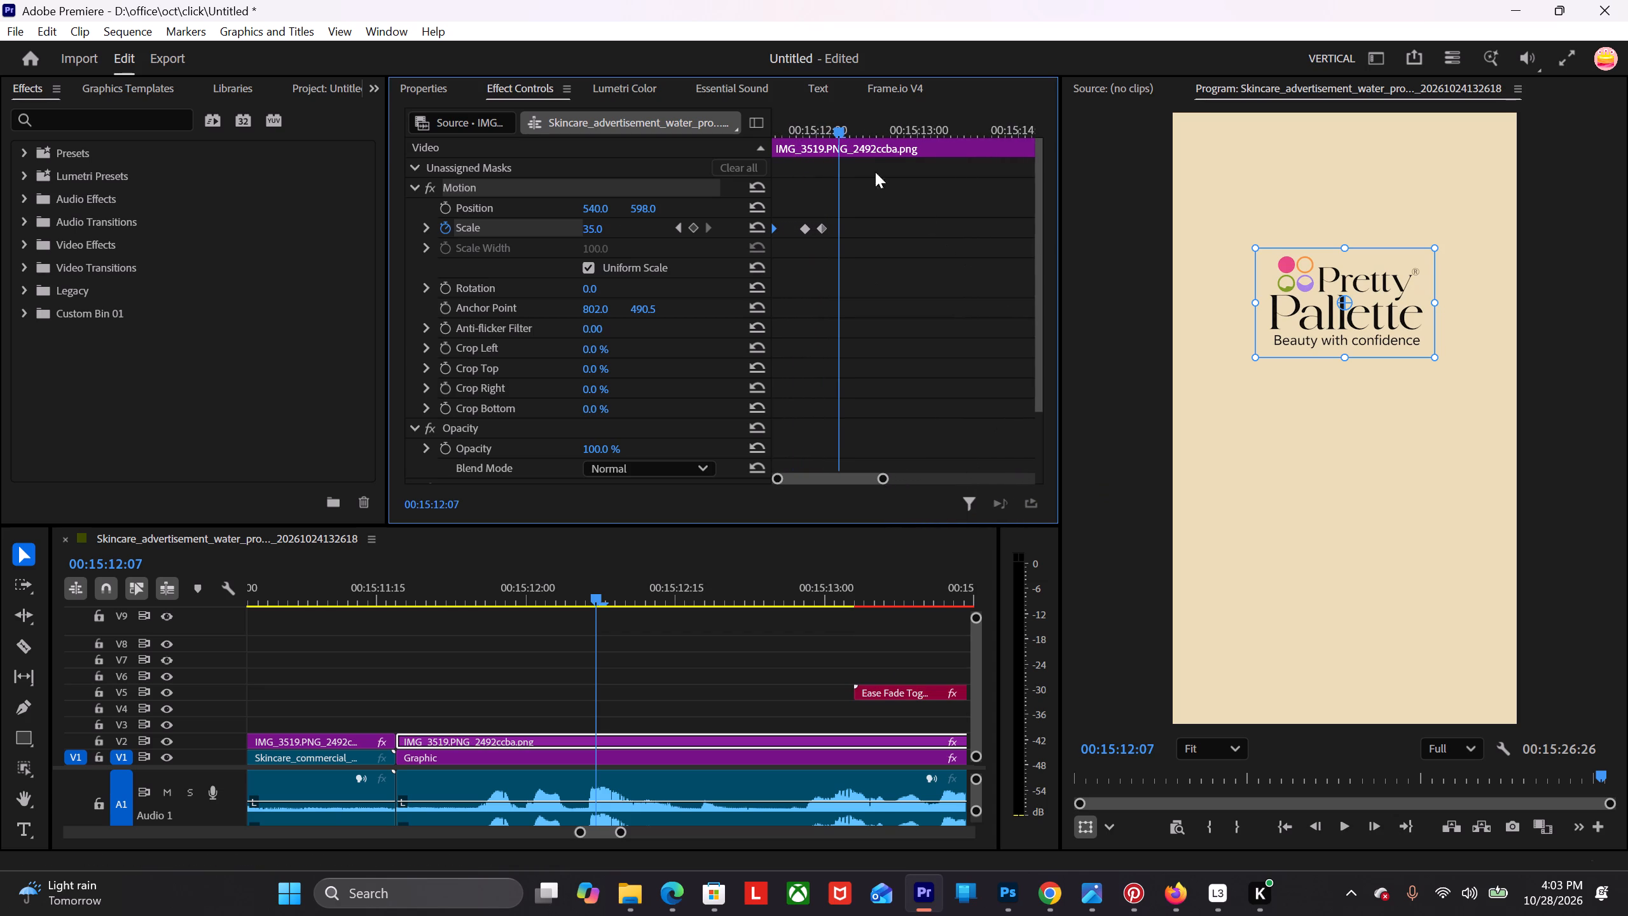
drag(832, 124, 768, 179)
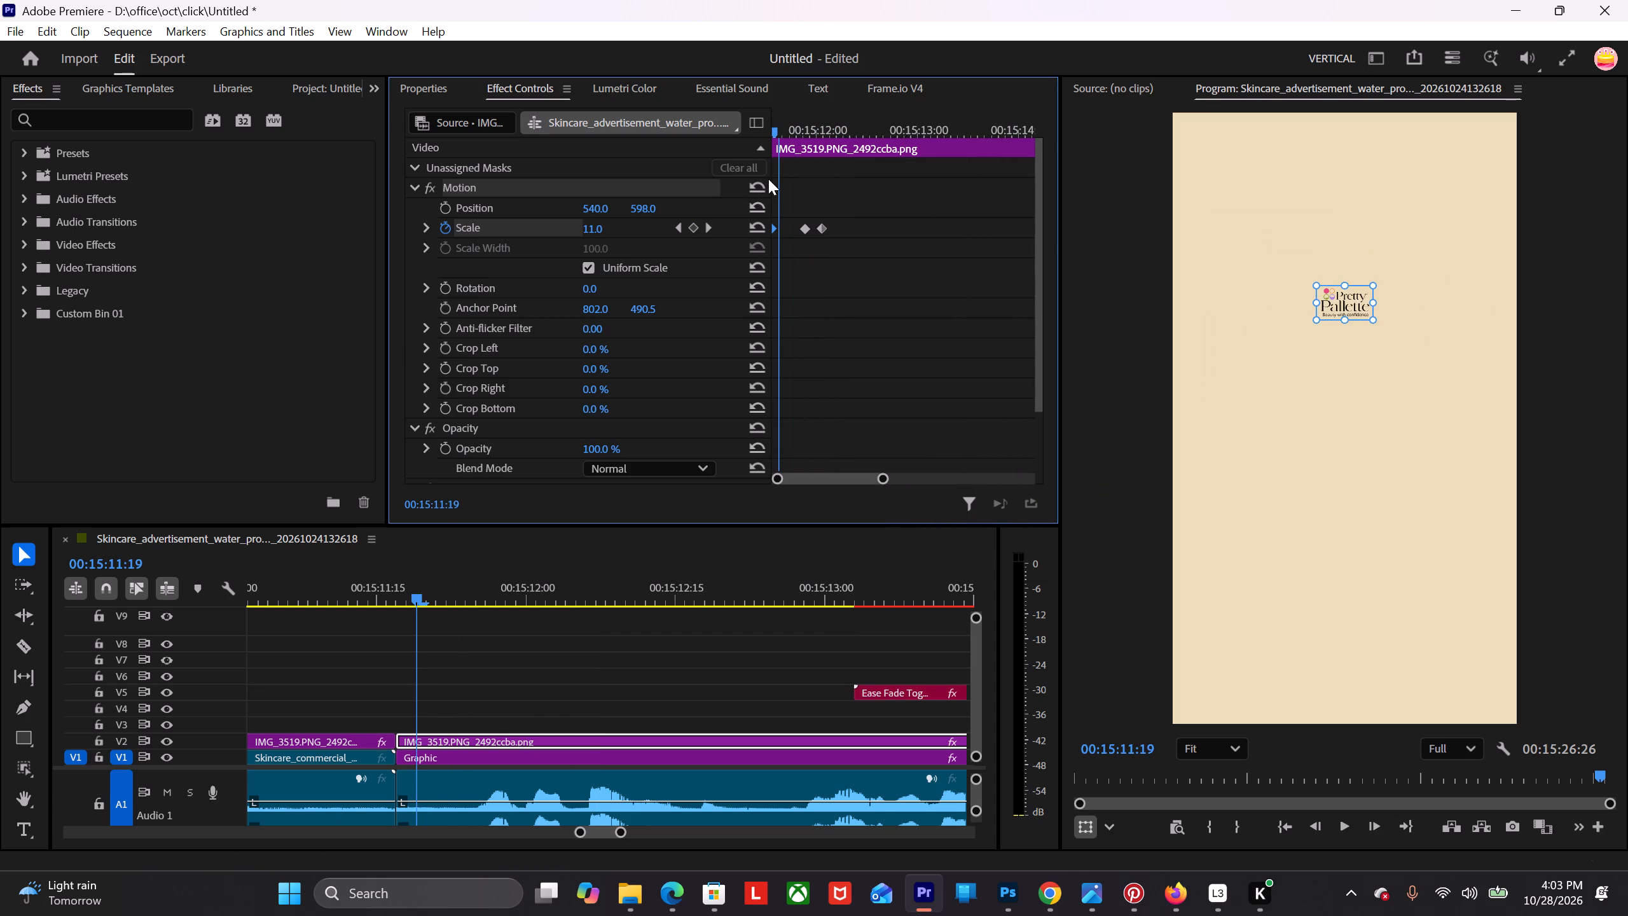
drag(768, 179, 803, 179)
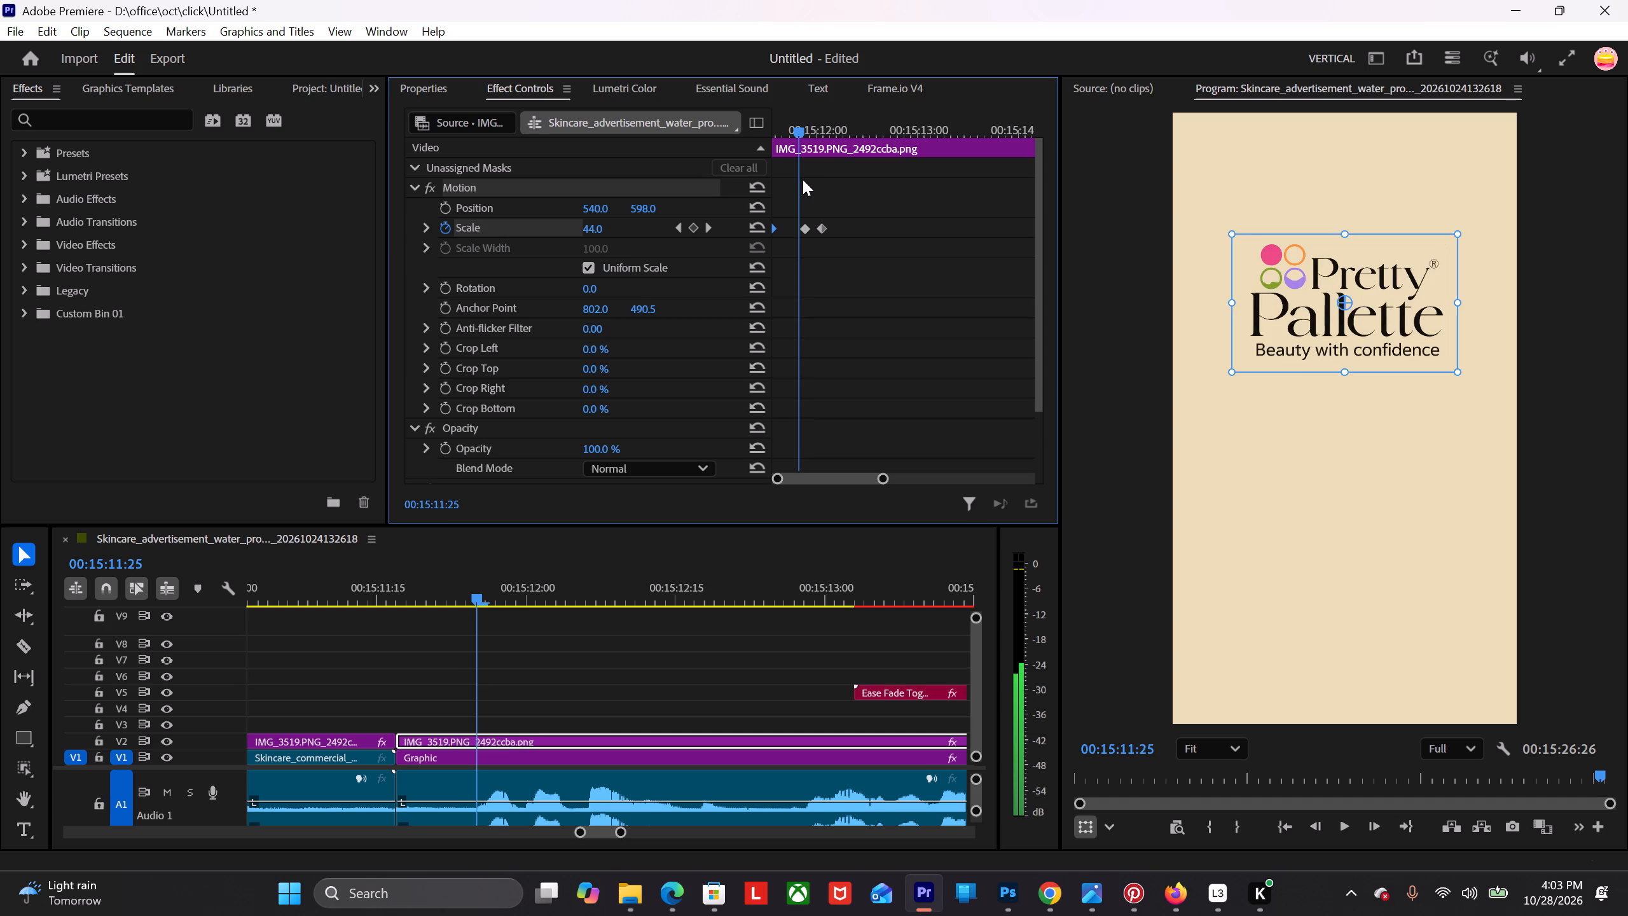
drag(803, 179, 825, 180)
key(Right)
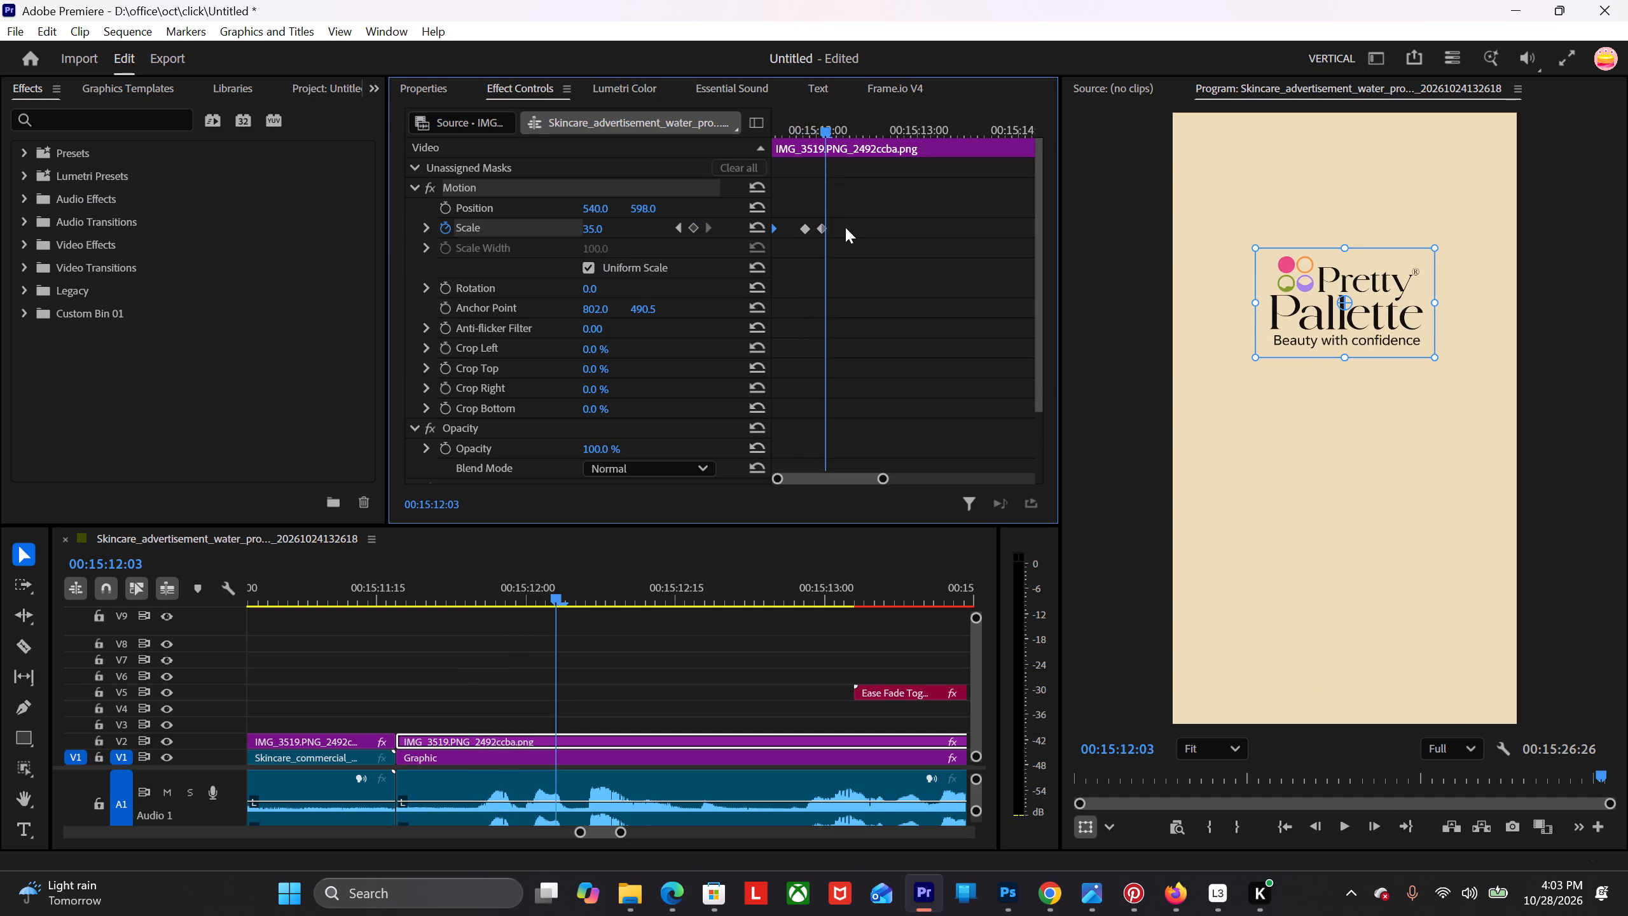
key(Right)
key(Right)
key(Right)
key(Right)
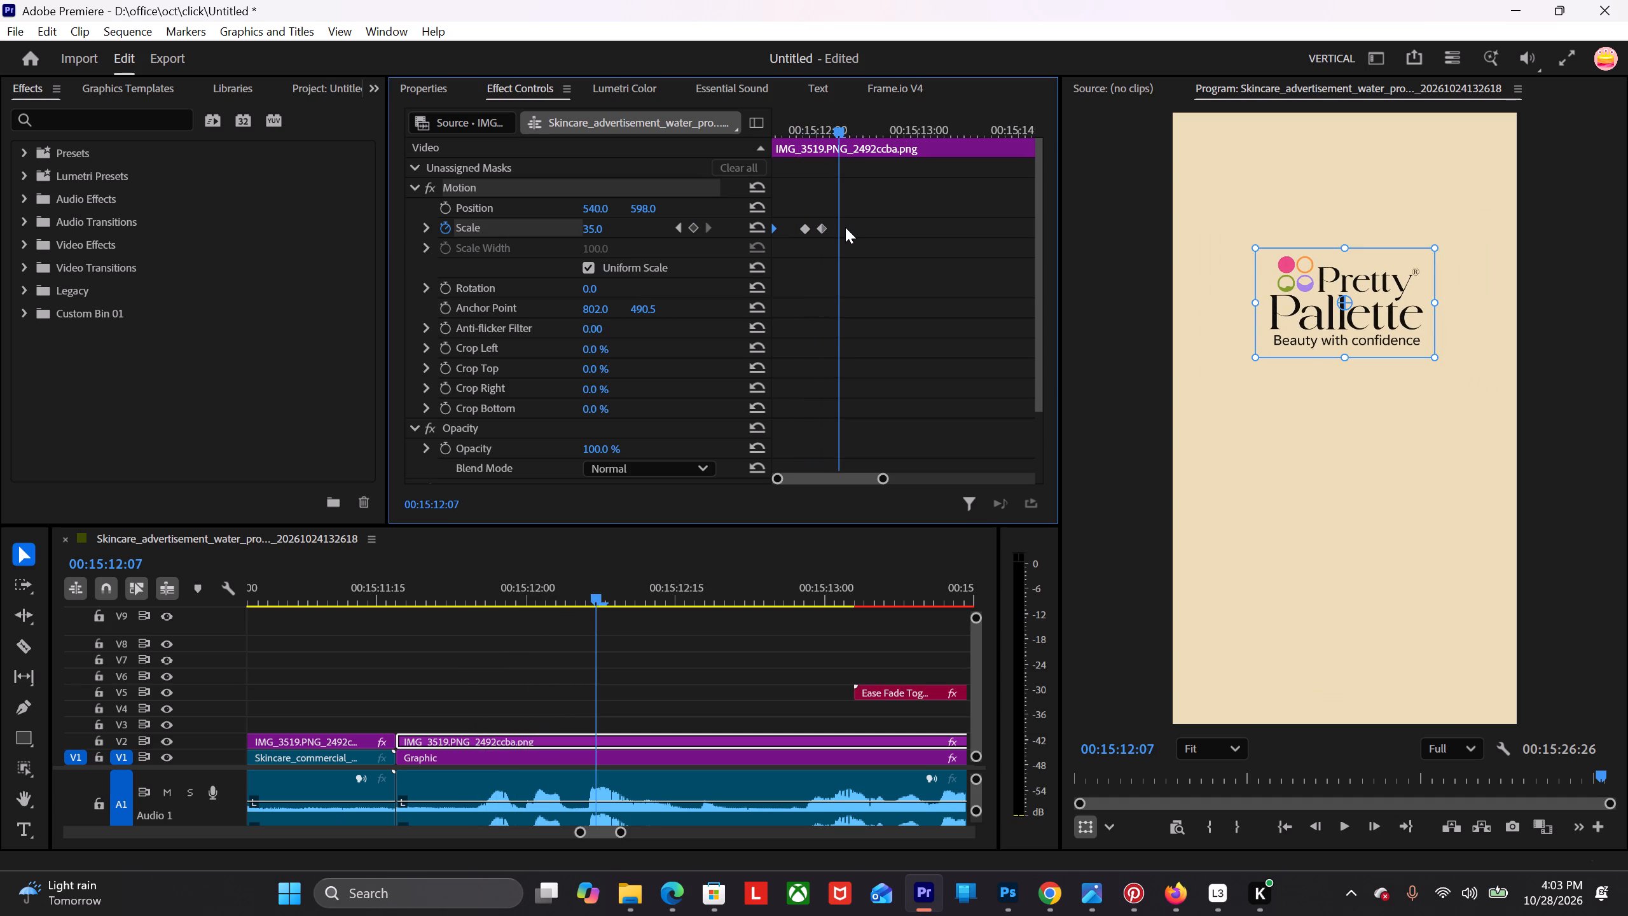
click(597, 226)
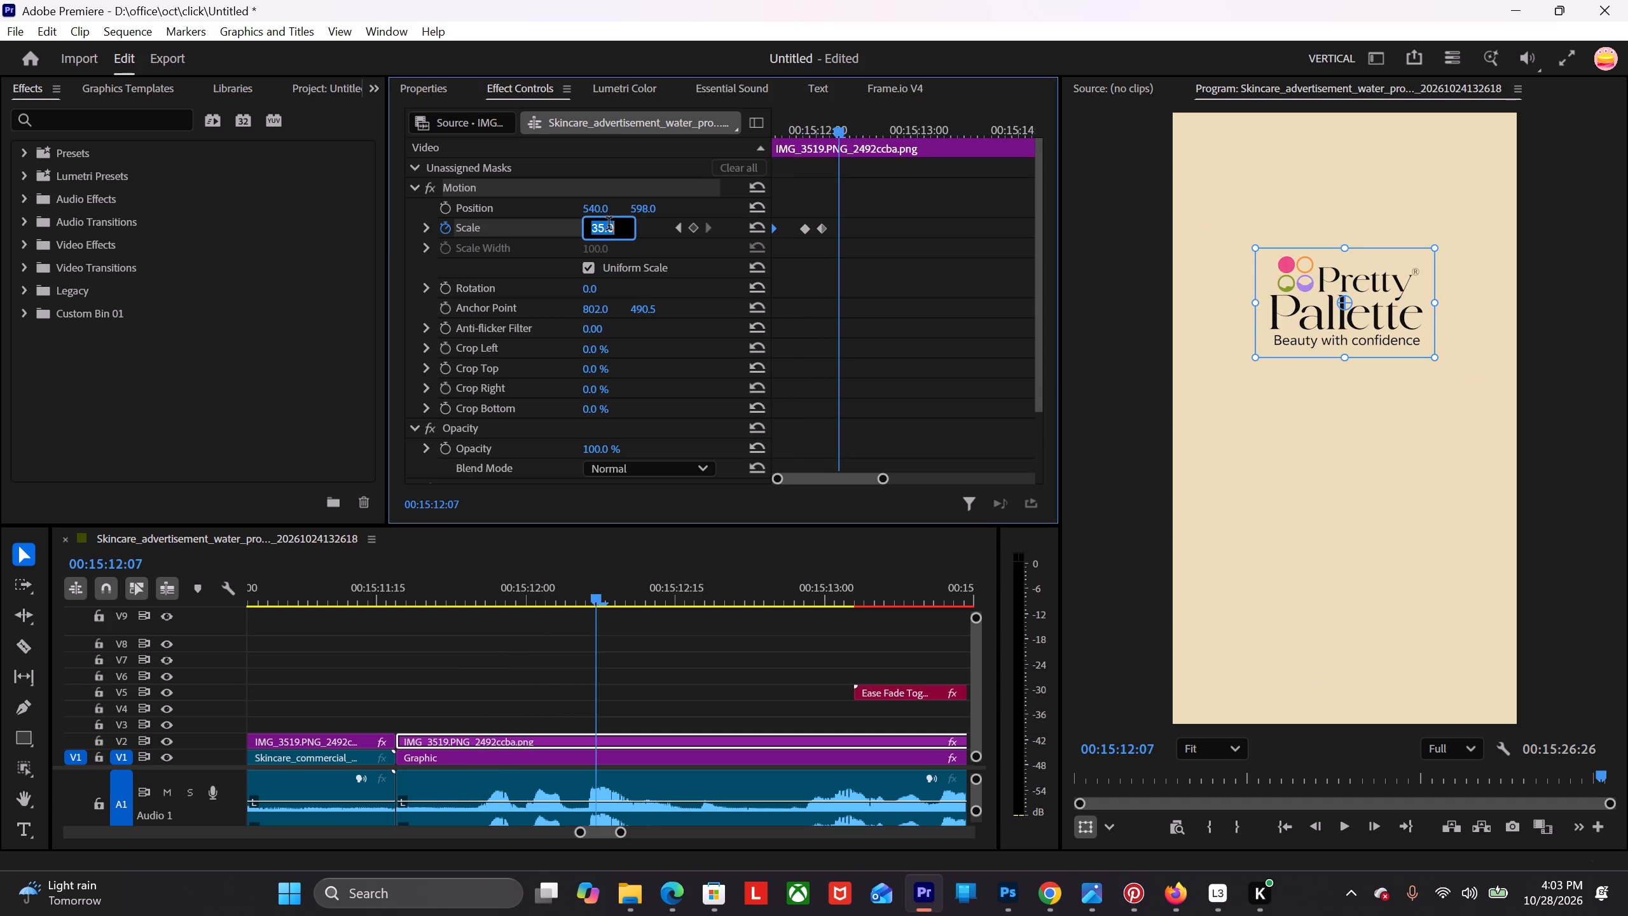
text(45)
key(Return)
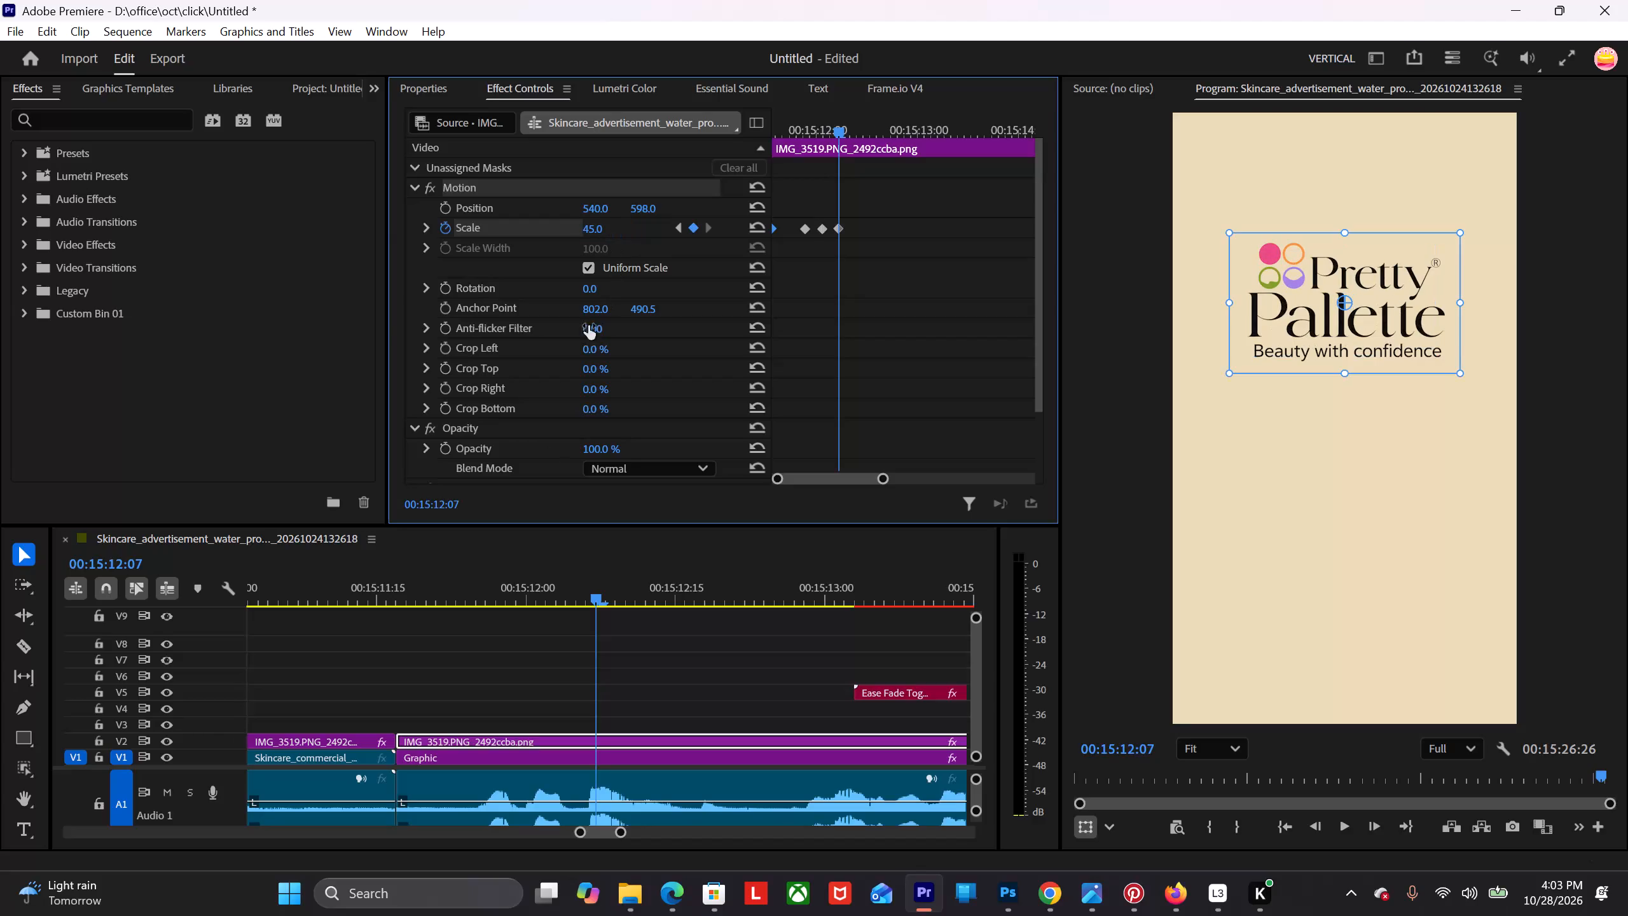
Play back the cut to the beige logo screen repeatedly to check the logo's scale animation.
alt+scroll(499, 548, down, 6)
scroll(476, 642, down, 5)
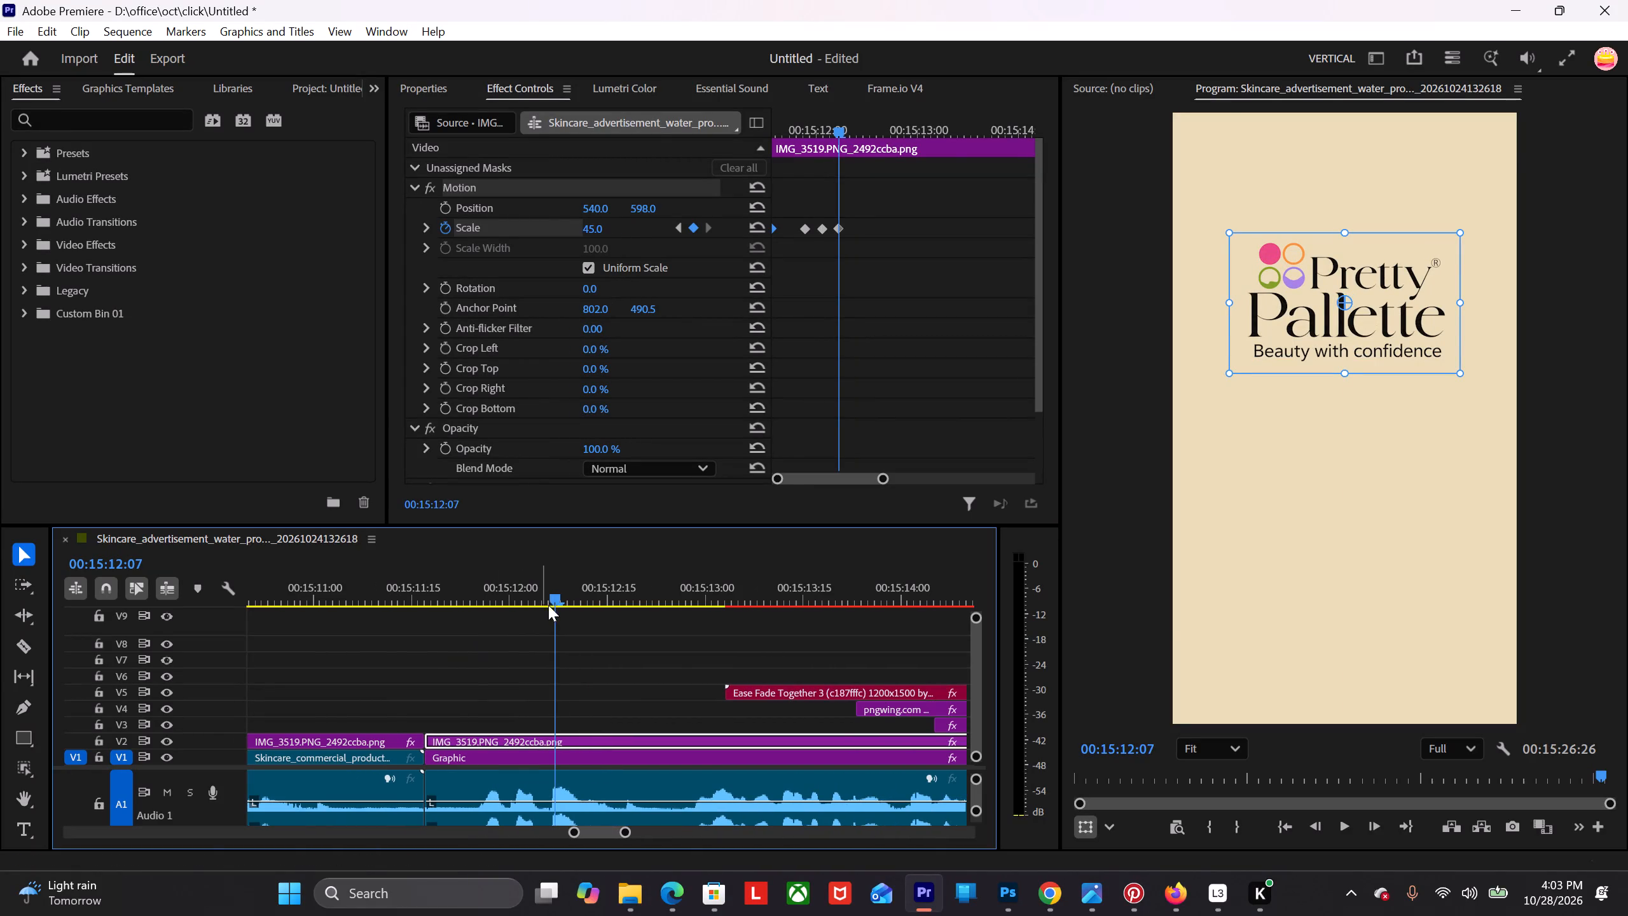
drag(542, 572, 382, 624)
key(space)
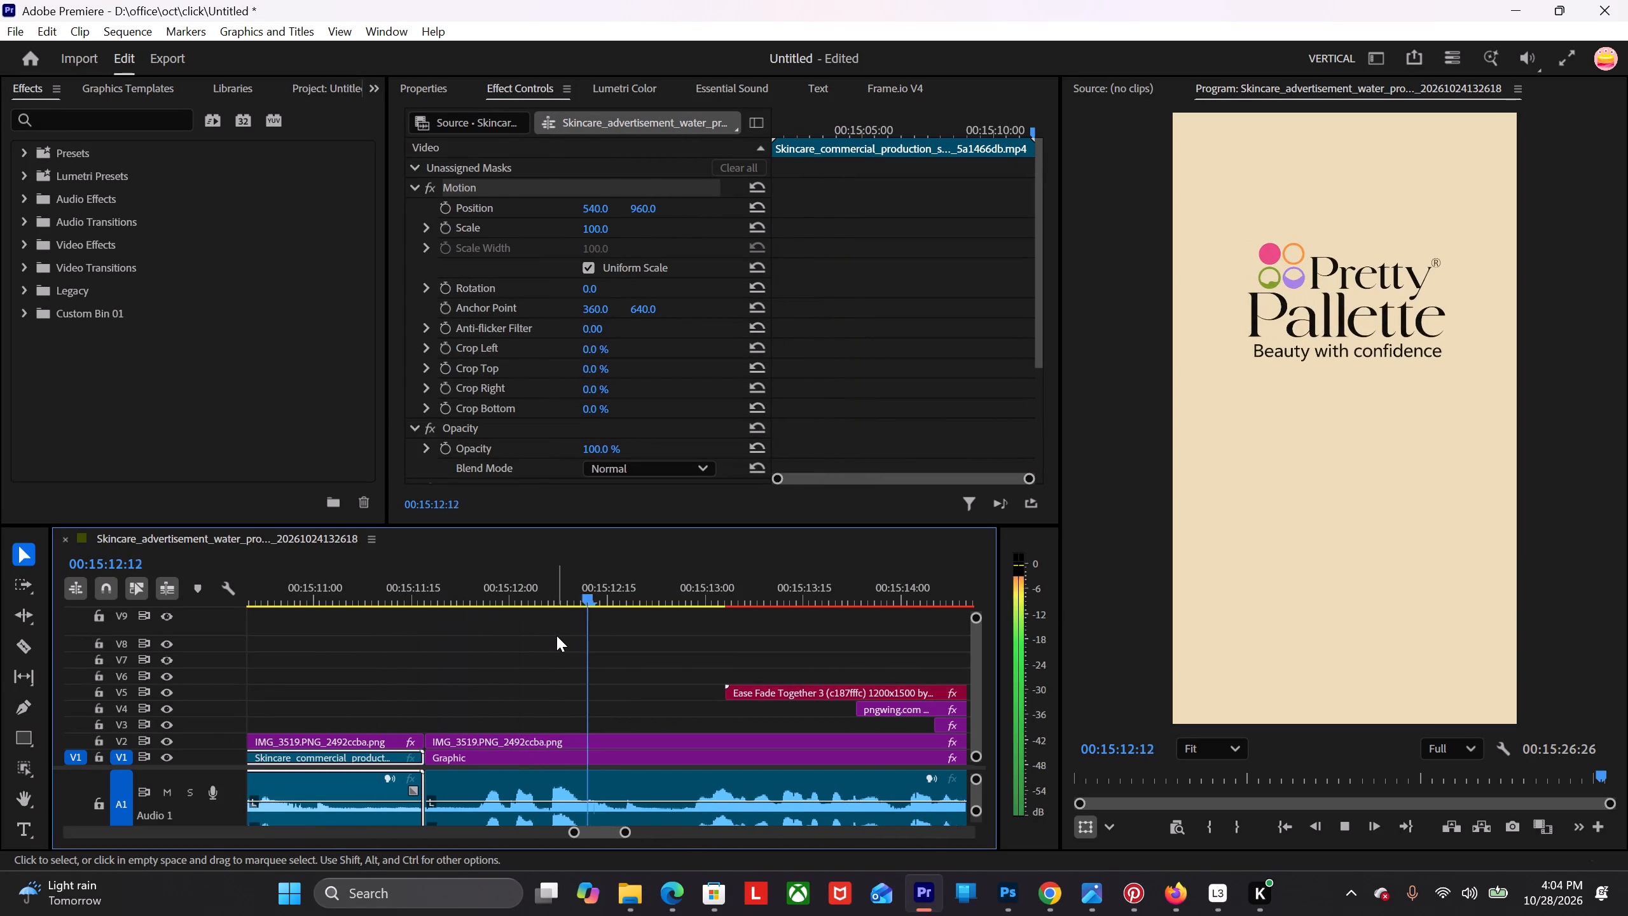
key(space)
scroll(583, 665, down, 4)
scroll(578, 665, up, 3)
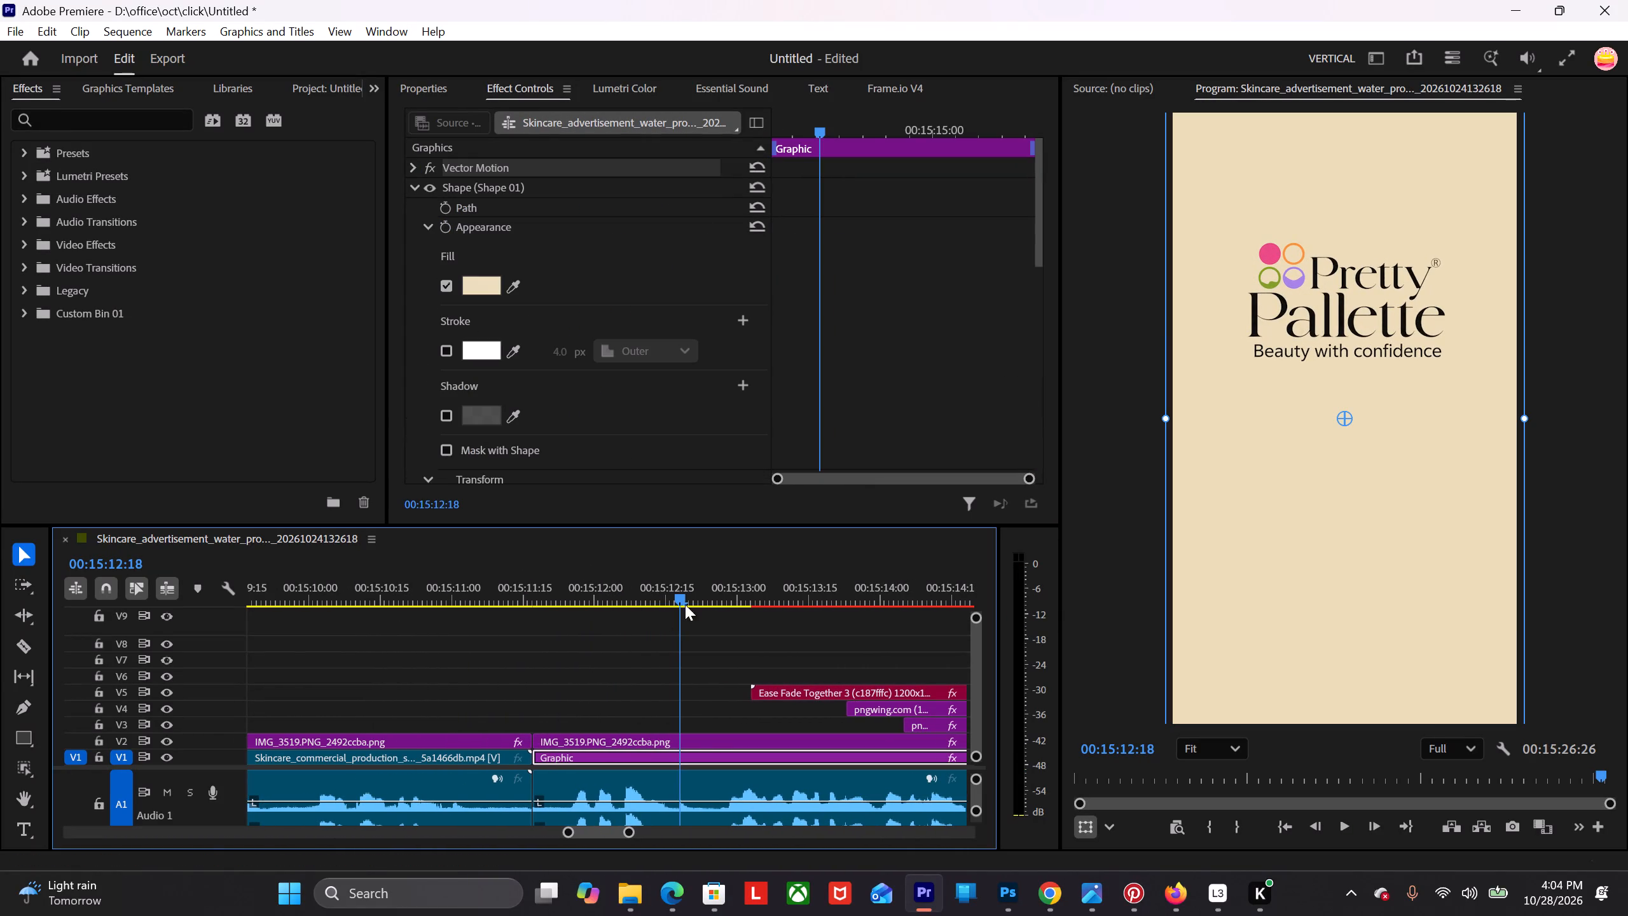
drag(685, 584, 522, 690)
key(space)
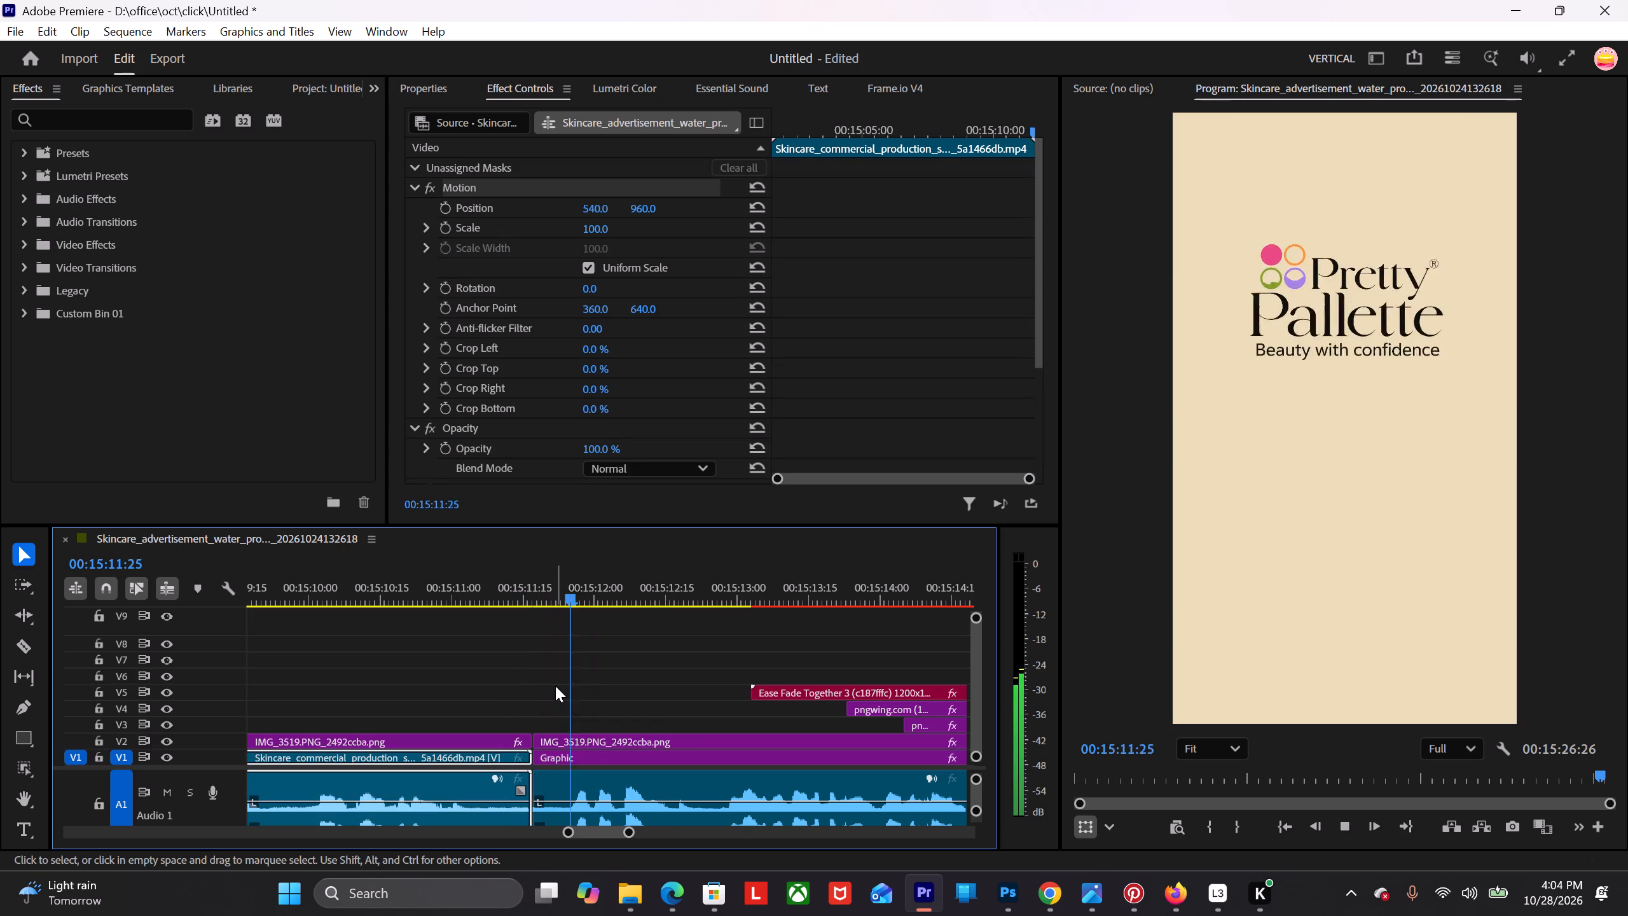
key(space)
alt+scroll(567, 686, down, 2)
scroll(577, 685, down, 2)
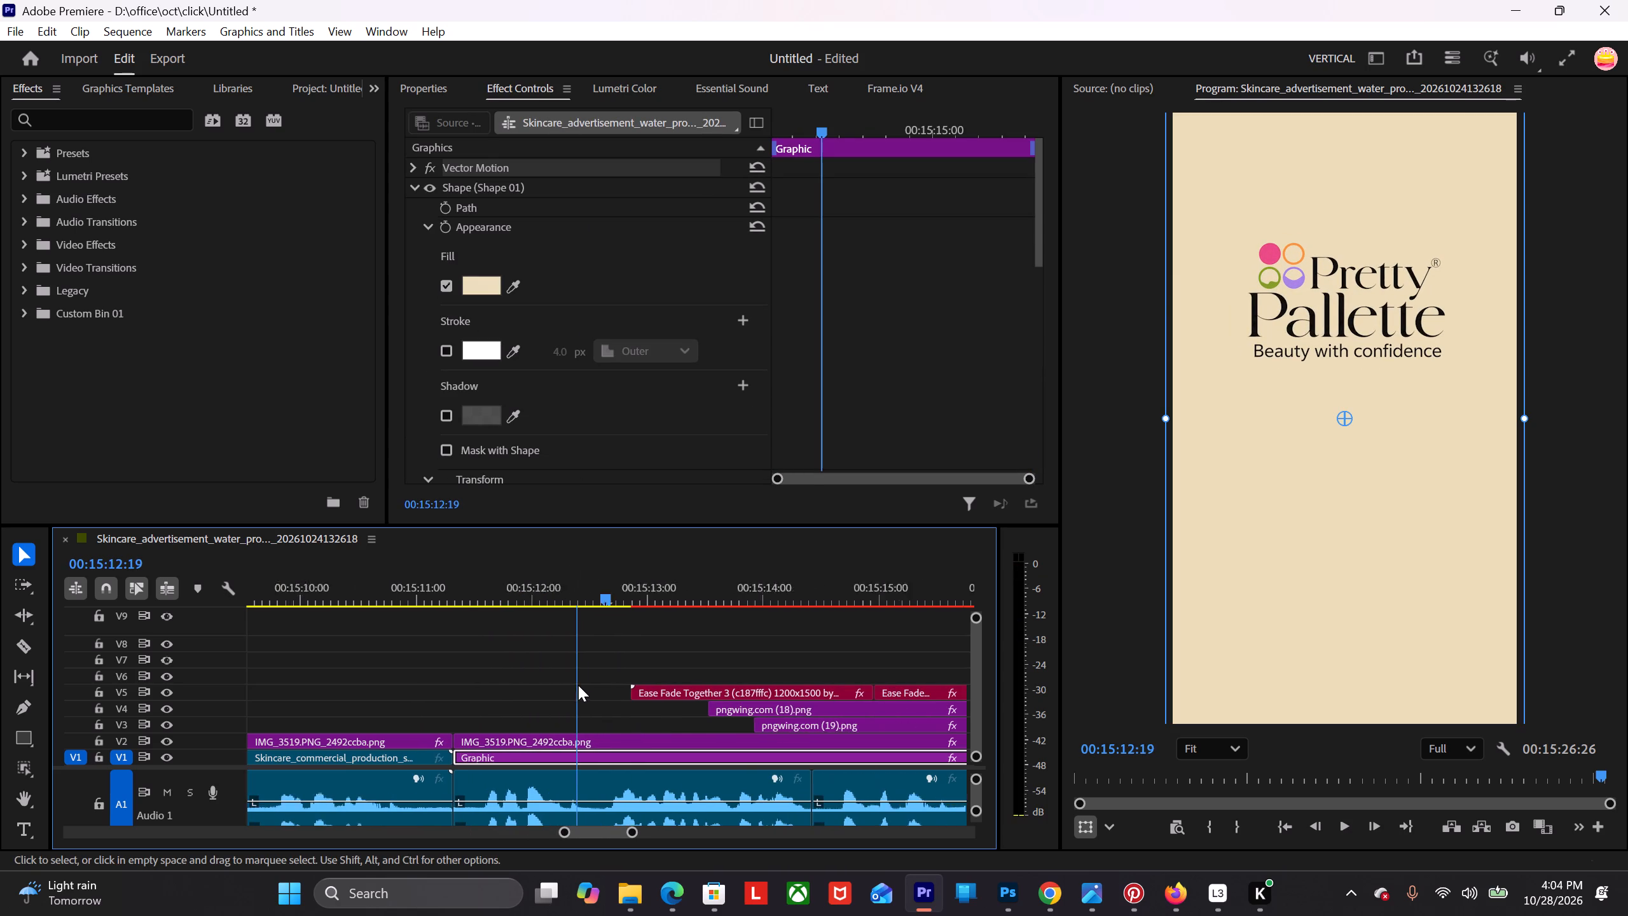
scroll(578, 685, down, 3)
scroll(579, 687, up, 1)
key(space)
key(space)
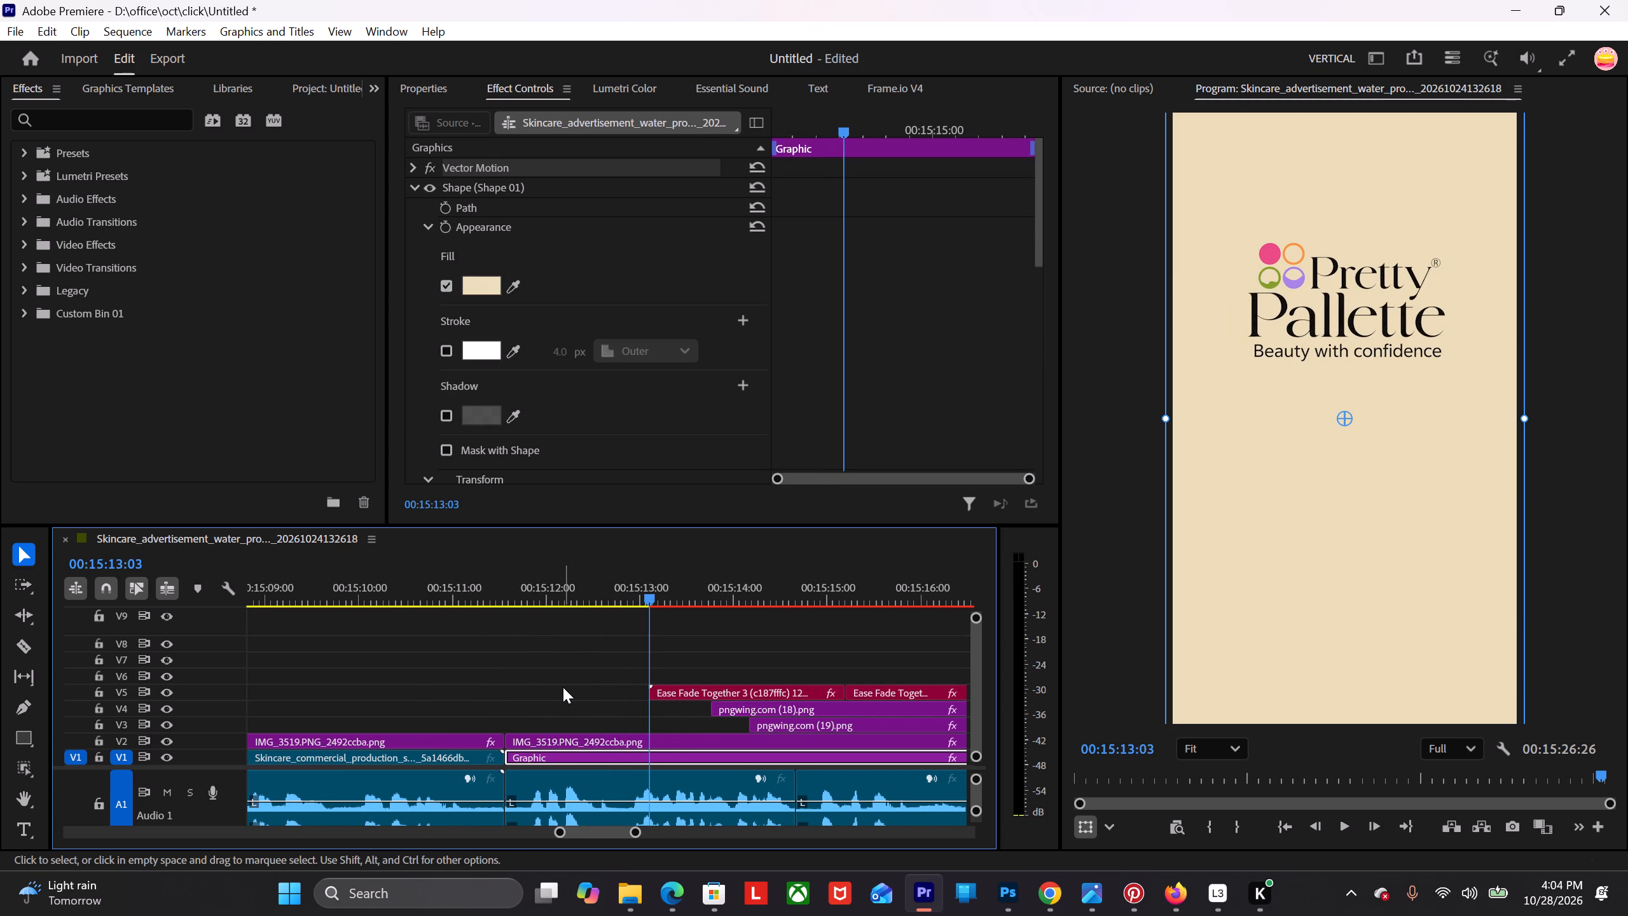
Apply Animation Composer's Fade to Black camera transition on V3 over the cut from the lemon facewash shot to the beige logo screen.
click(397, 20)
click(391, 28)
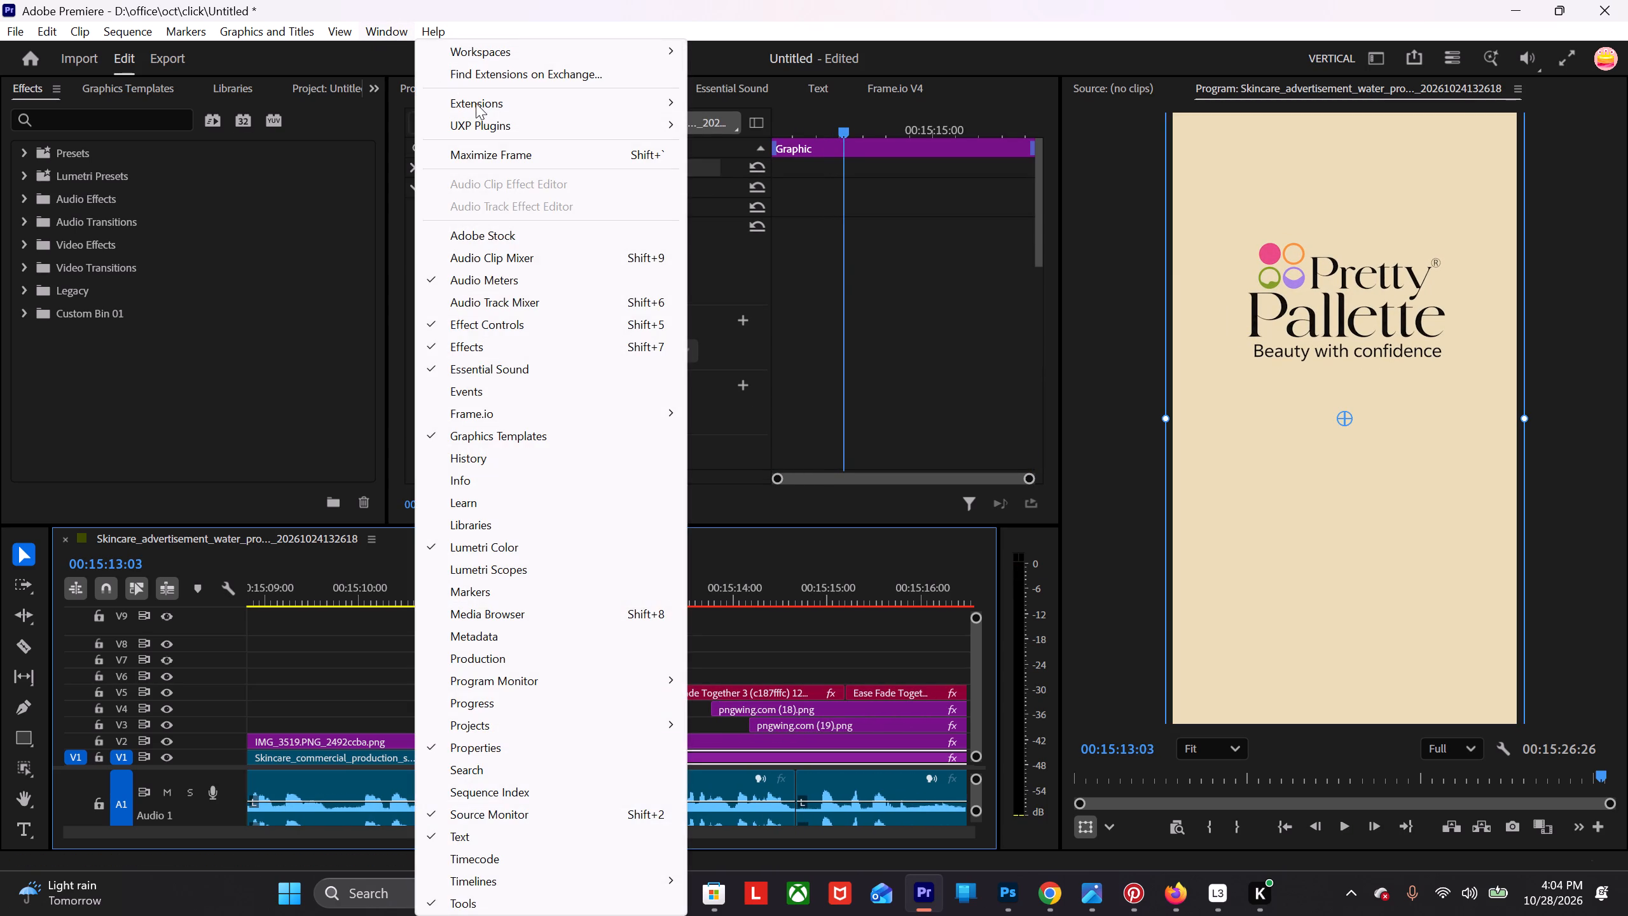
click(479, 108)
click(604, 106)
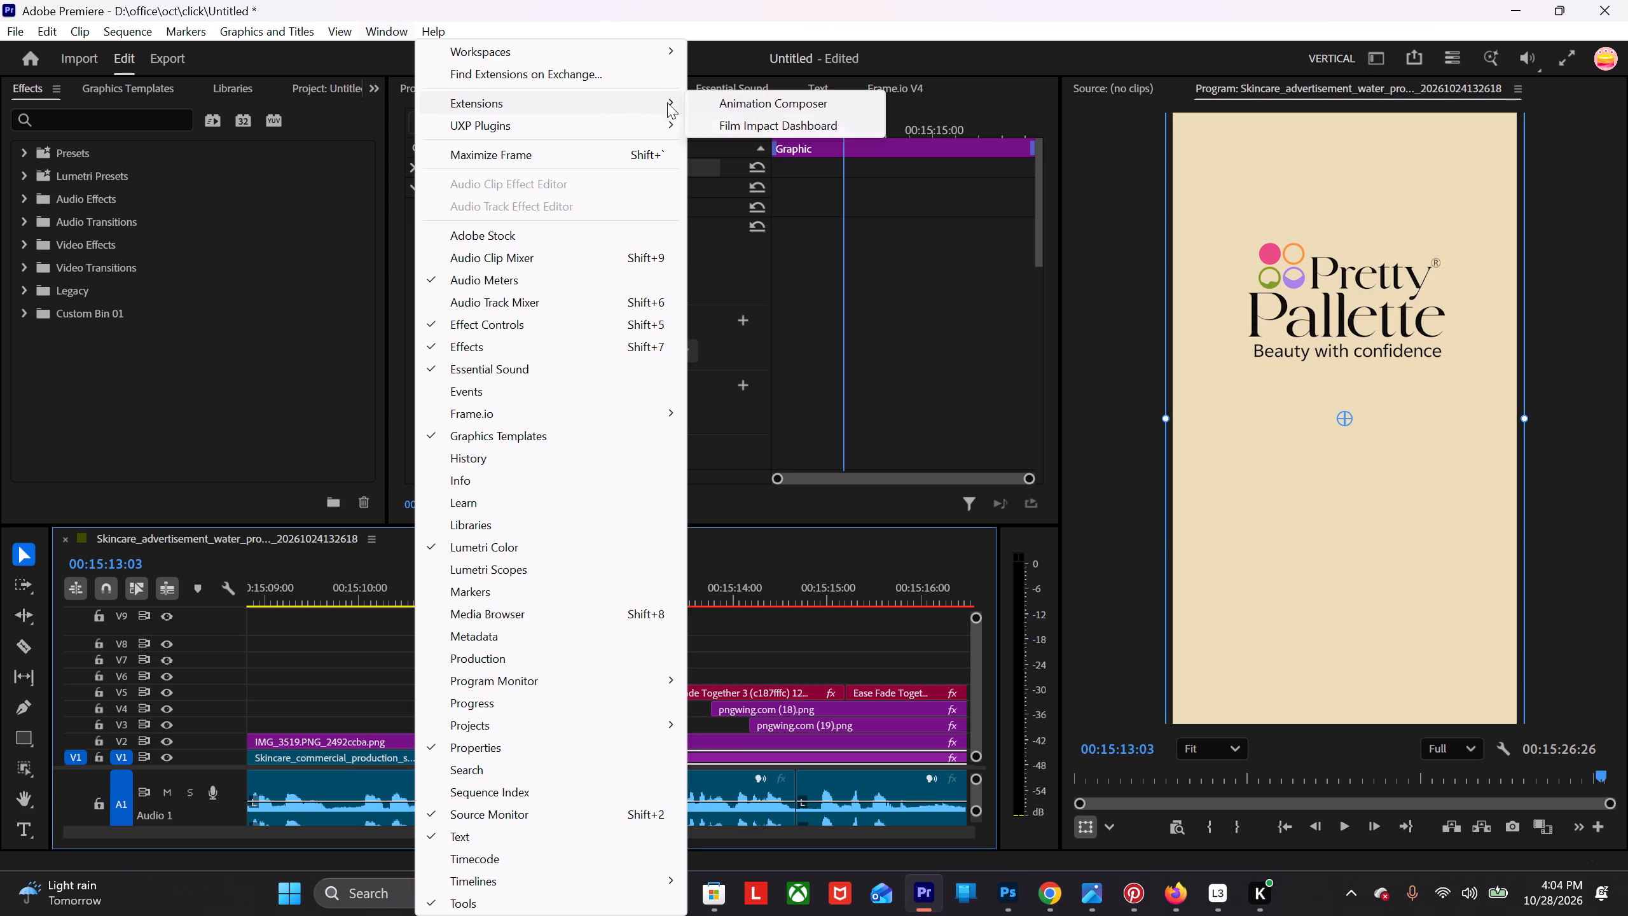
click(708, 97)
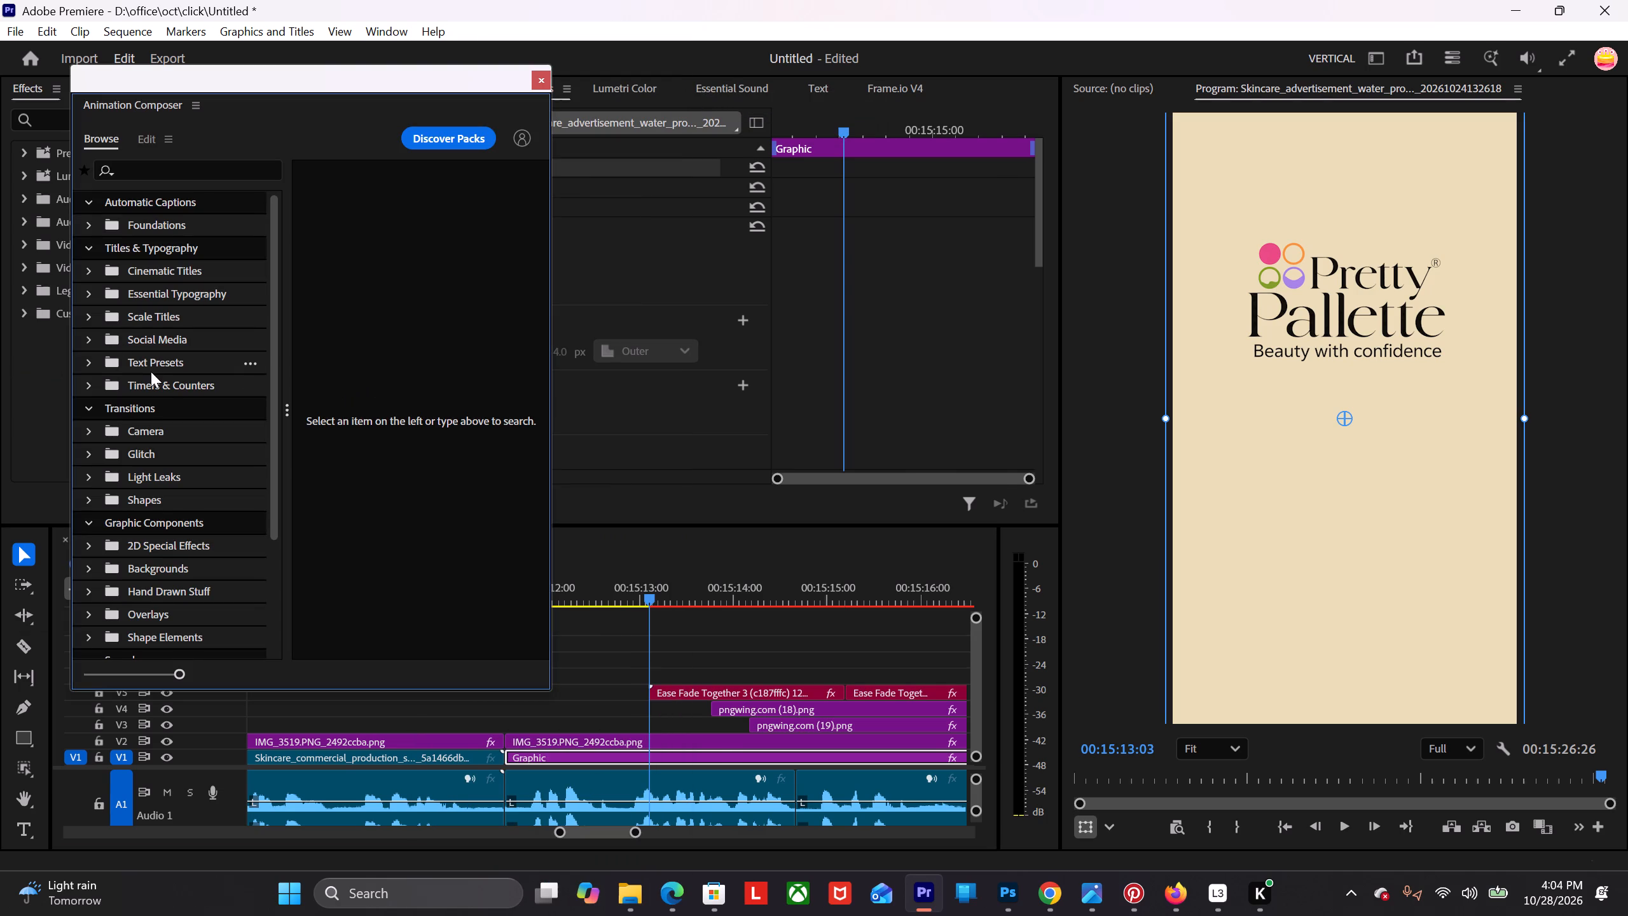
click(171, 433)
drag(396, 279, 399, 279)
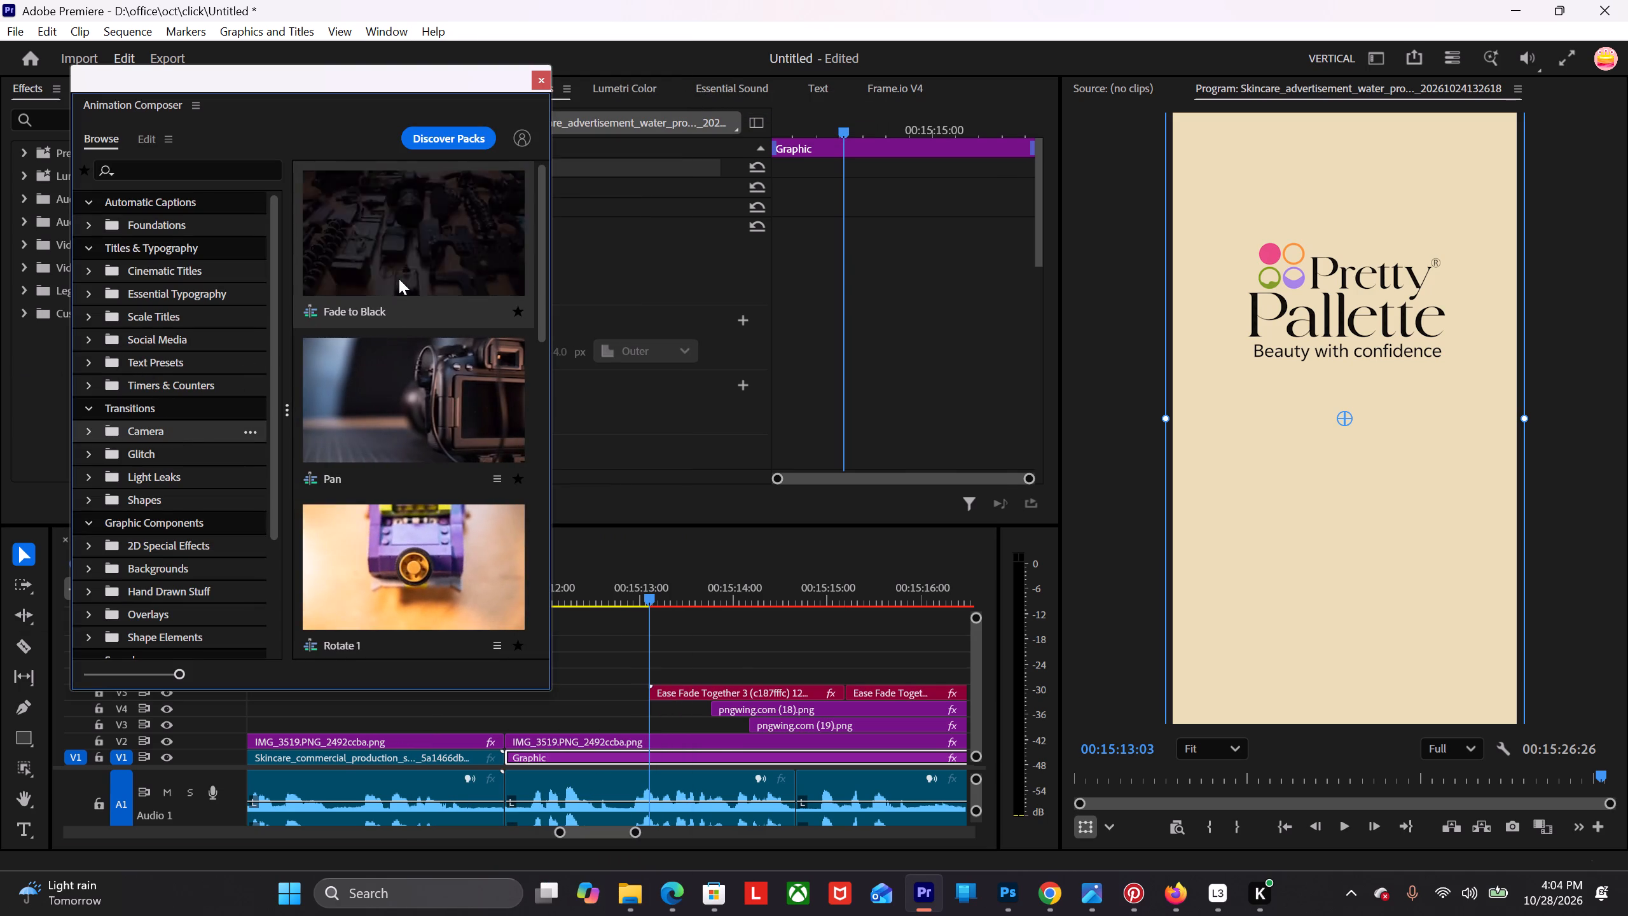
drag(399, 279, 516, 725)
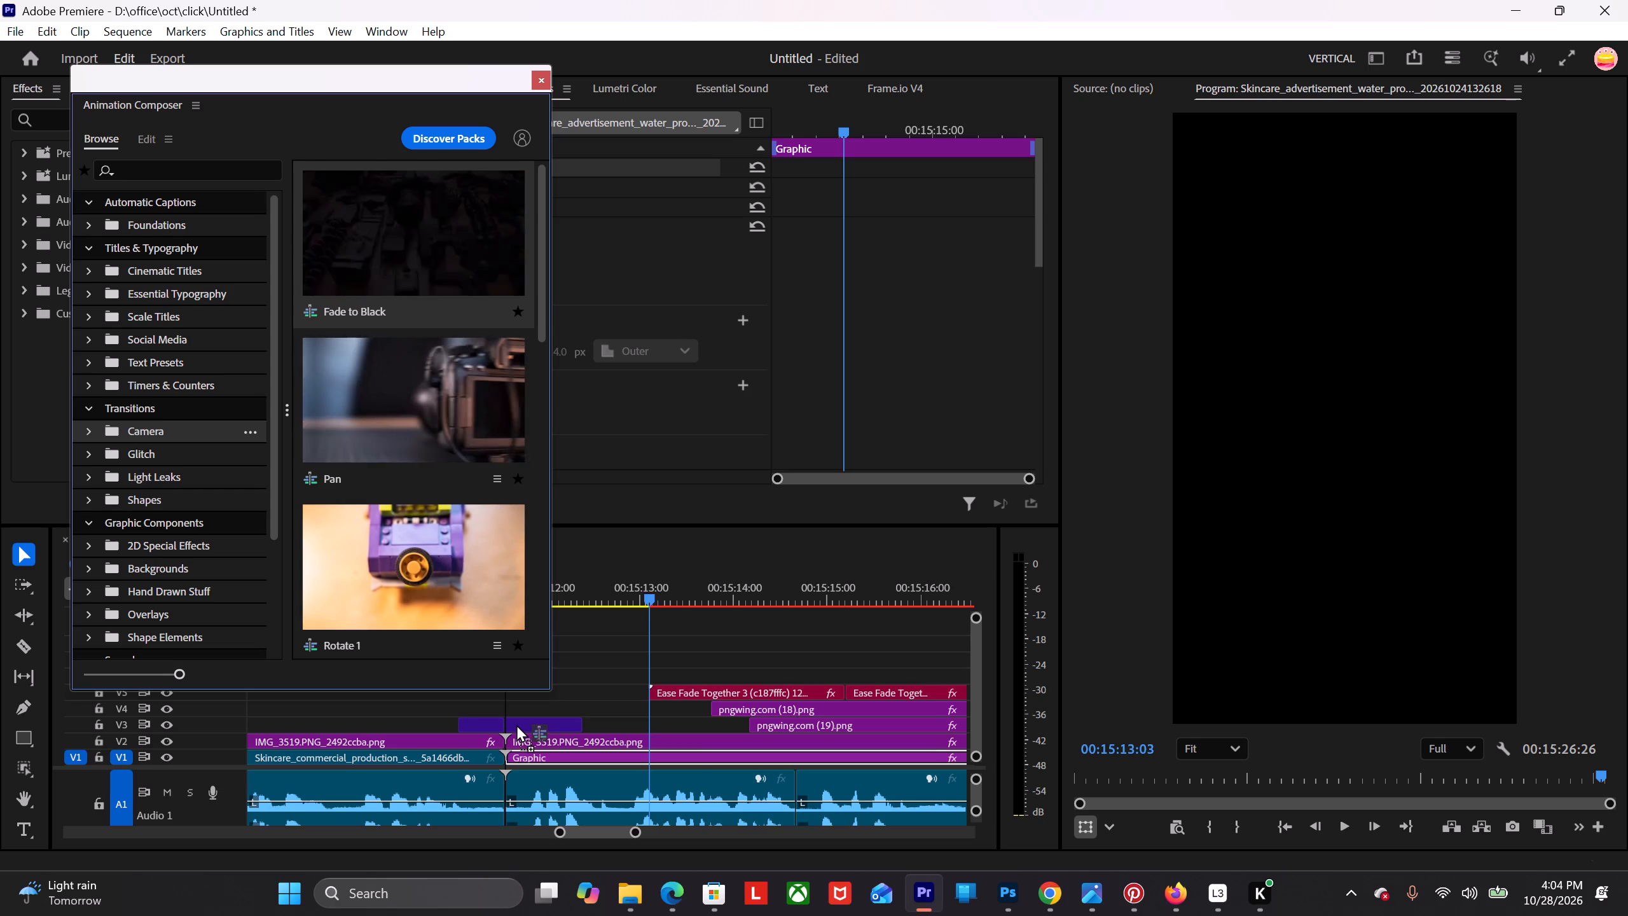
drag(516, 725, 514, 725)
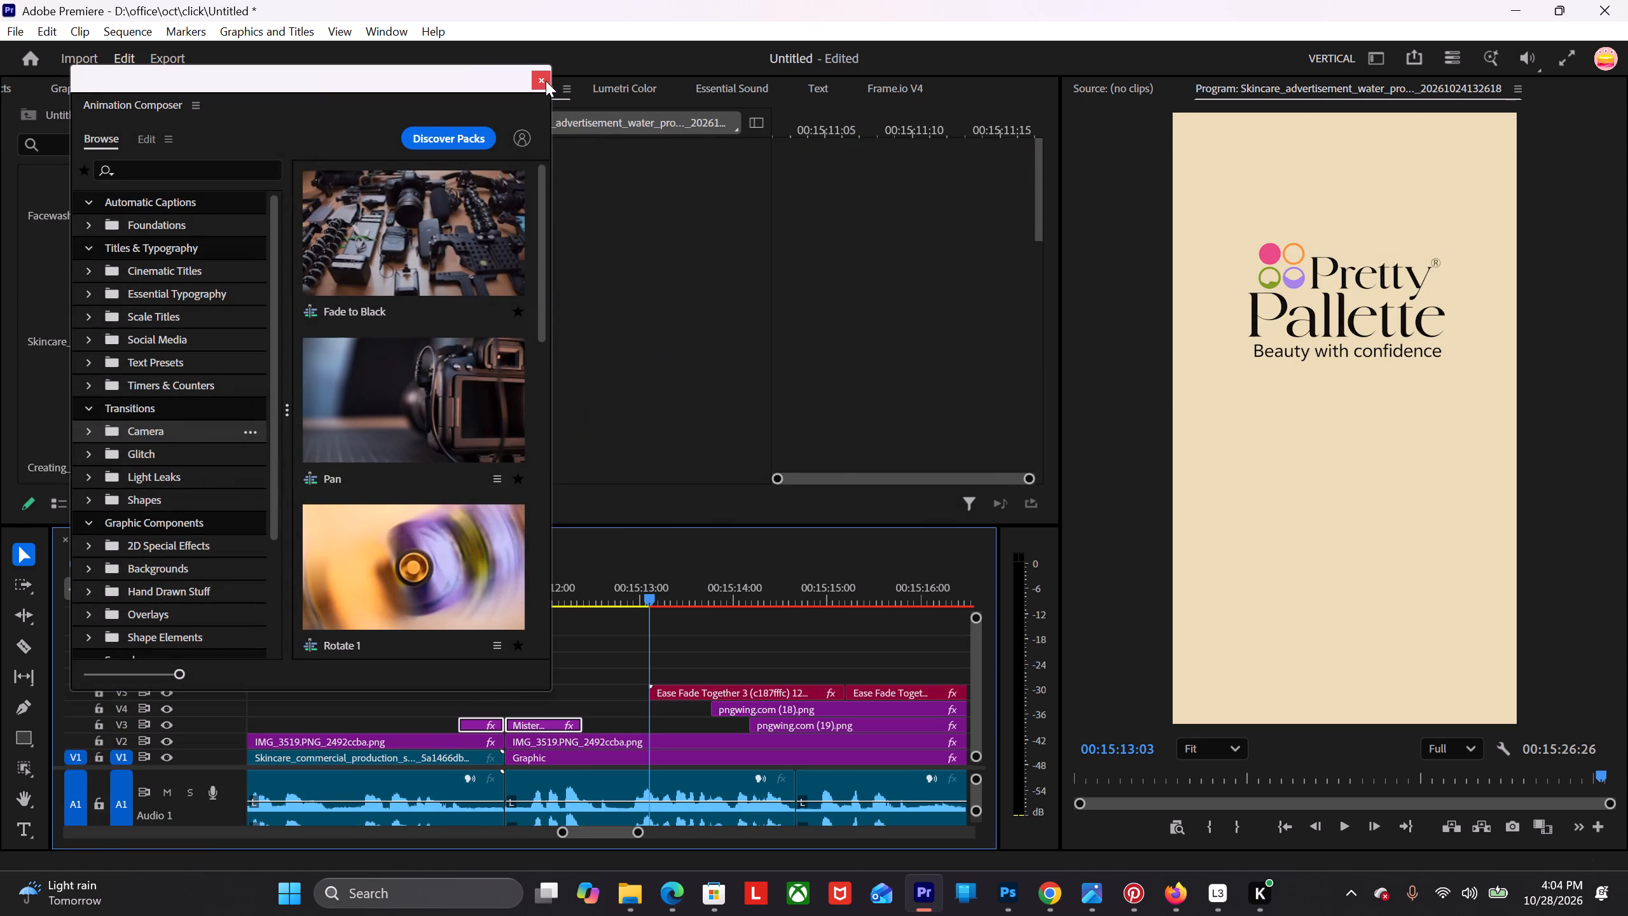
click(546, 81)
Play back the Fade to Black transition and the ending through the Available On text and the Amazon and Flipkart icons.
drag(651, 597, 602, 625)
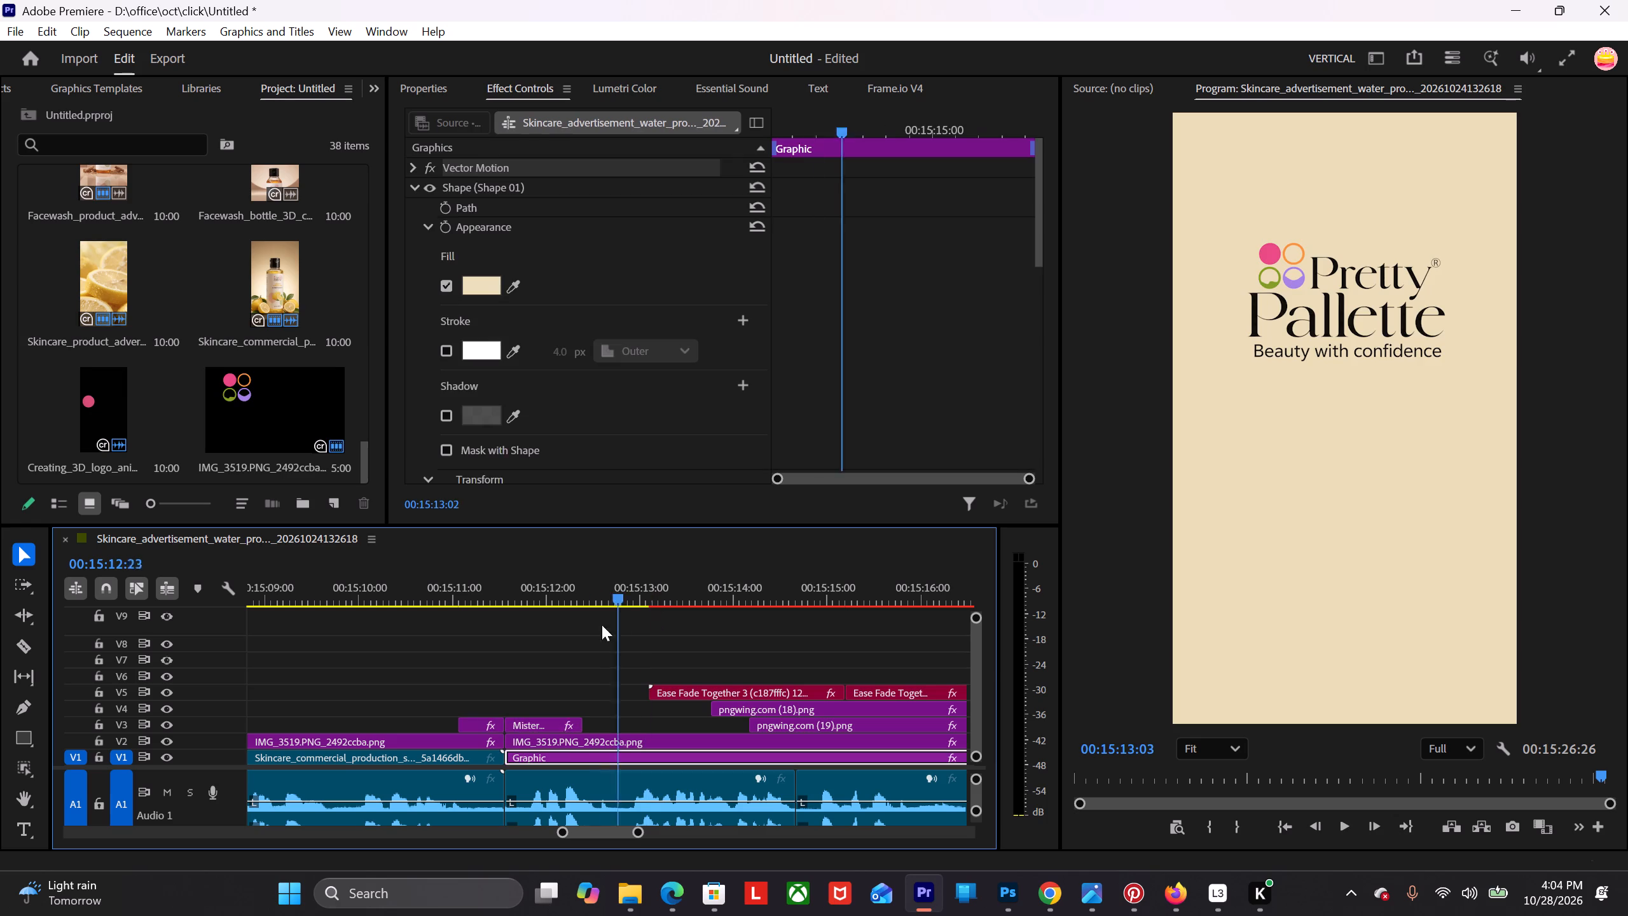
drag(602, 625, 465, 721)
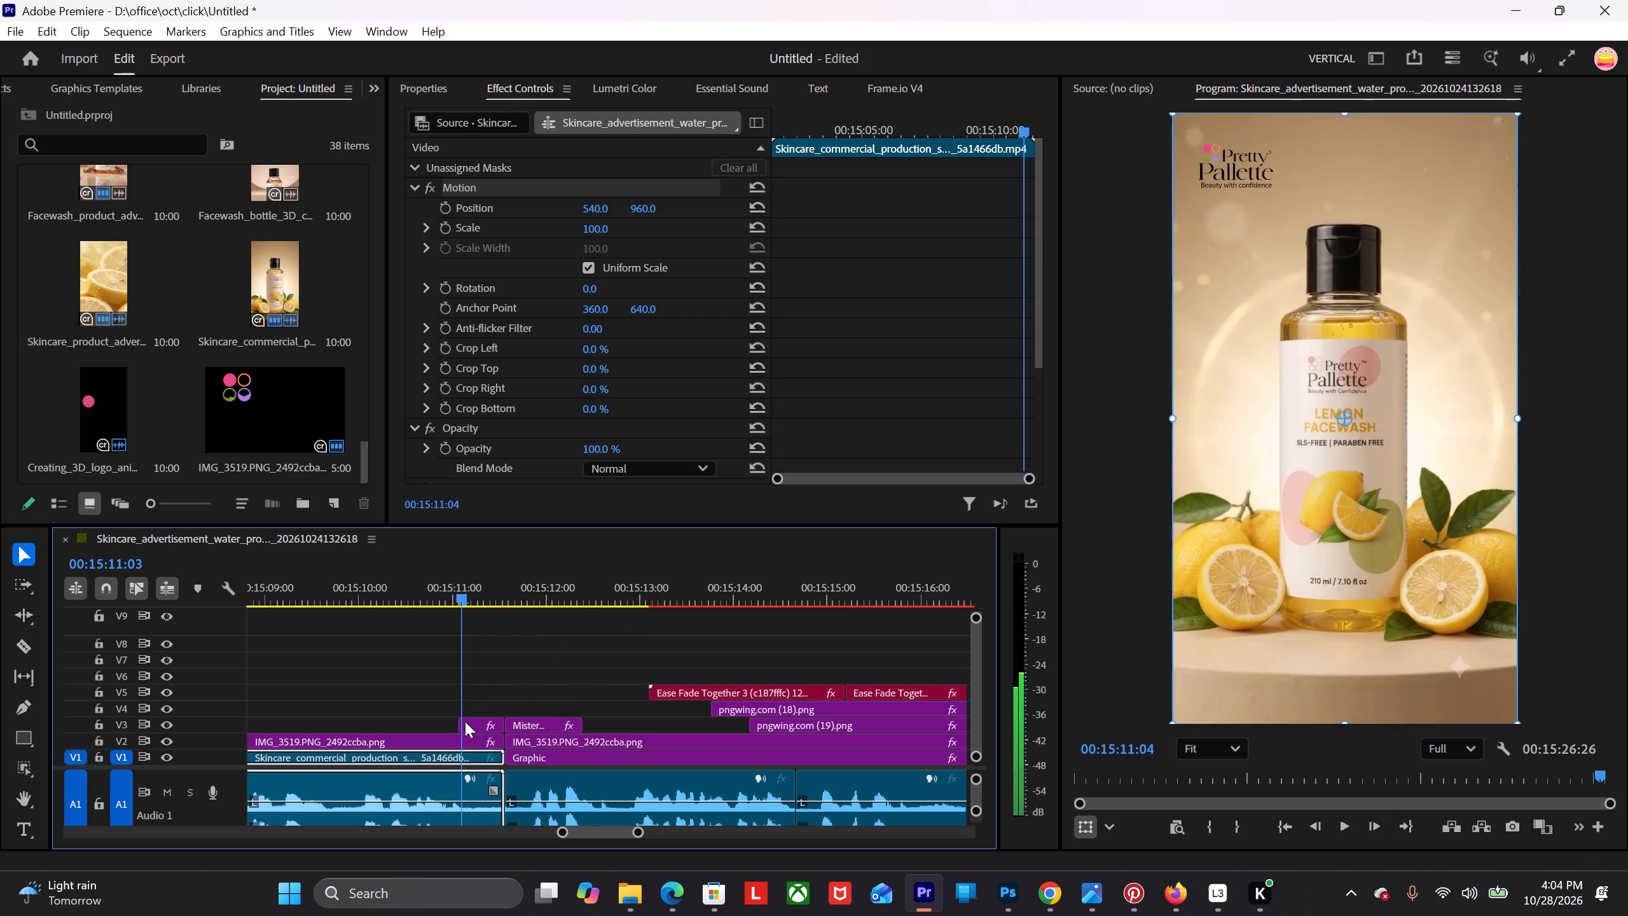
drag(465, 721, 432, 735)
key(space)
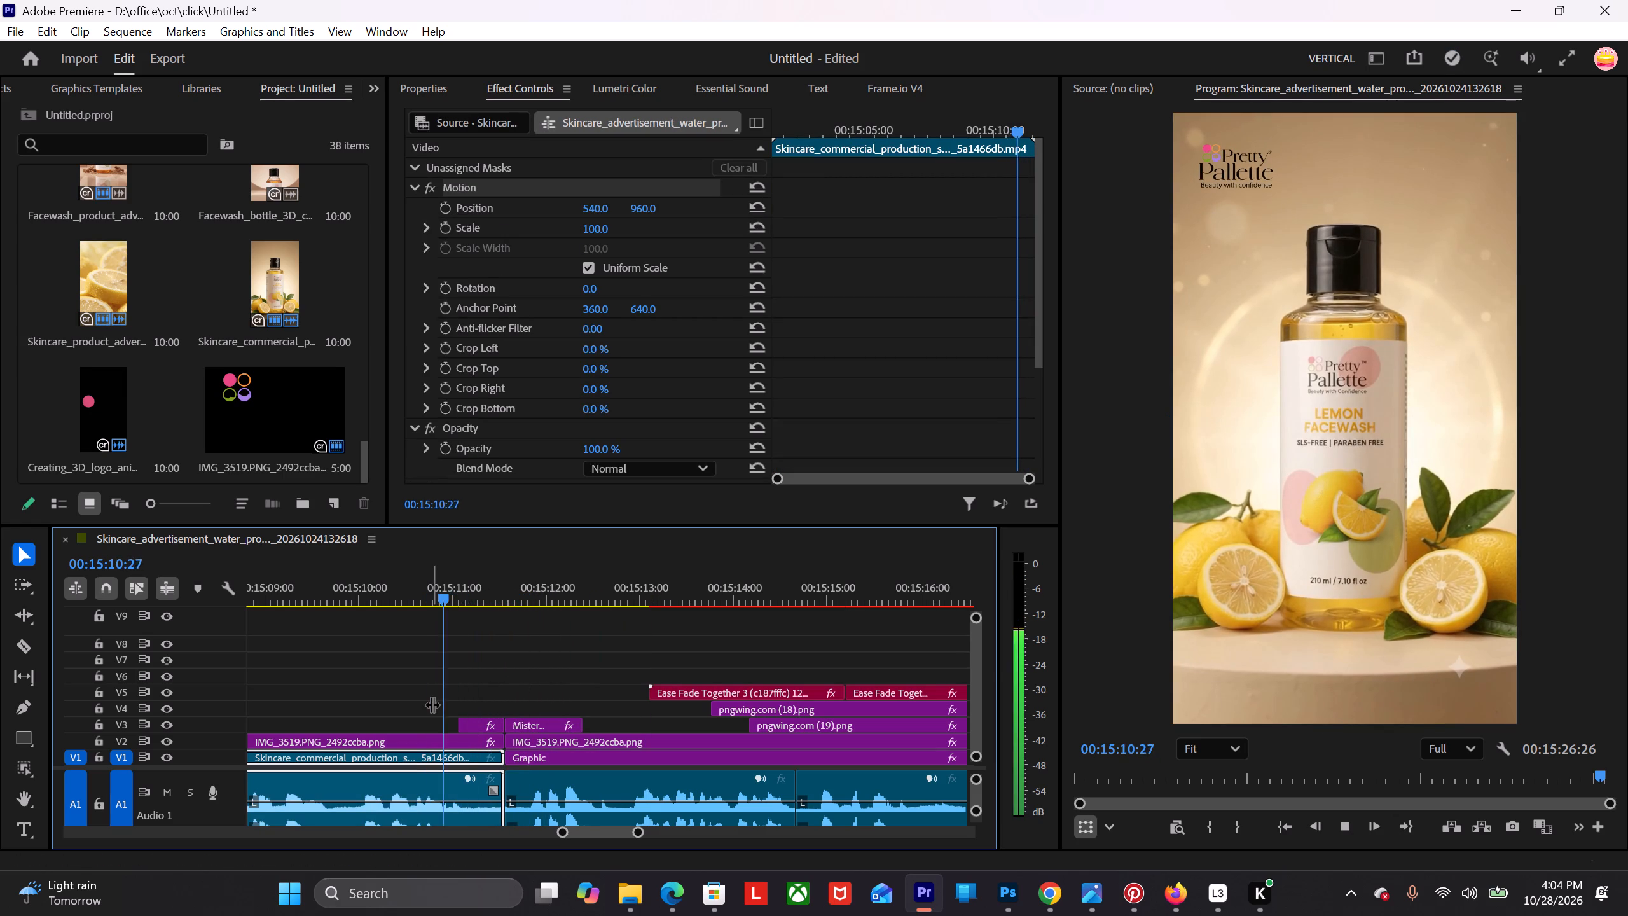
key(space)
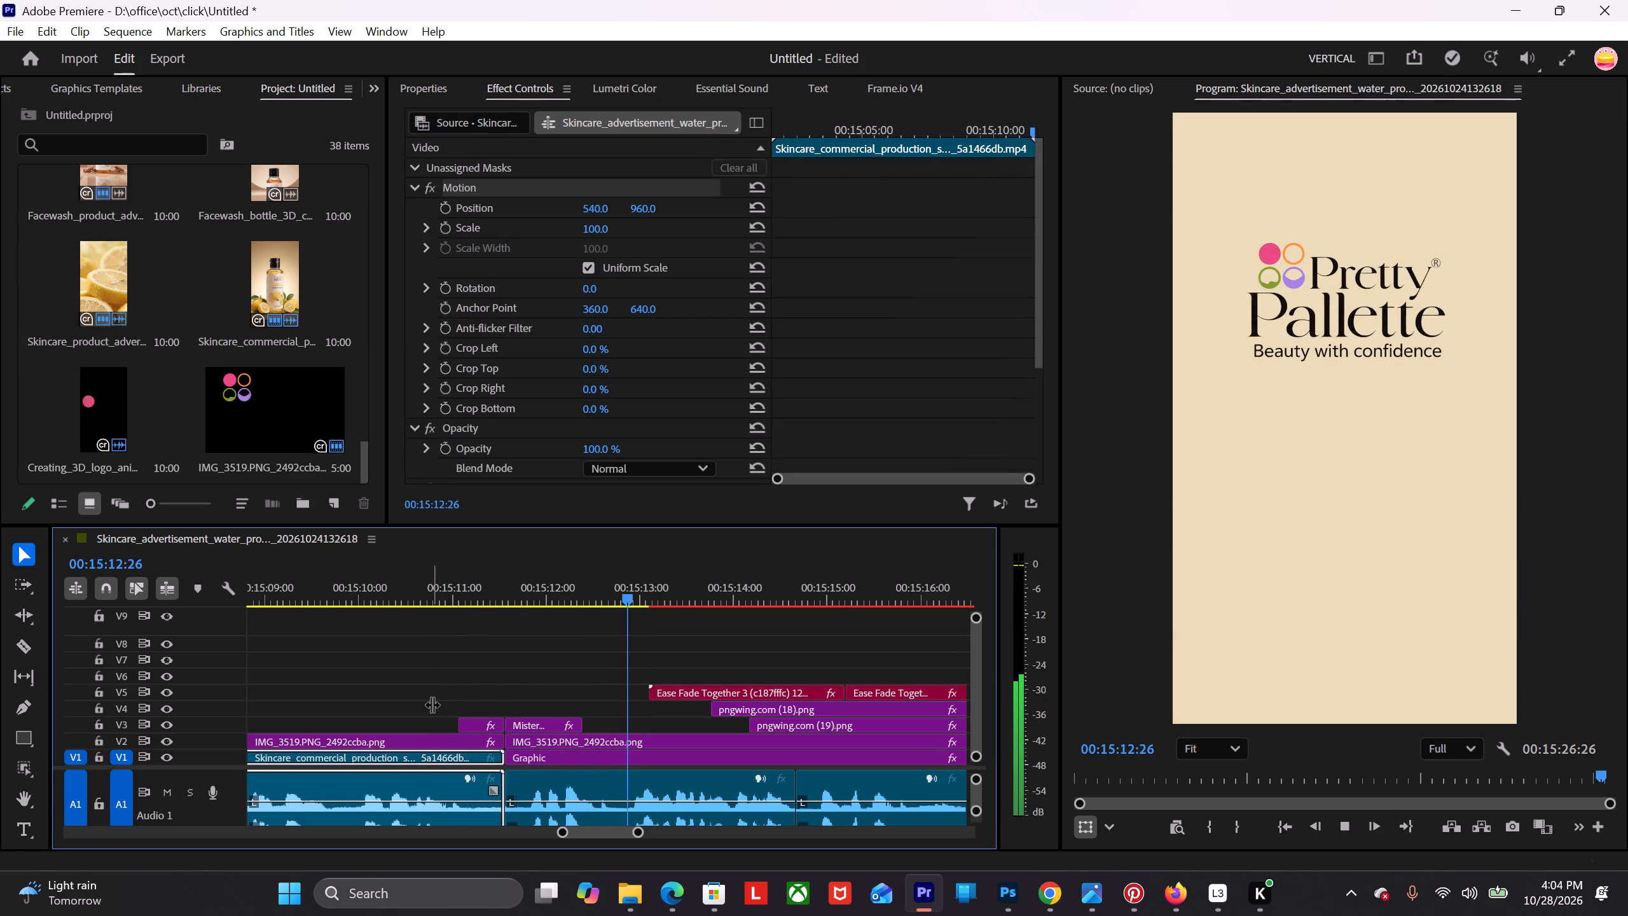
alt+scroll(478, 726, down, 2)
key(space)
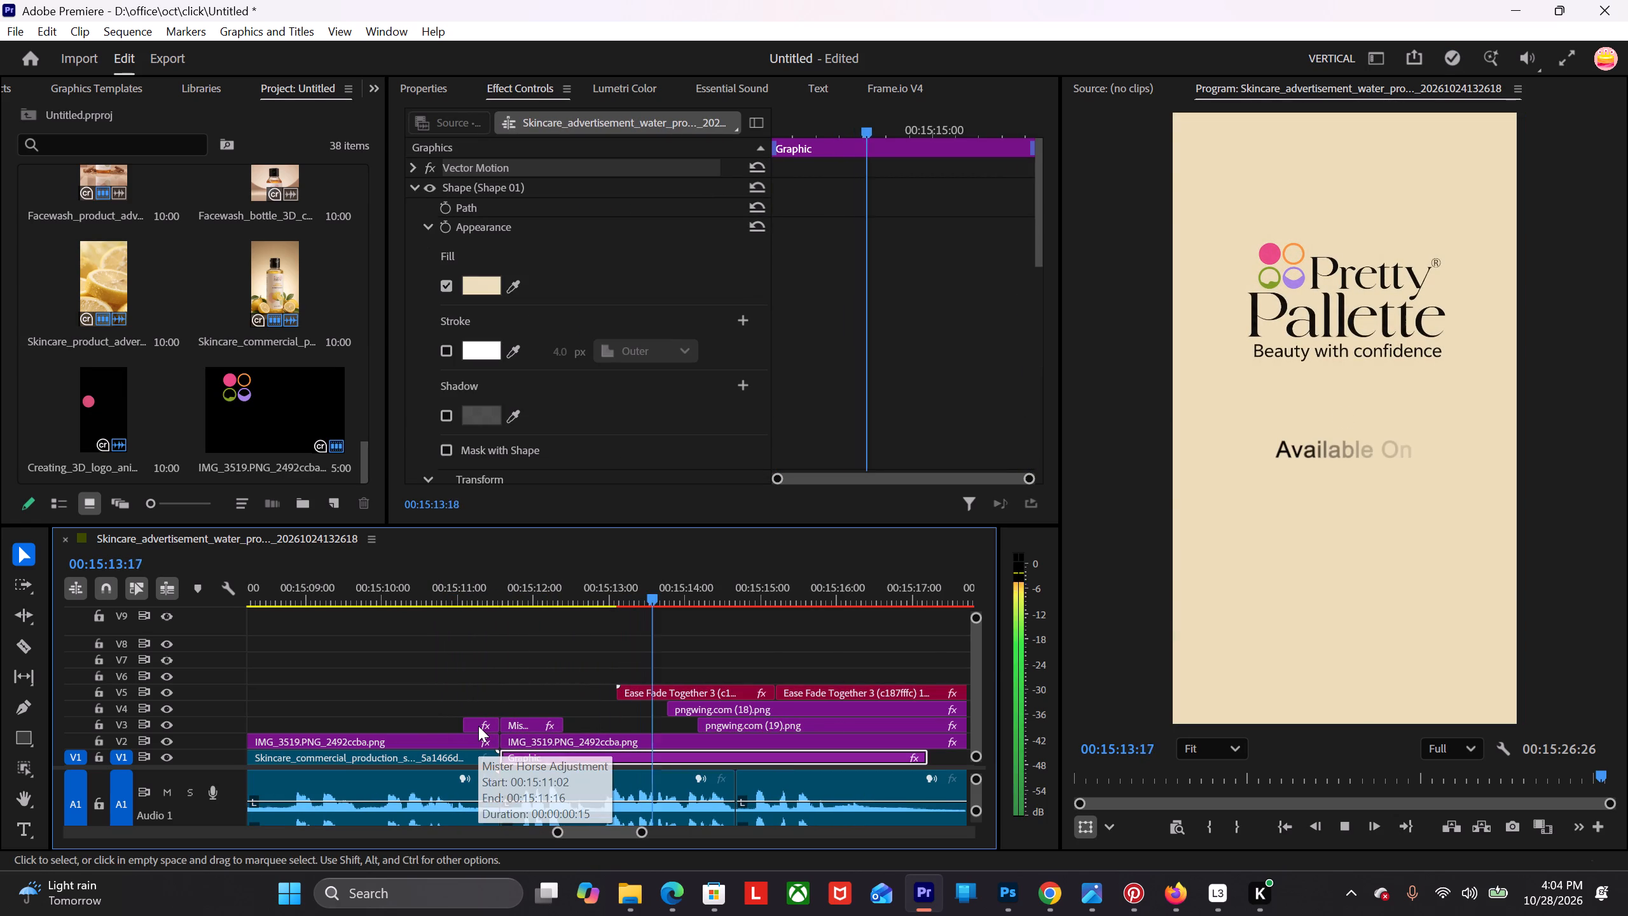
key(space)
key(space)
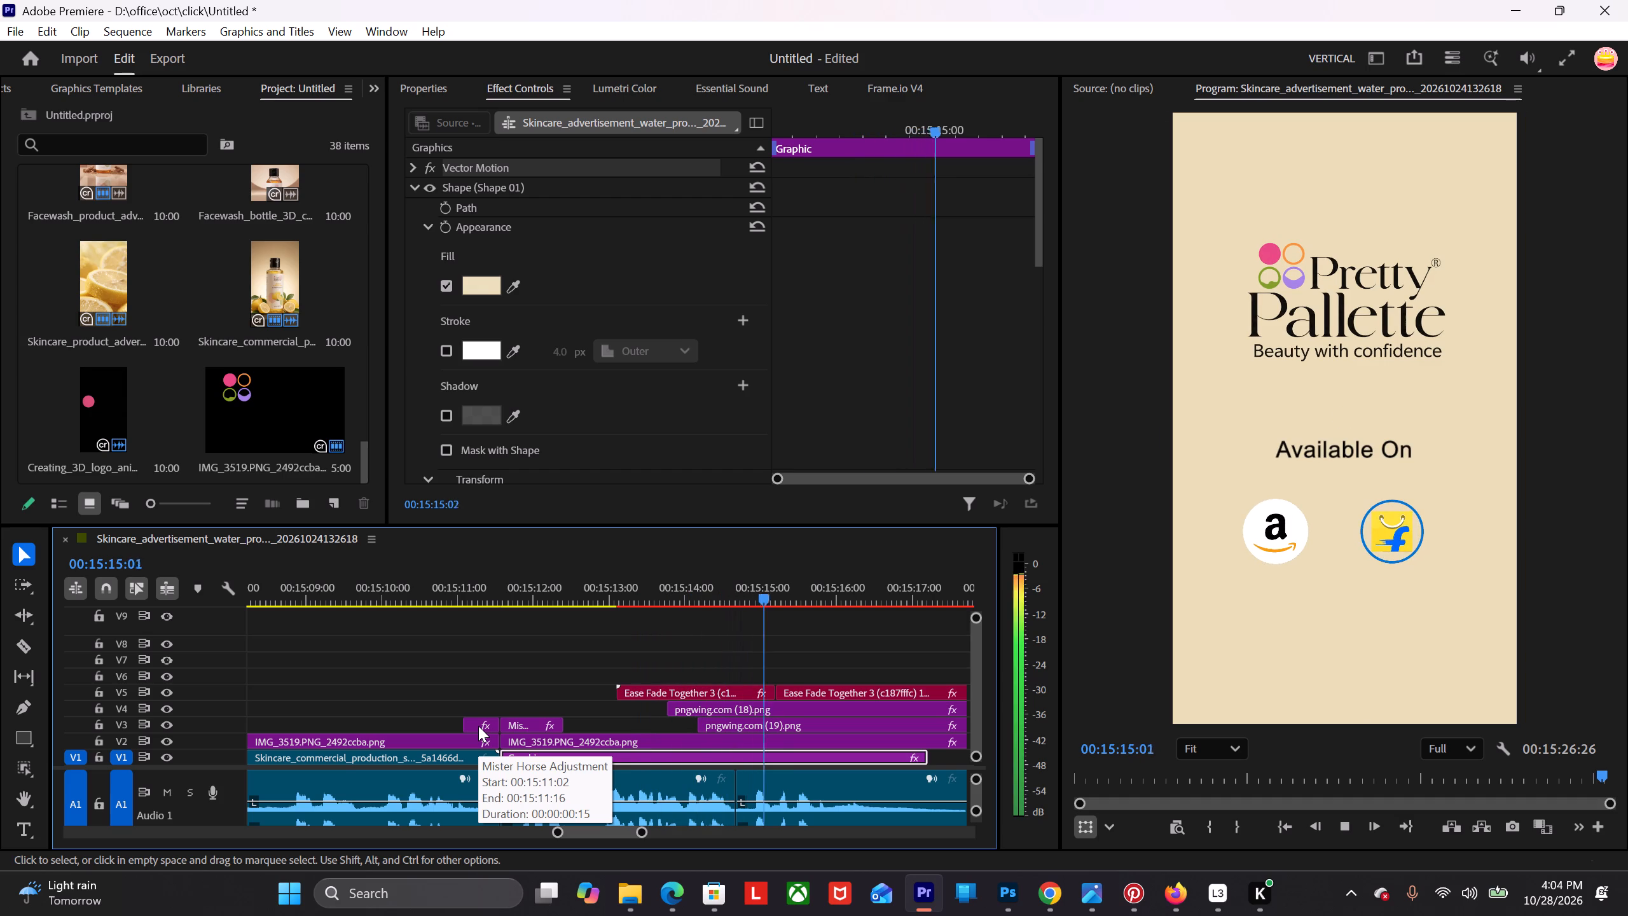
key(space)
scroll(663, 681, down, 2)
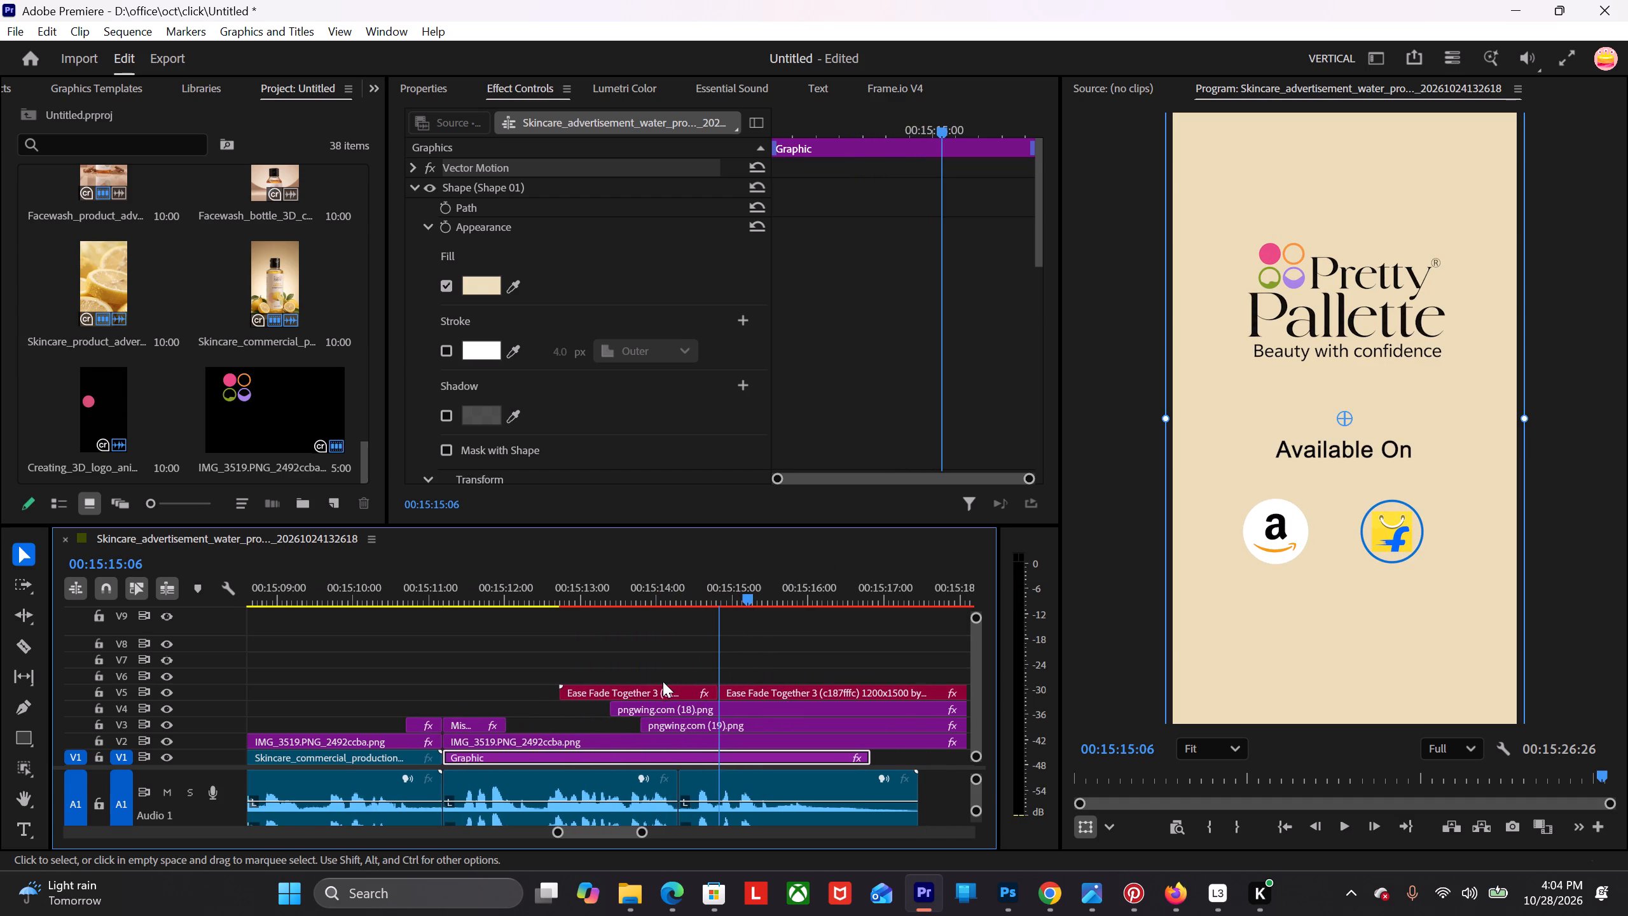
alt+scroll(576, 681, up, 7)
drag(863, 586, 565, 644)
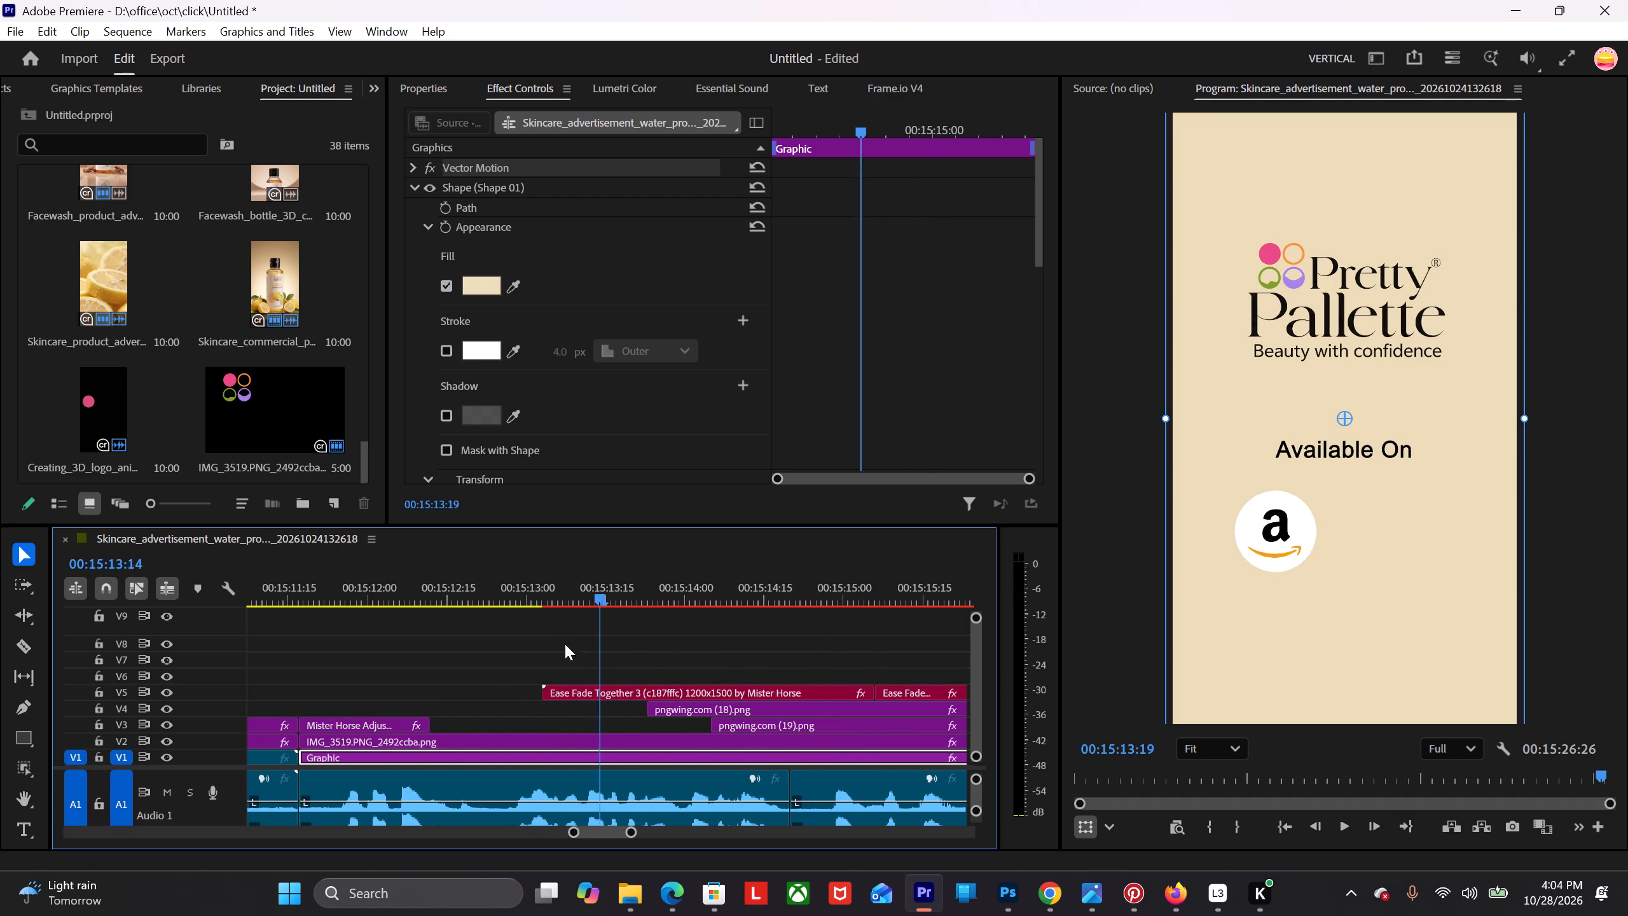
Check the Available On timing in playback and move the Amazon icon clip on V4 later, to start at 00:15:13:29.
drag(565, 644, 507, 657)
key(space)
key(space)
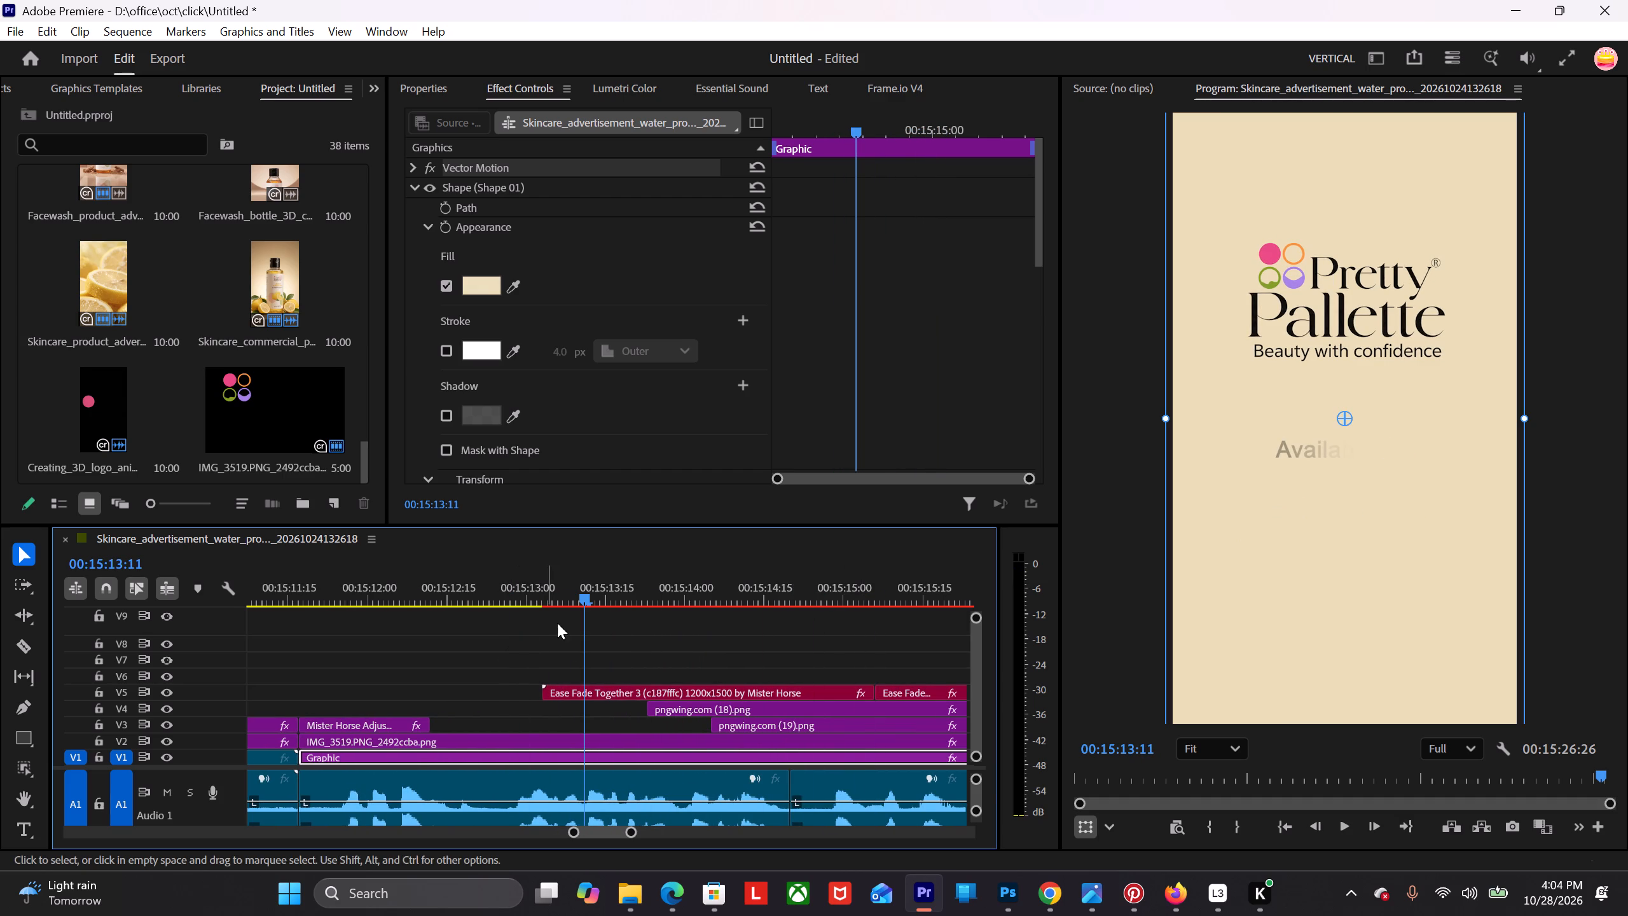
drag(575, 600, 546, 607)
key(space)
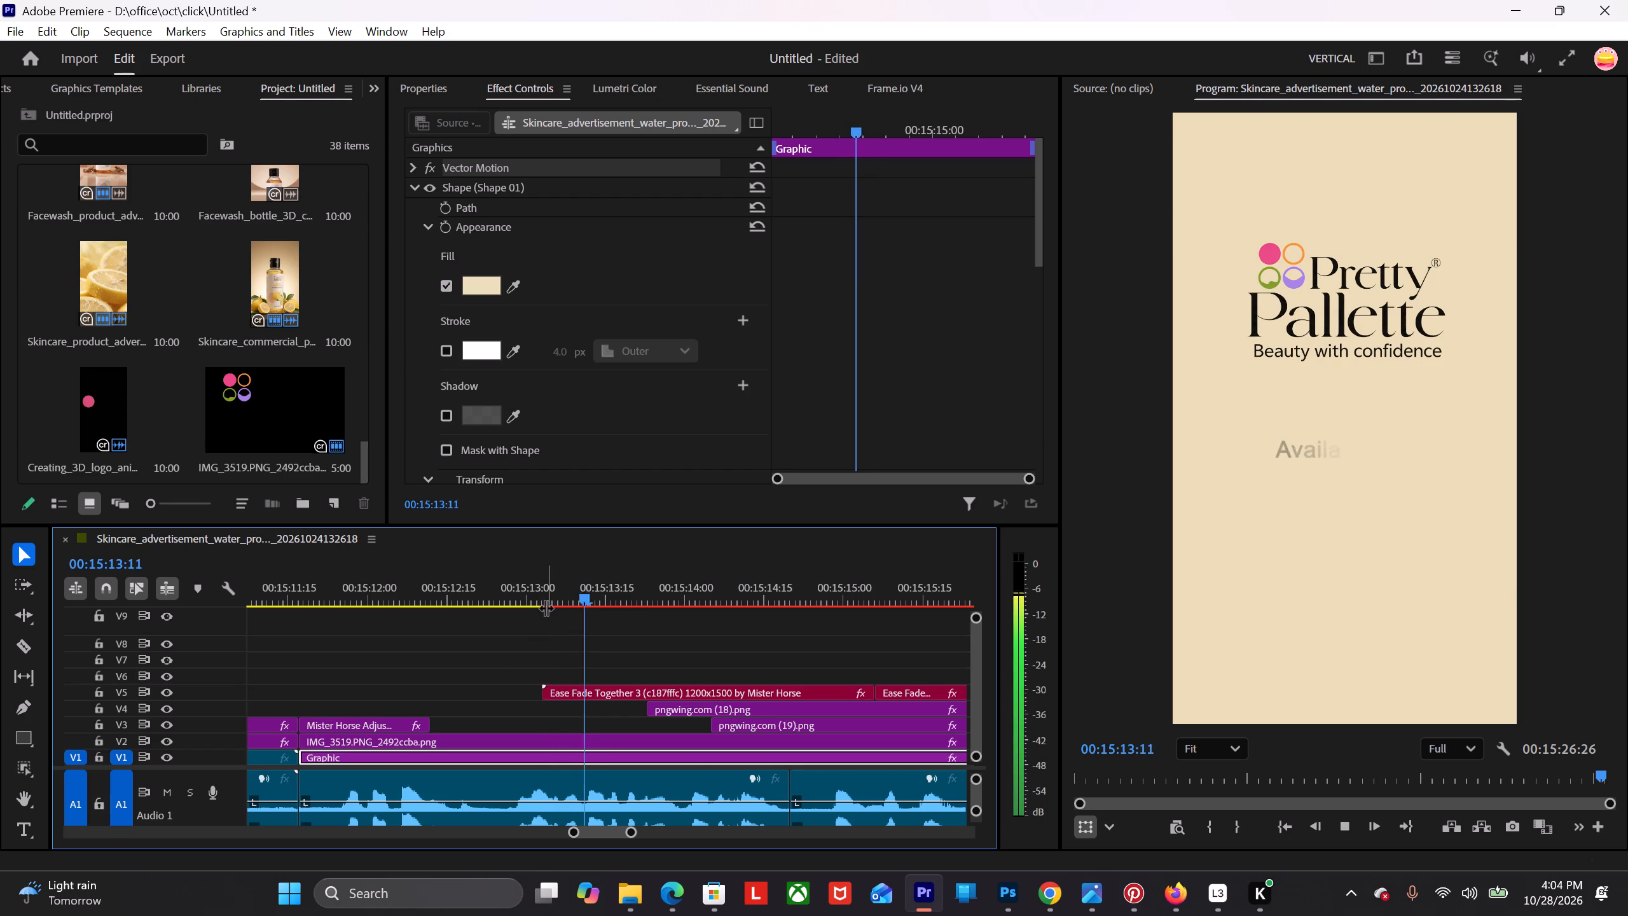
key(space)
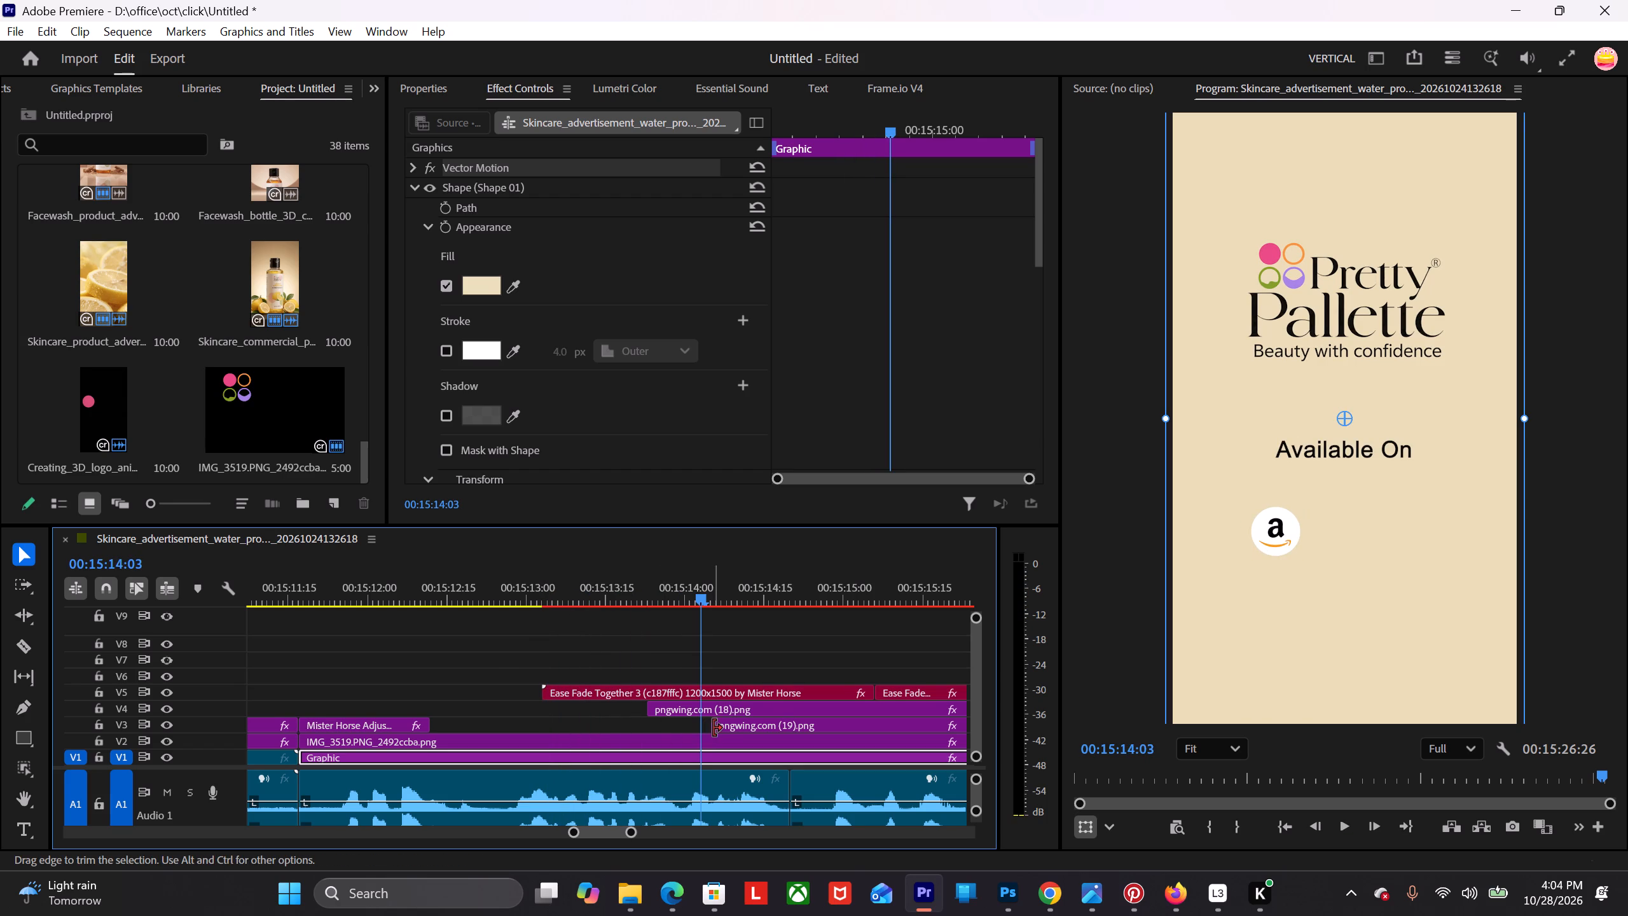
drag(700, 588, 654, 614)
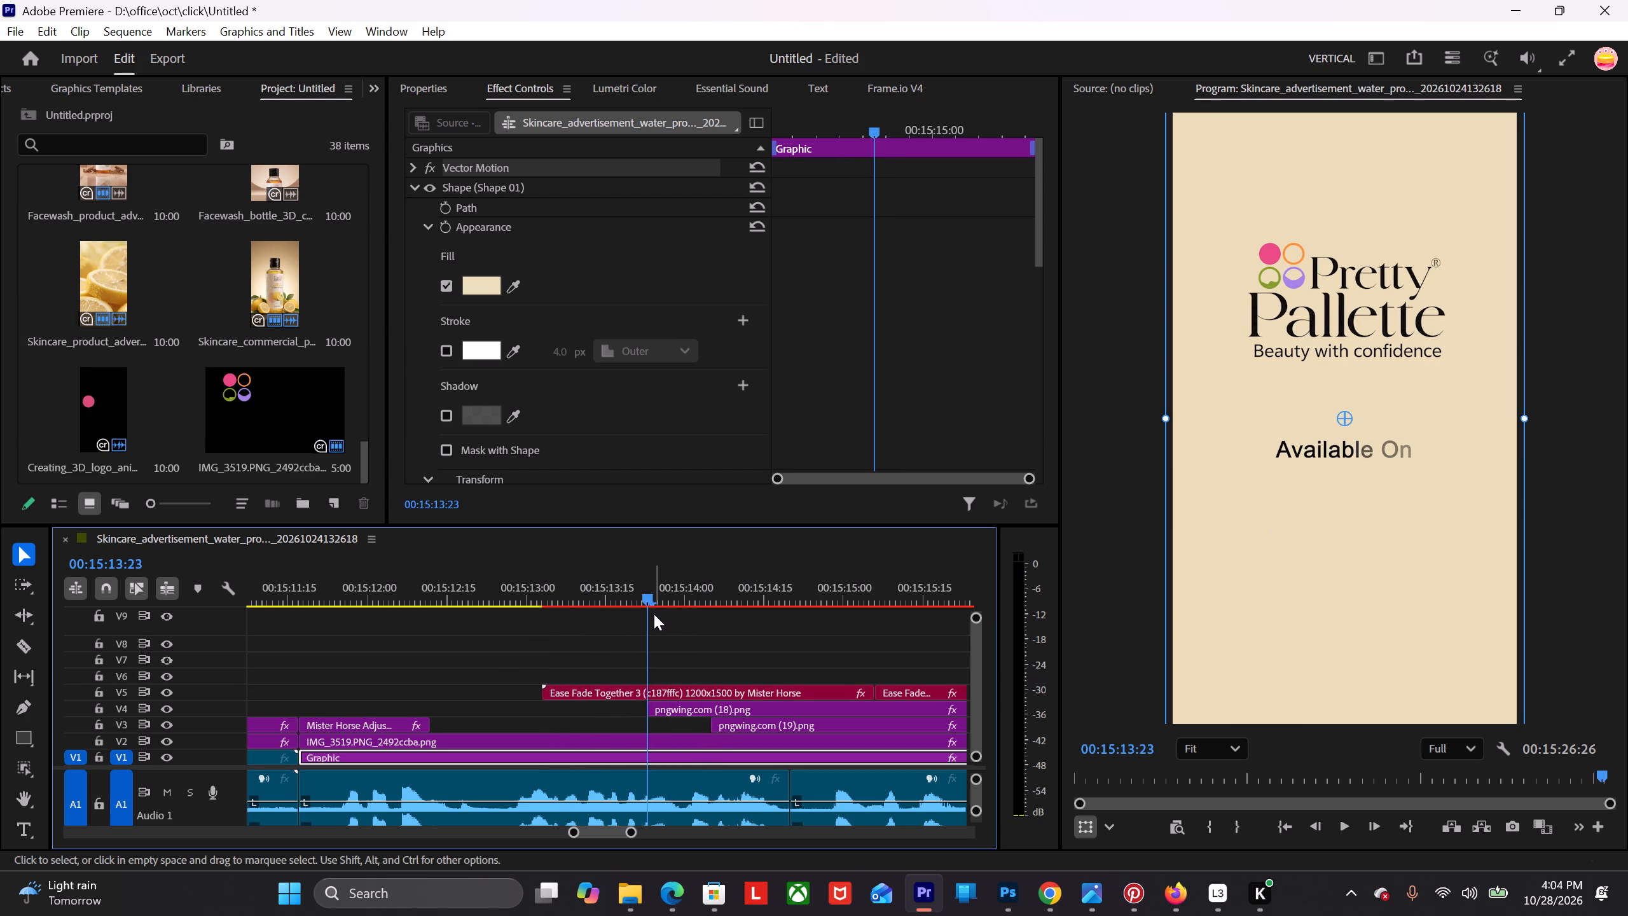
key(space)
key(space)
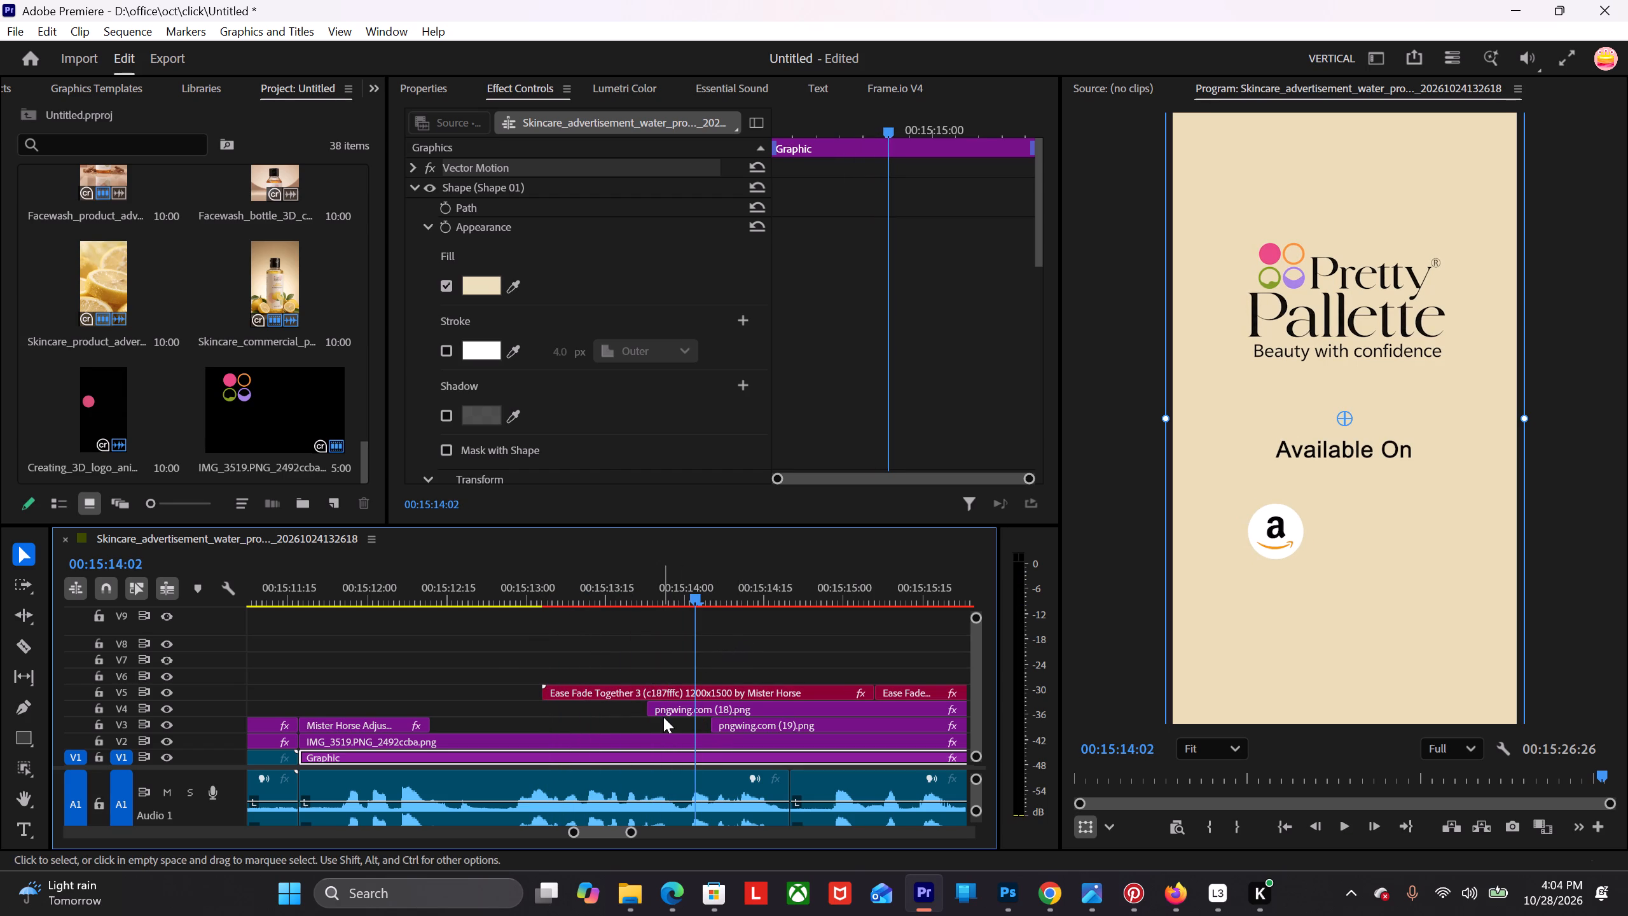
drag(665, 714, 694, 709)
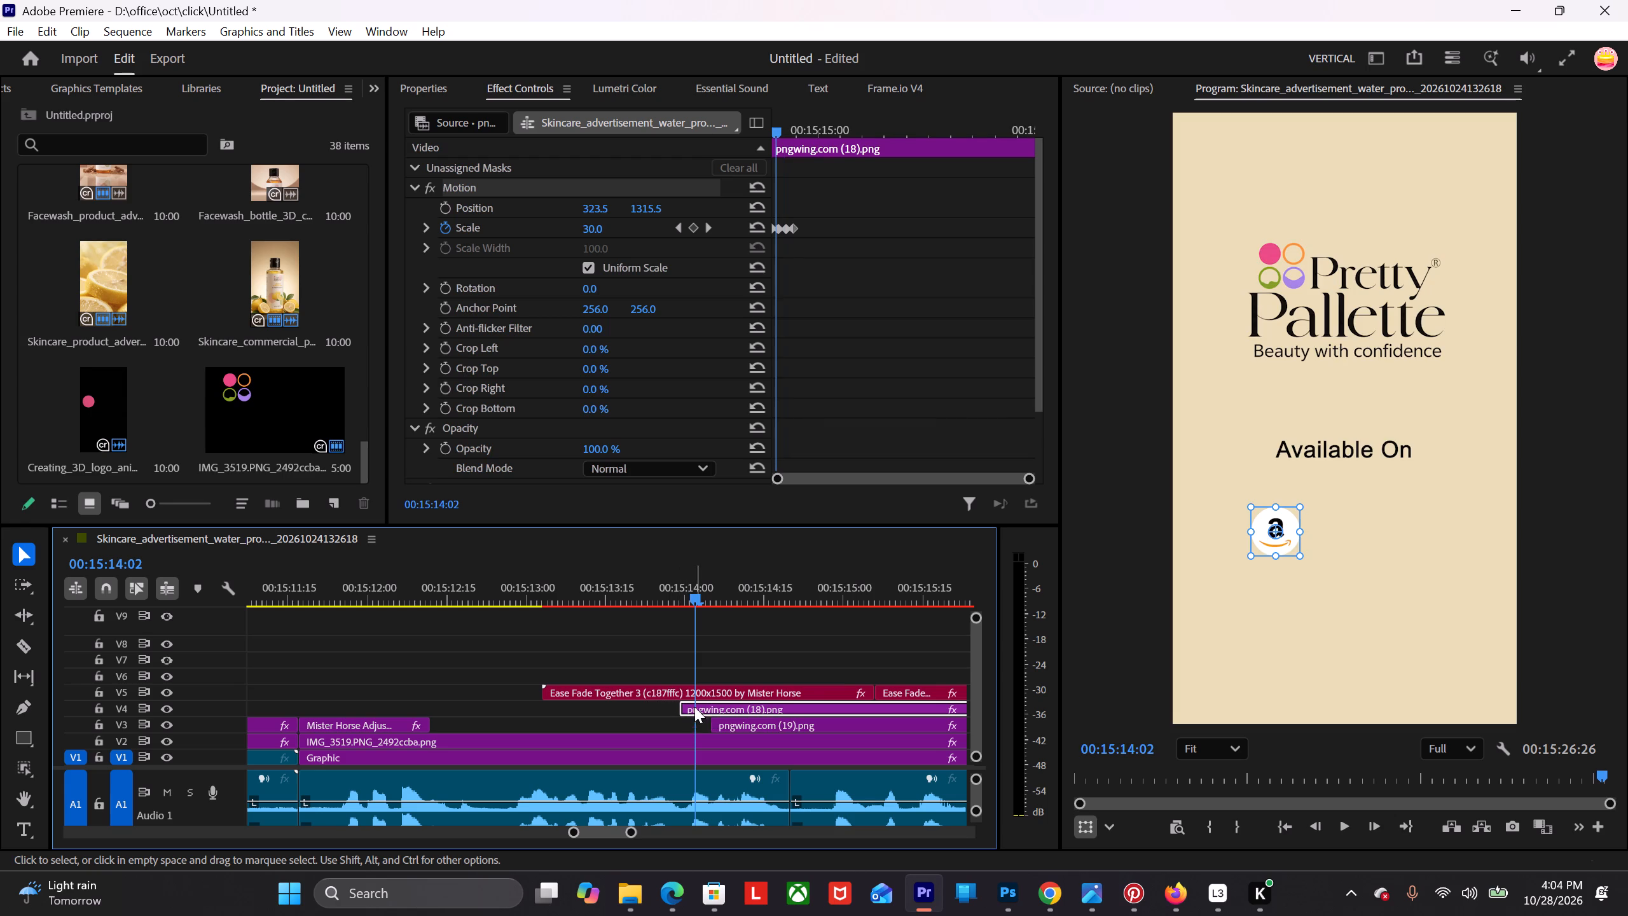
Check the icon timing in playback and move the Flipkart icon clip on V3 later, to start just after 00:15:15:00.
scroll(724, 715, down, 7)
key(space)
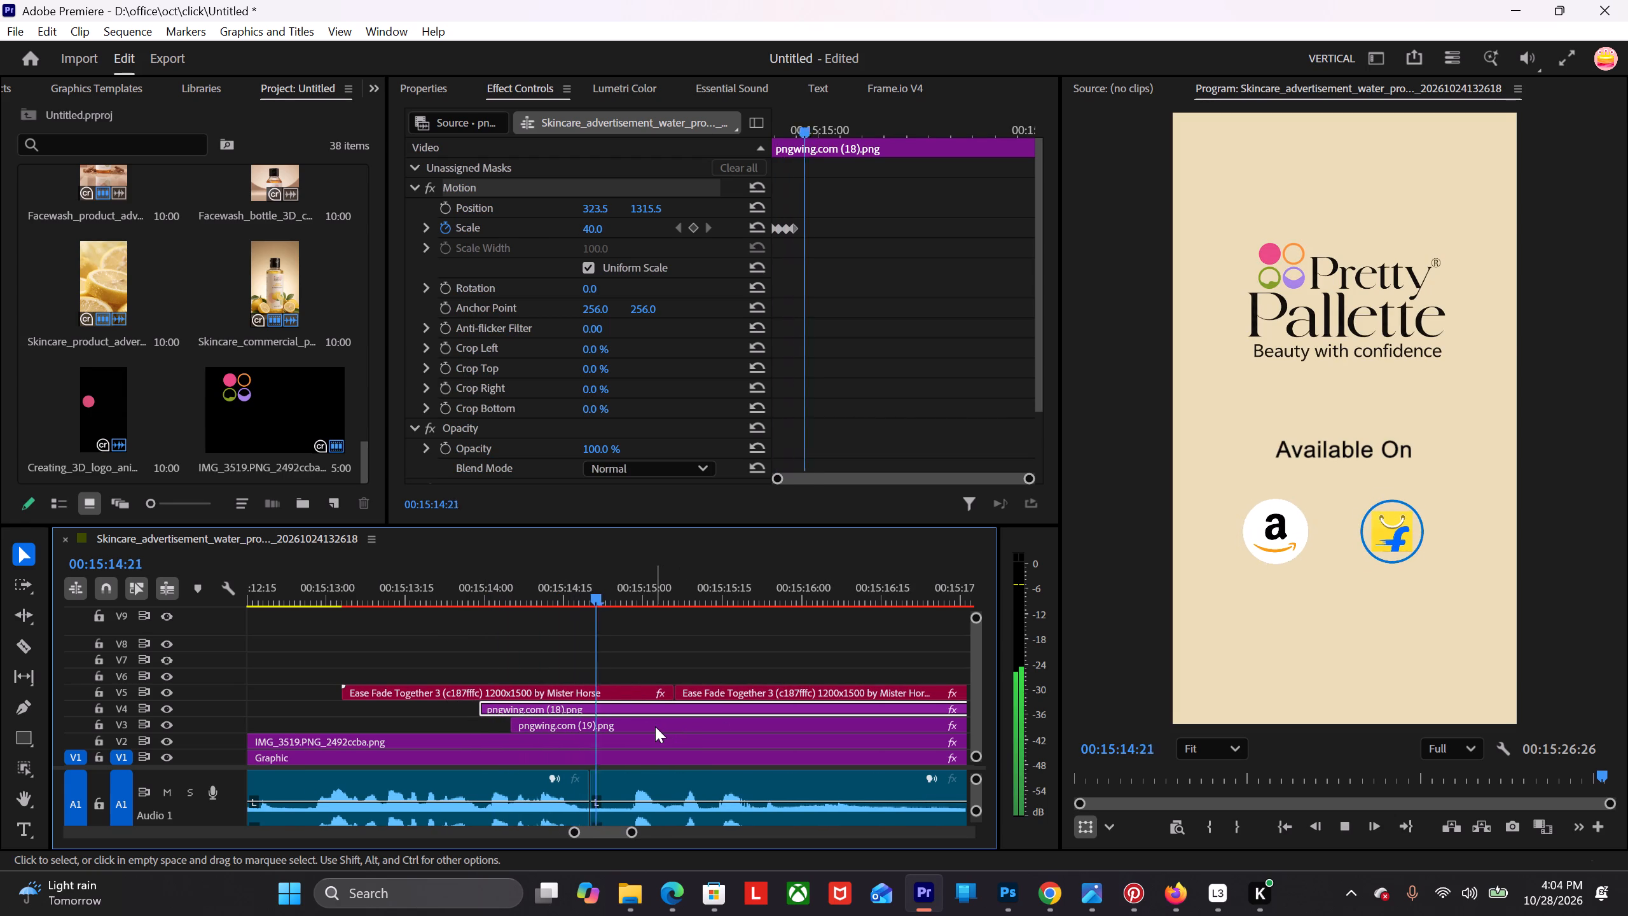
key(space)
key(space)
key(space)
key(space)
key(space)
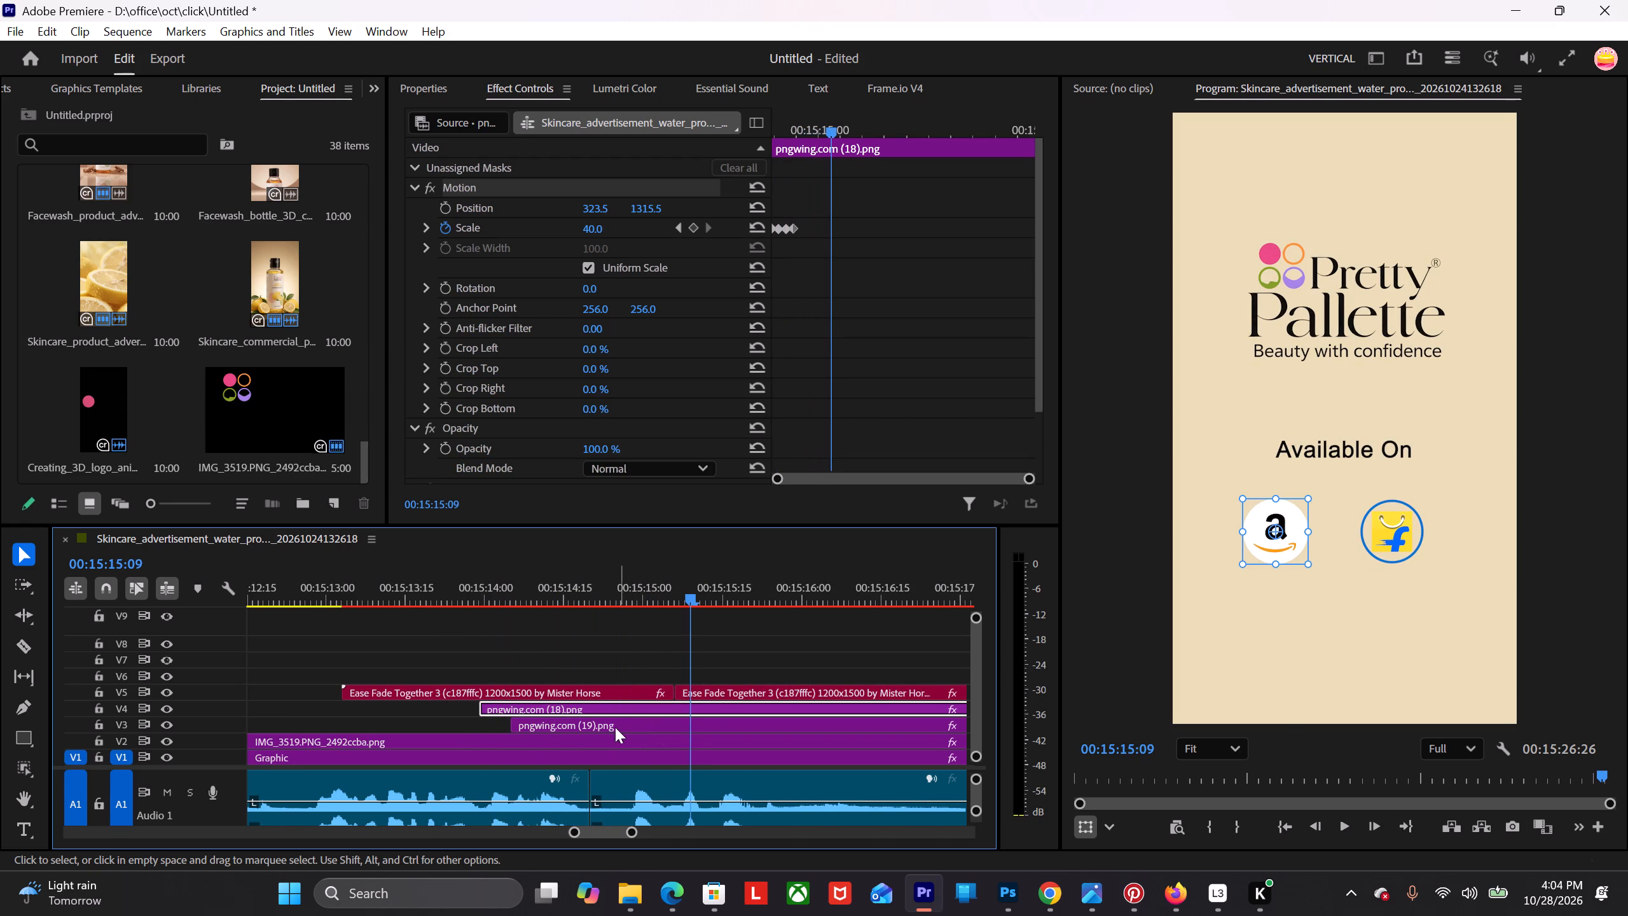
drag(582, 719, 717, 719)
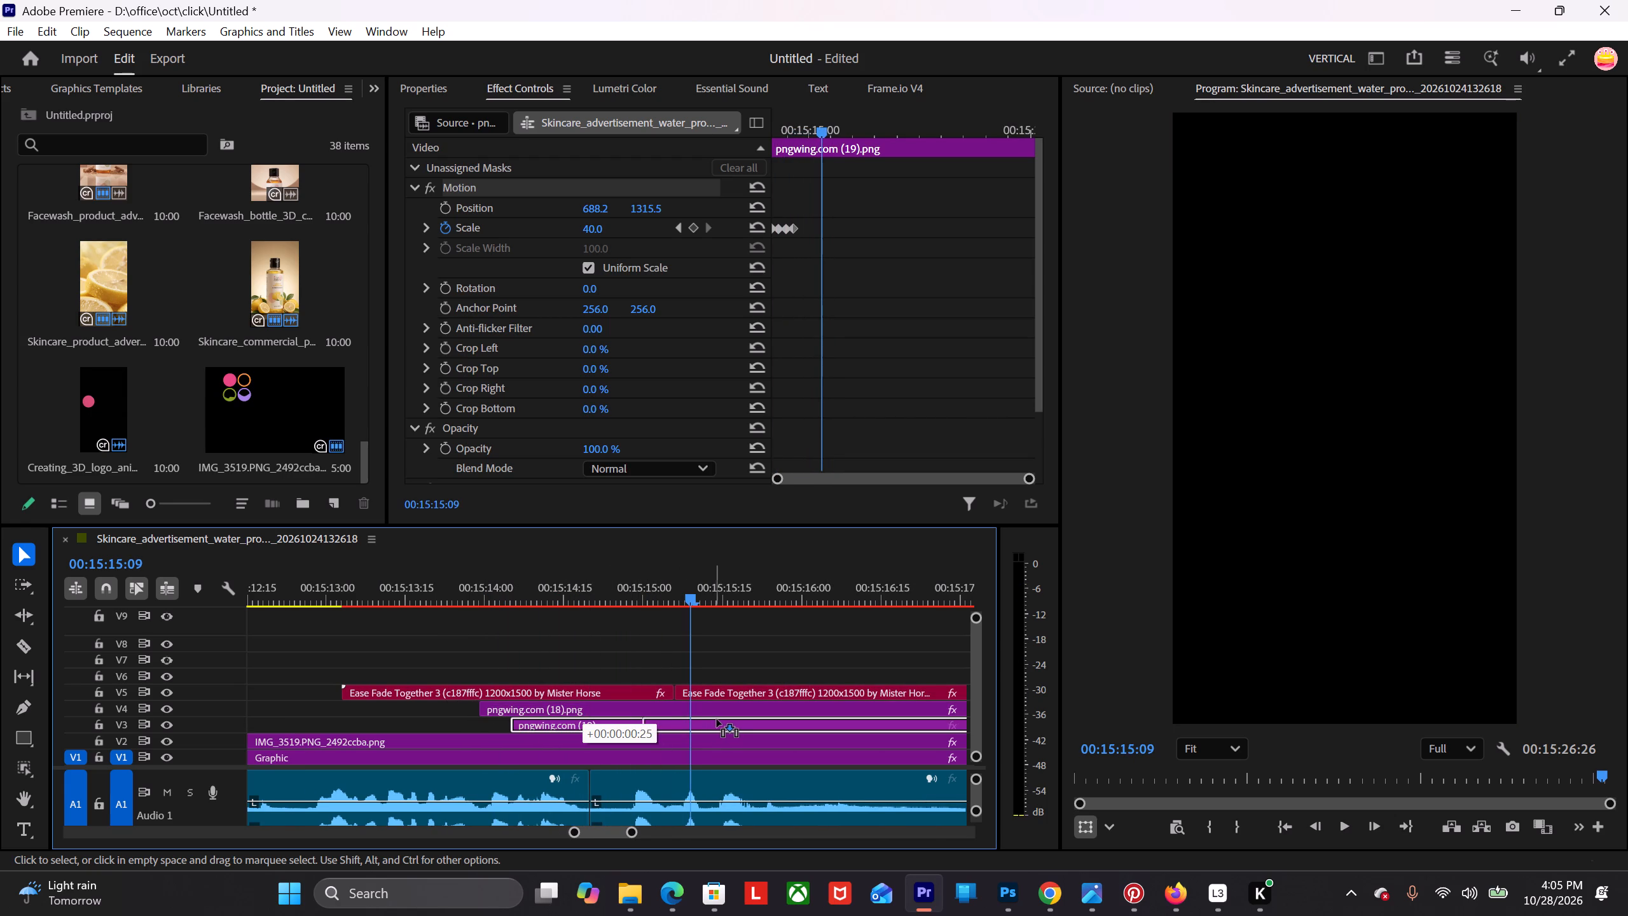
drag(717, 719, 729, 714)
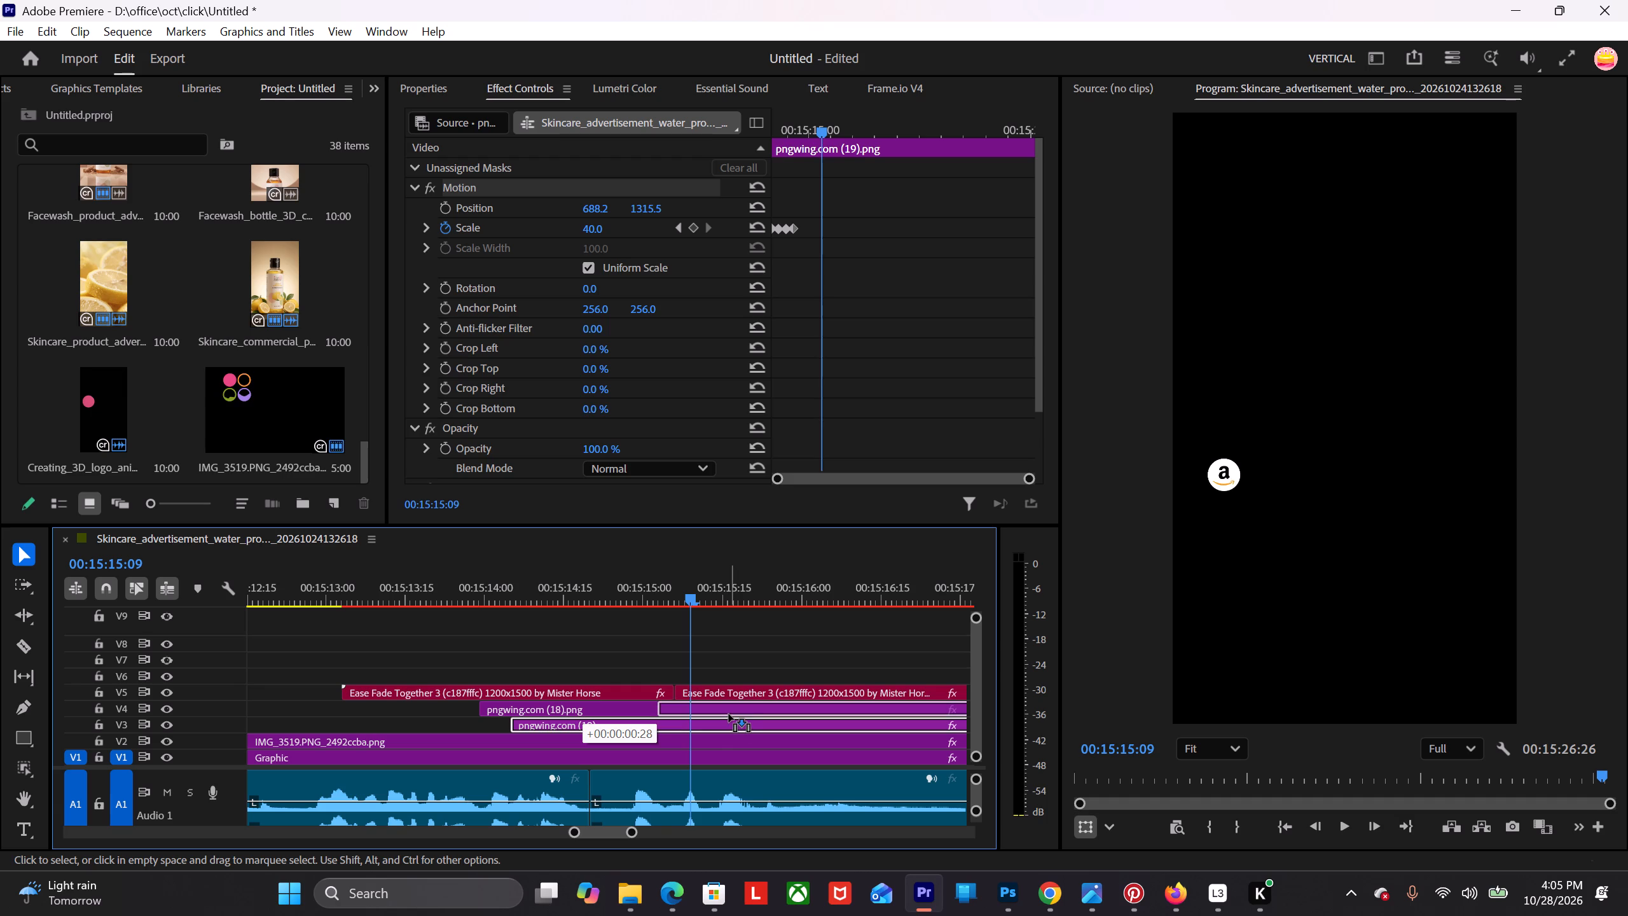
drag(729, 714, 726, 718)
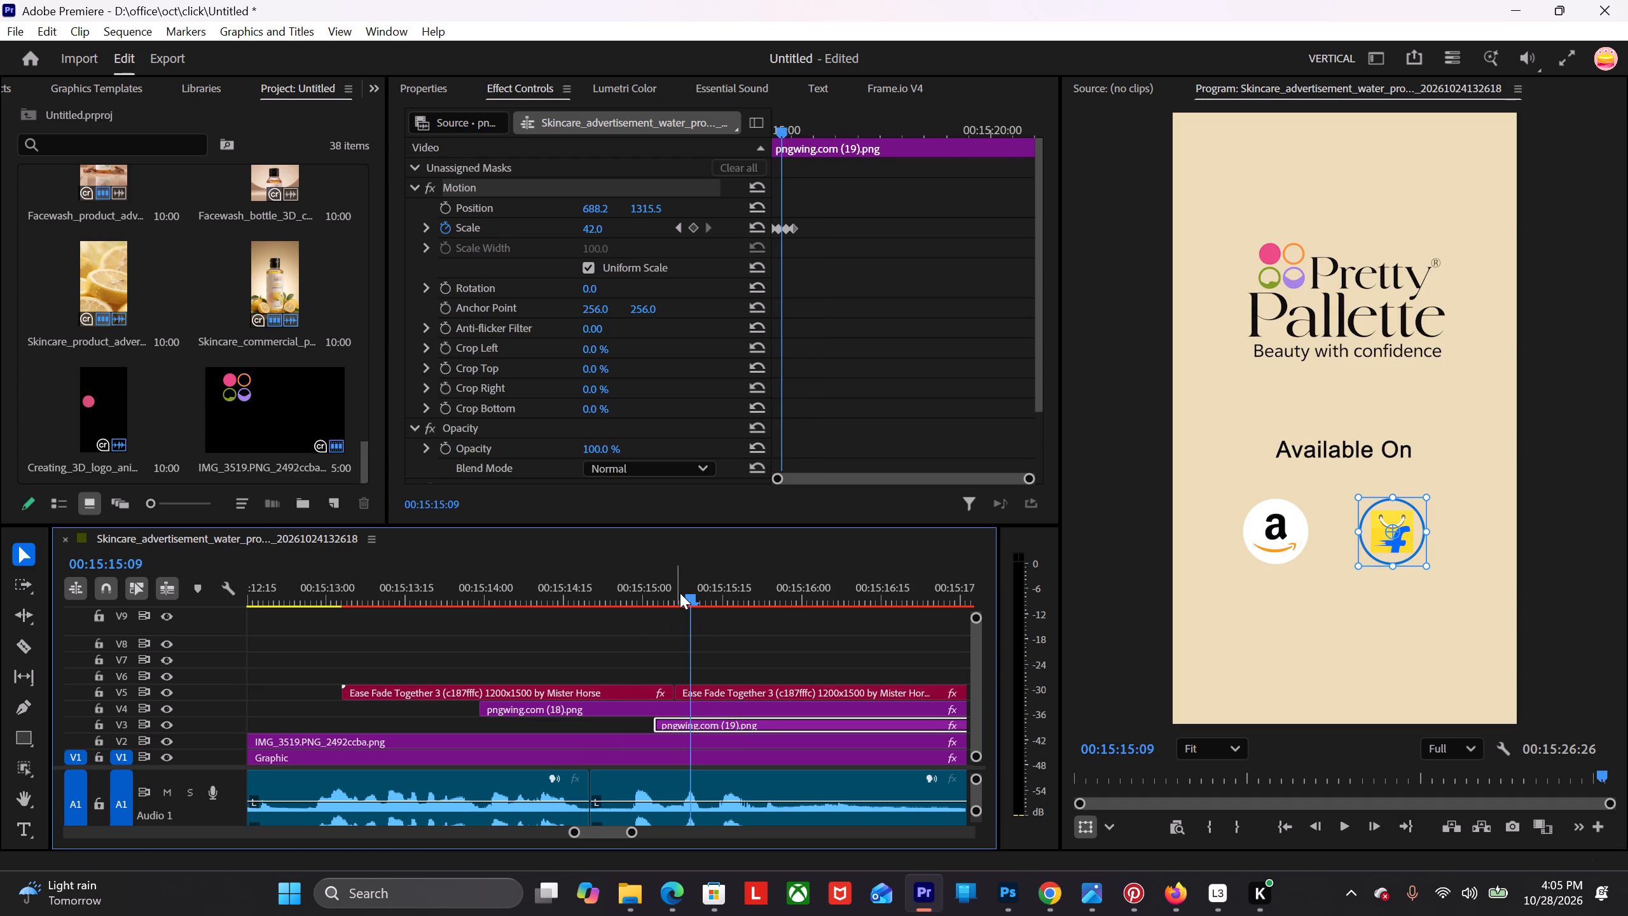
Extend the end of the beige Graphic background clip on V1 to match the end of the audio.
drag(679, 593, 575, 662)
alt+scroll(578, 697, down, 10)
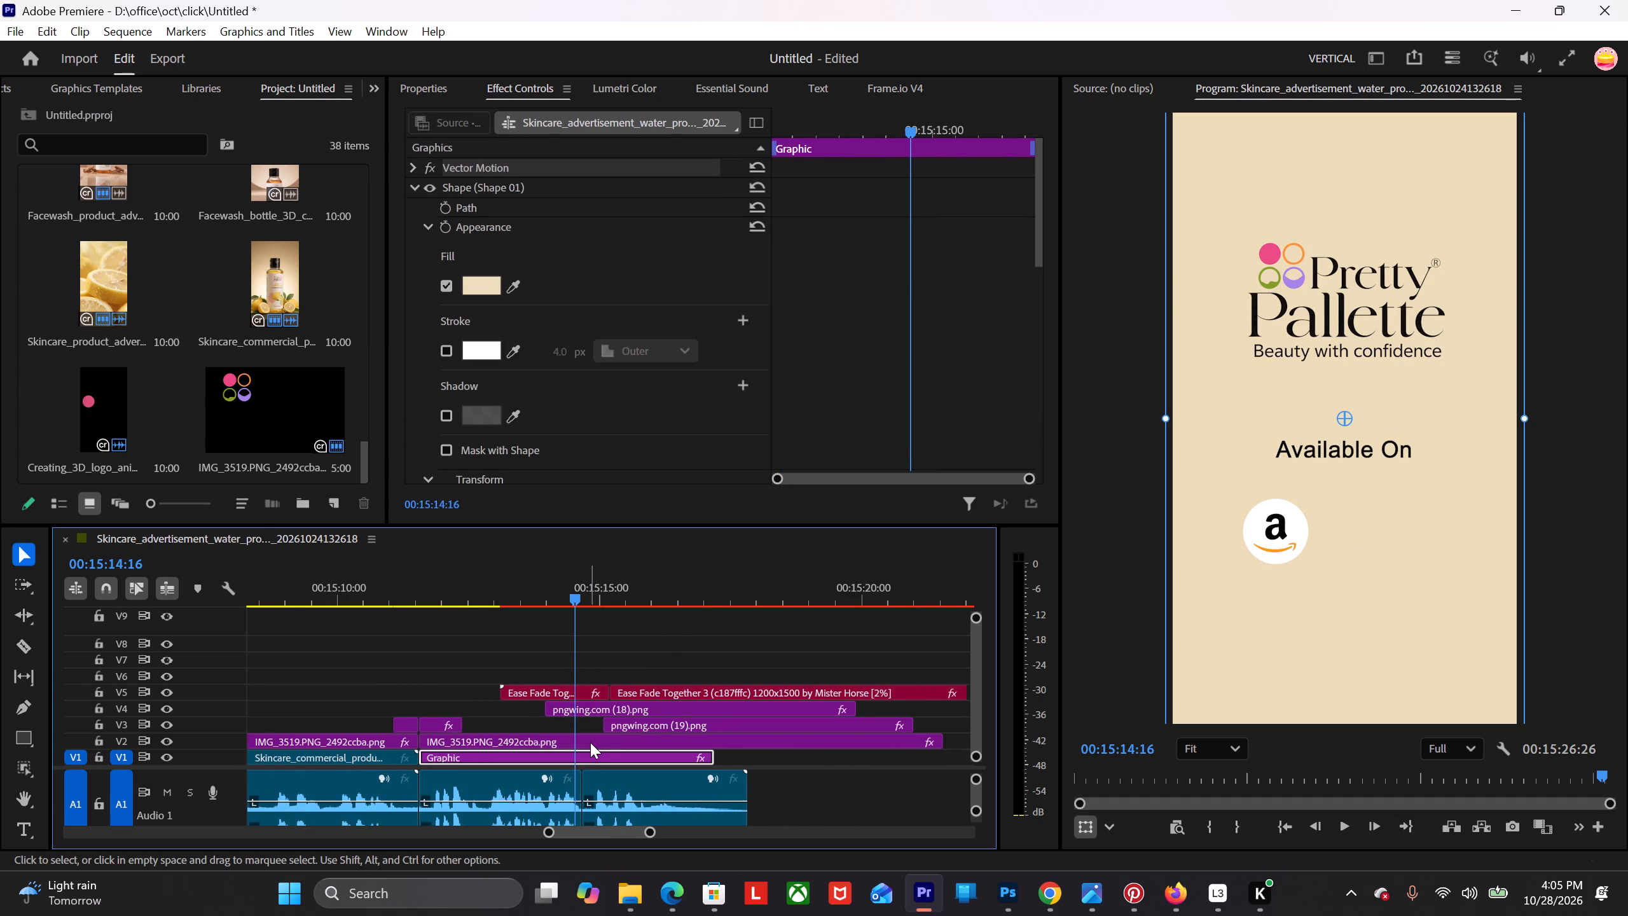
drag(725, 759, 747, 759)
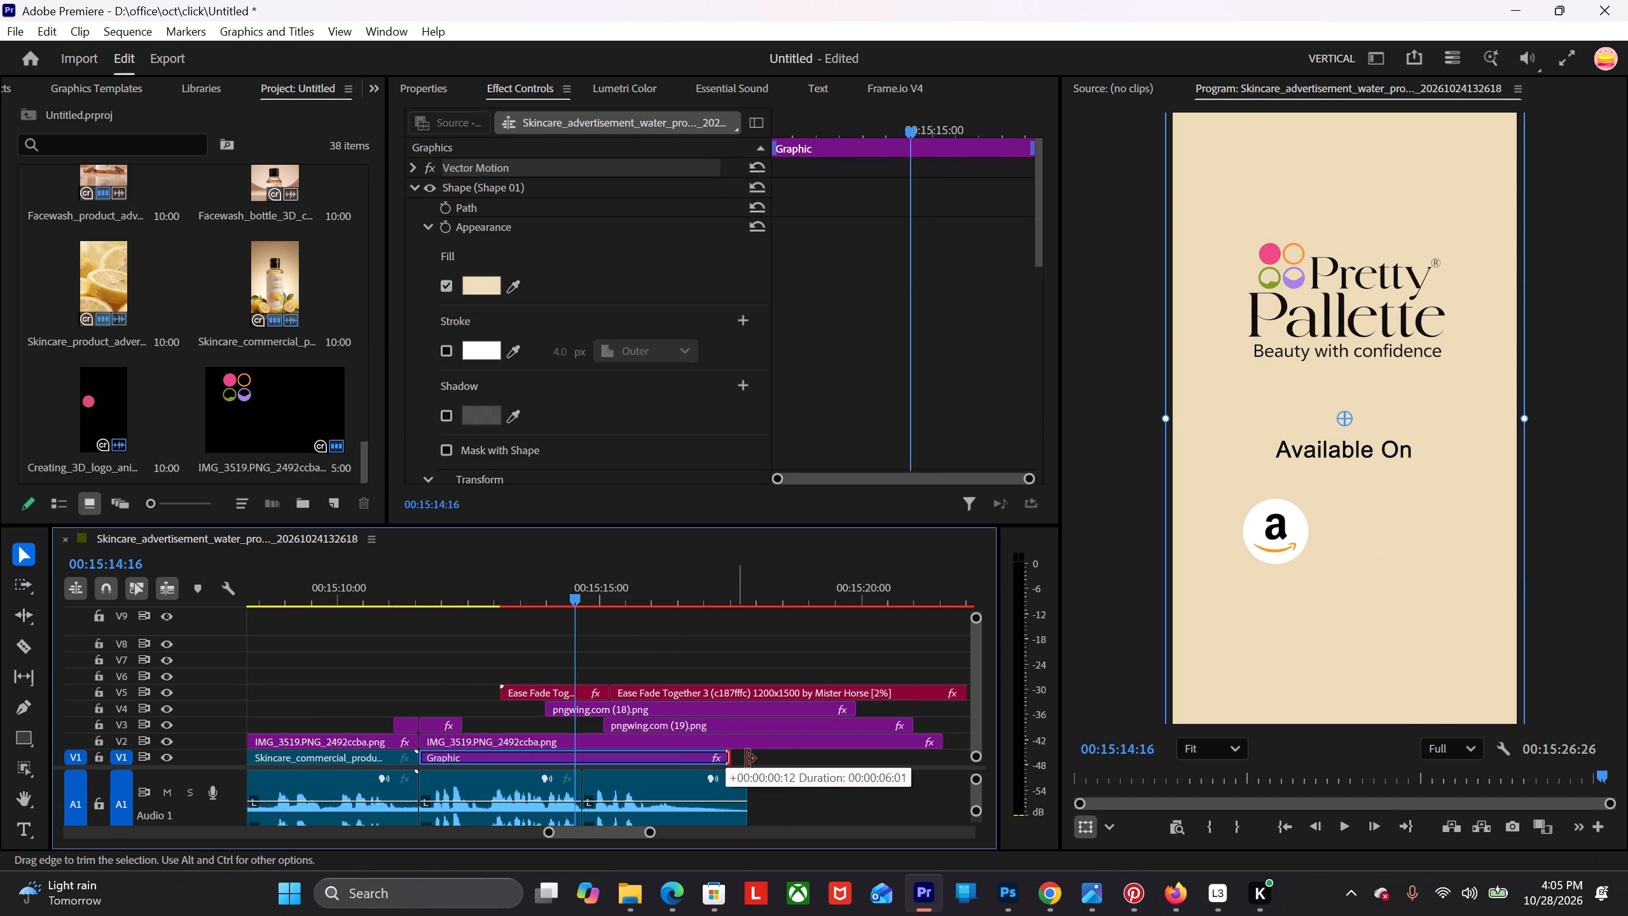
drag(747, 759, 754, 759)
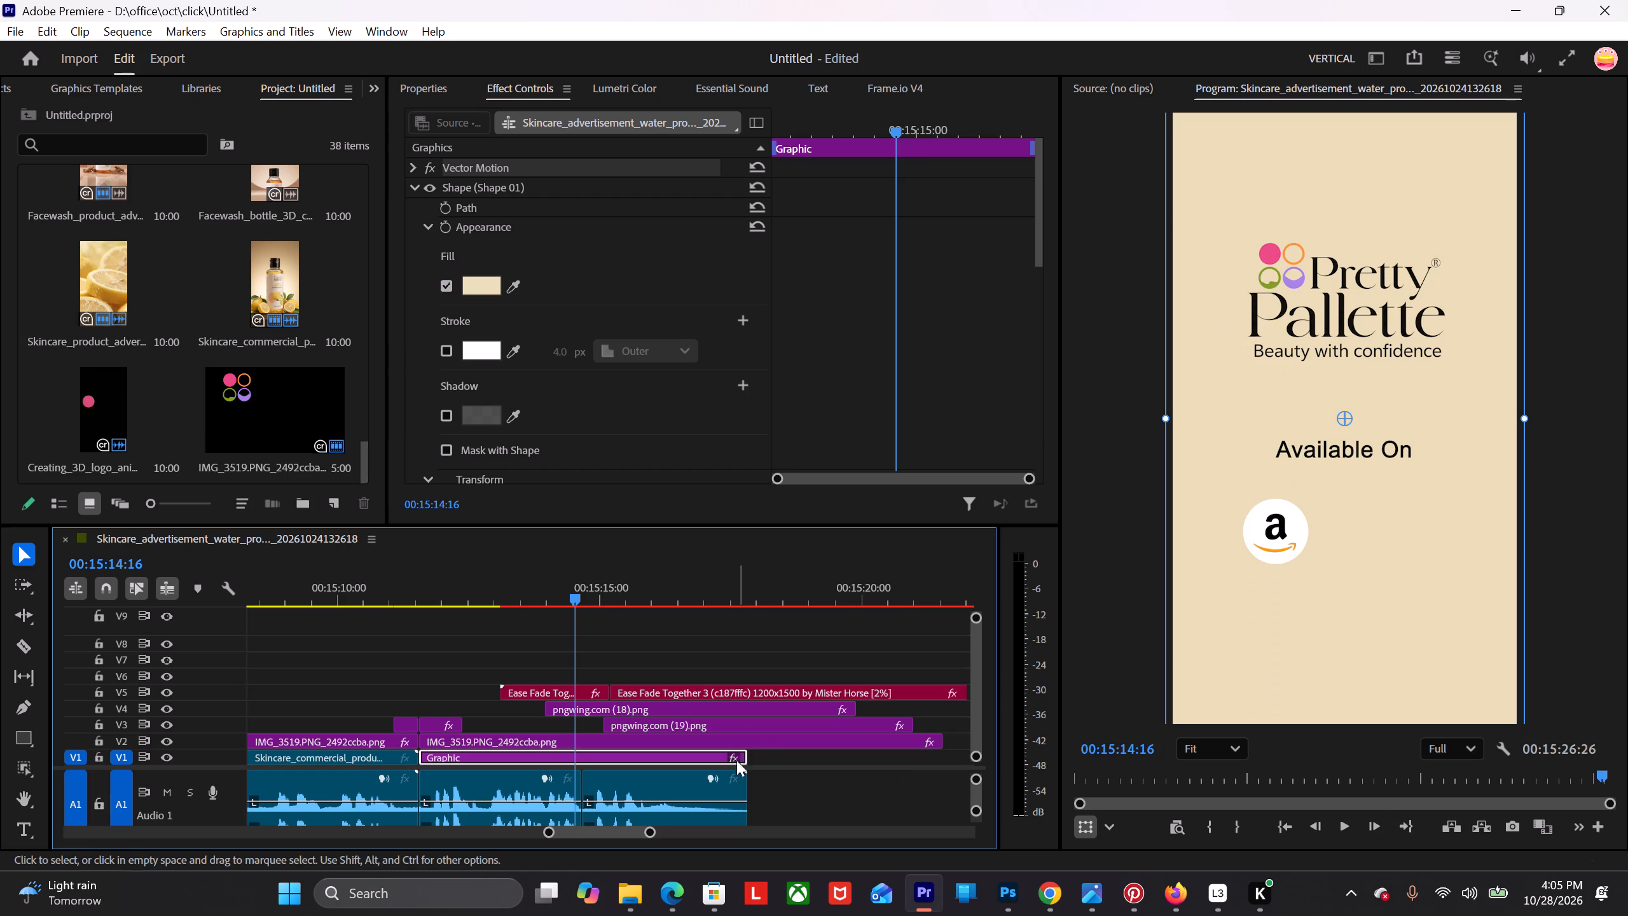
Play back the ending and set the sequence's Out point at 00:15:17:18, just before the beige background clip ends.
drag(565, 586, 656, 601)
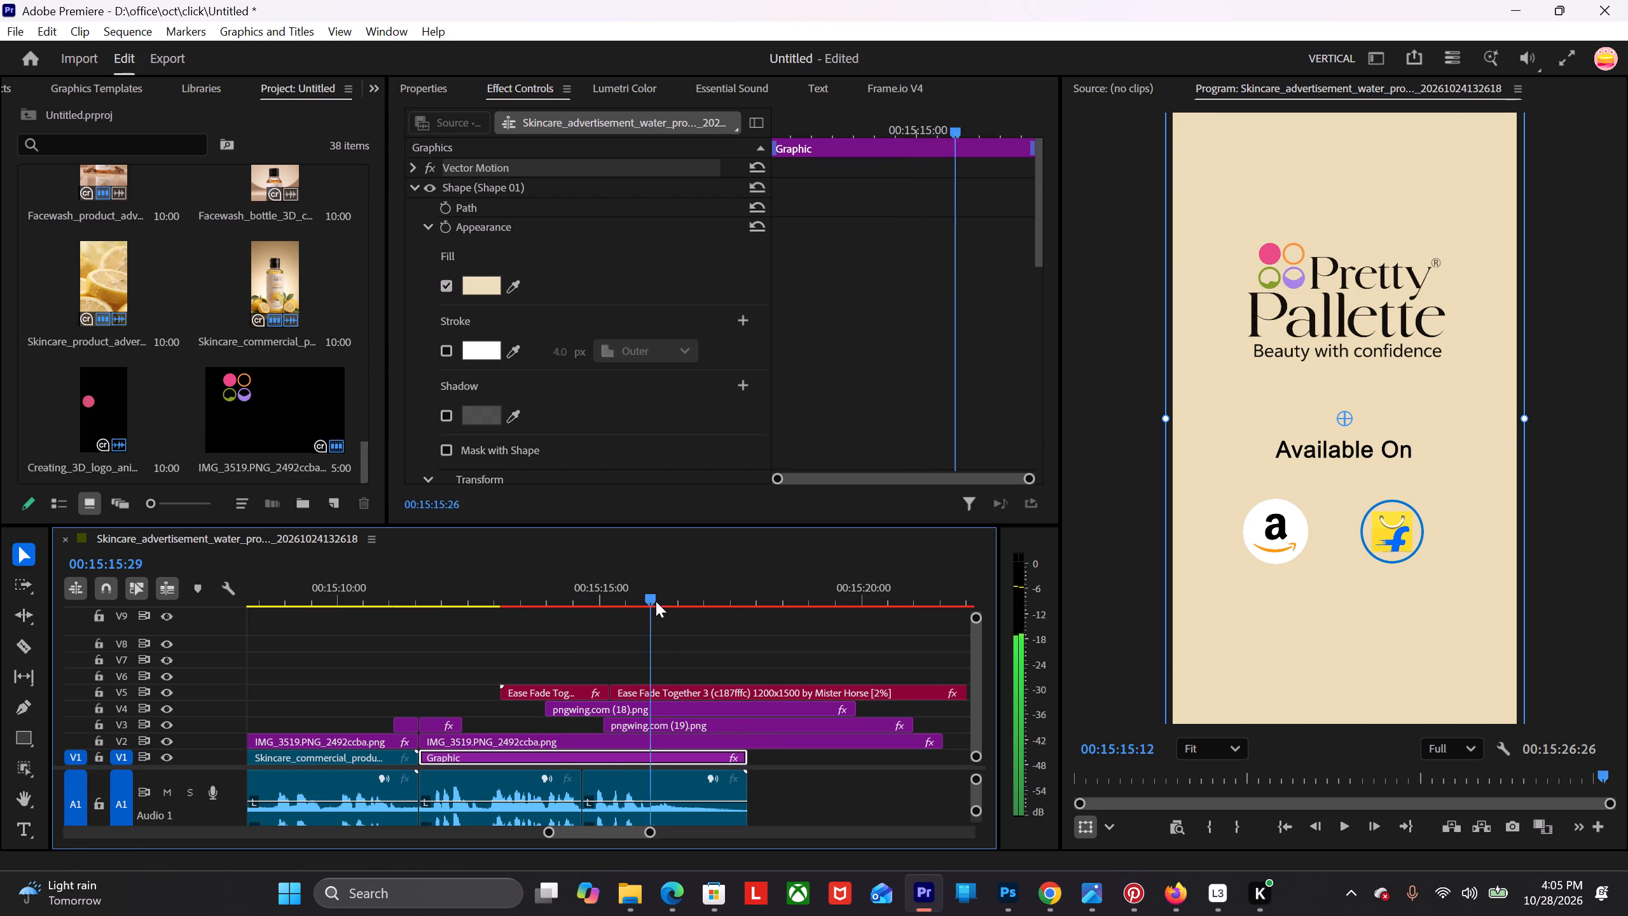
drag(656, 601, 581, 609)
key(space)
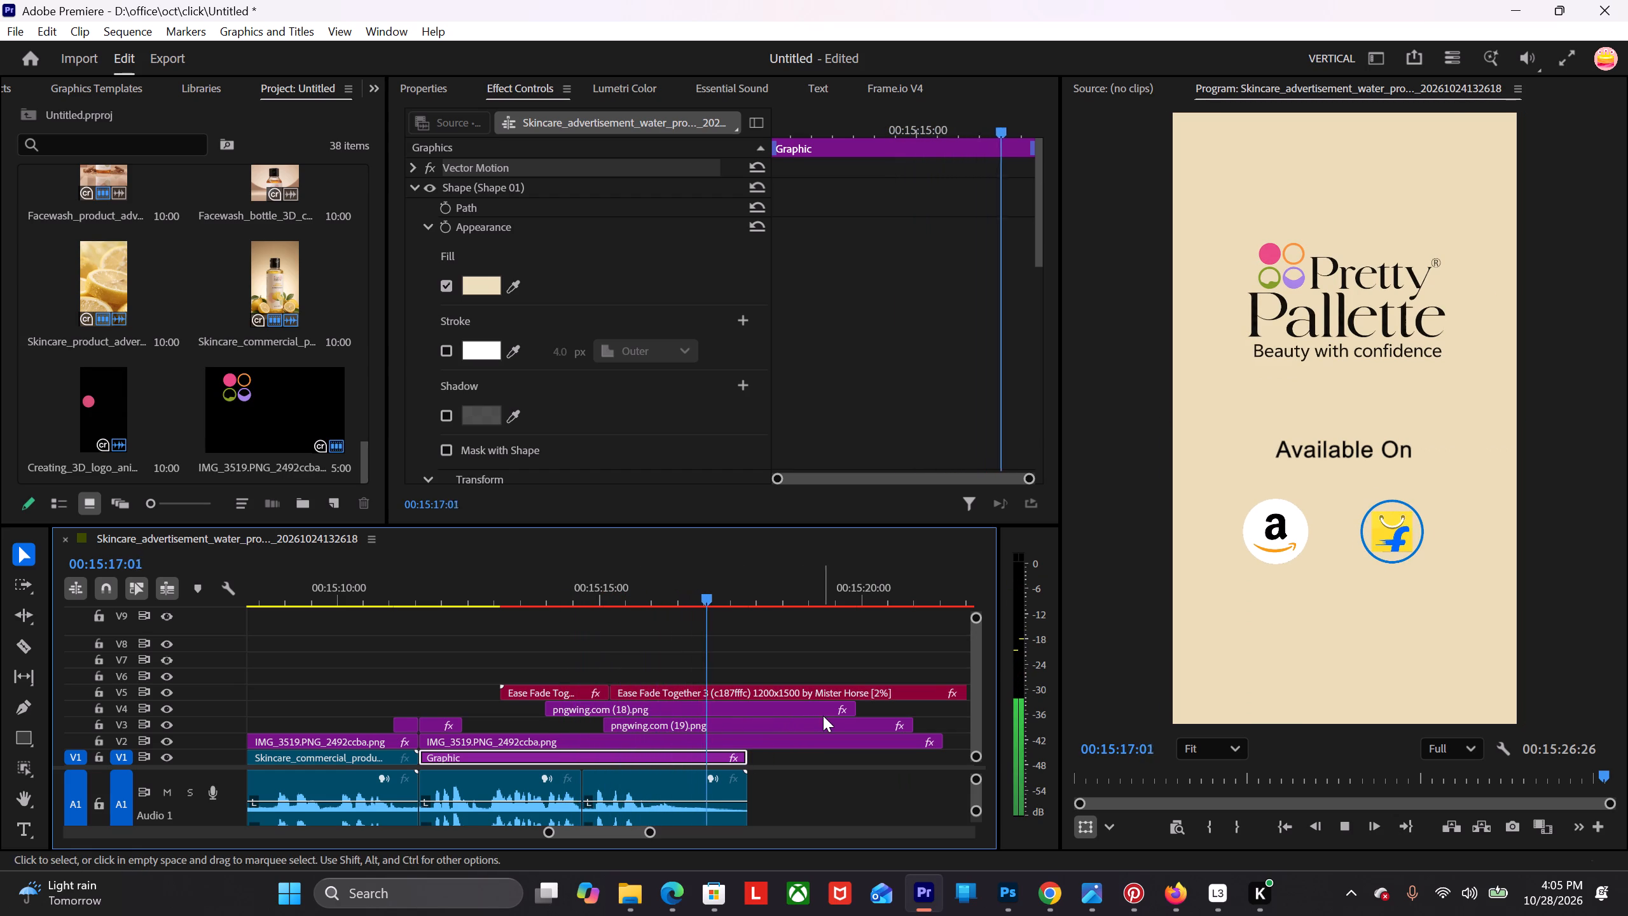
key(space)
key(space)
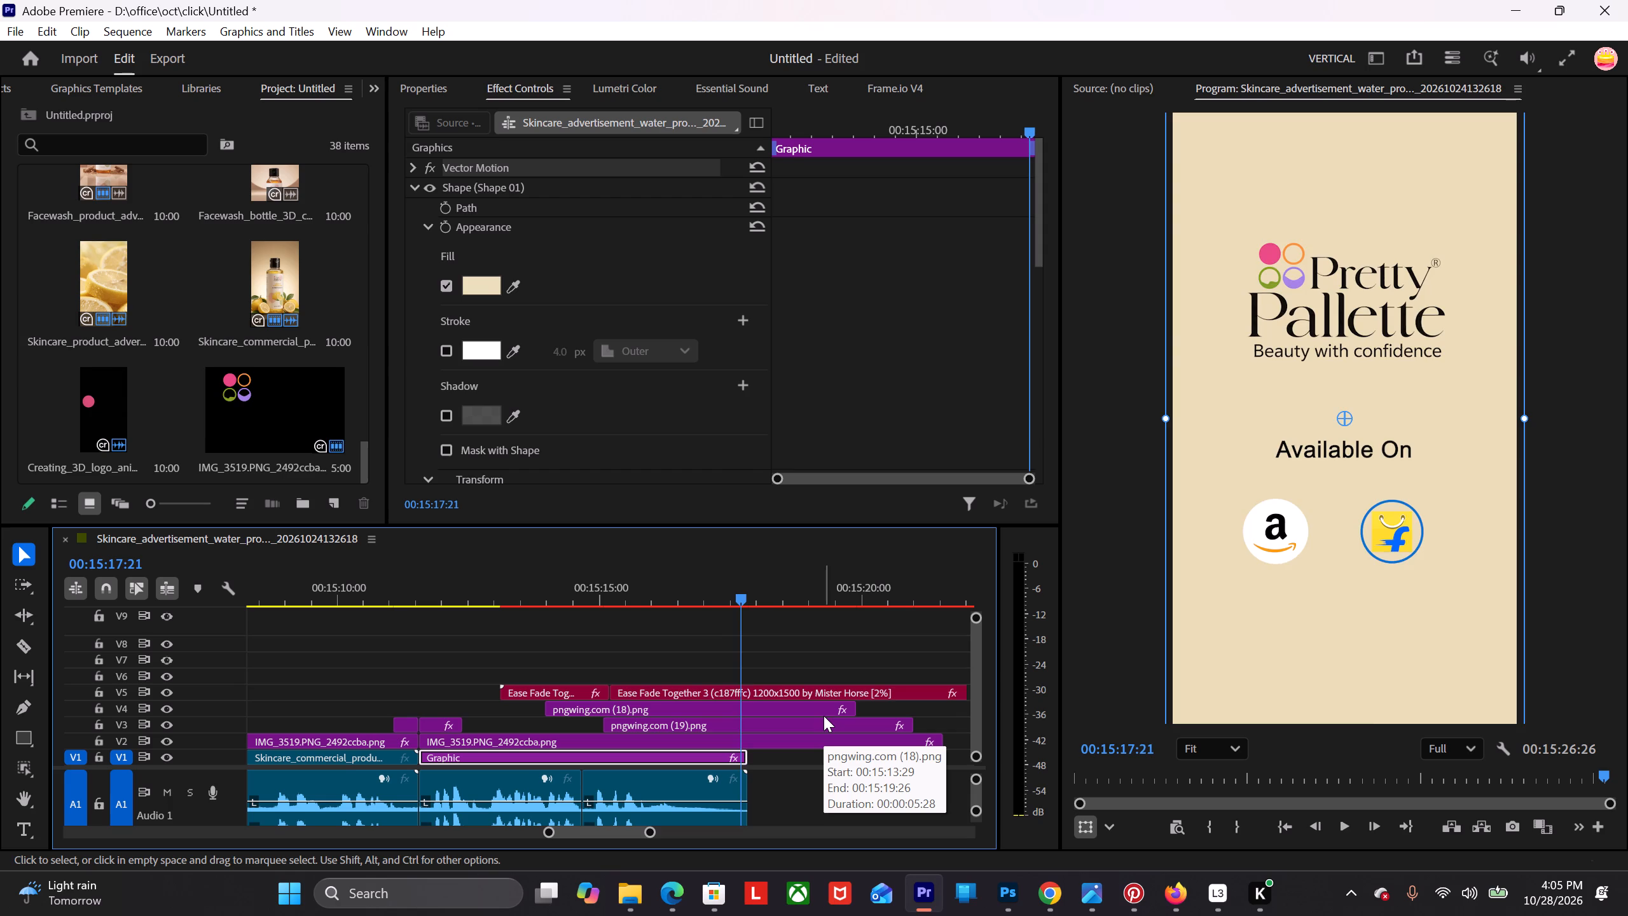
key(space)
click(738, 597)
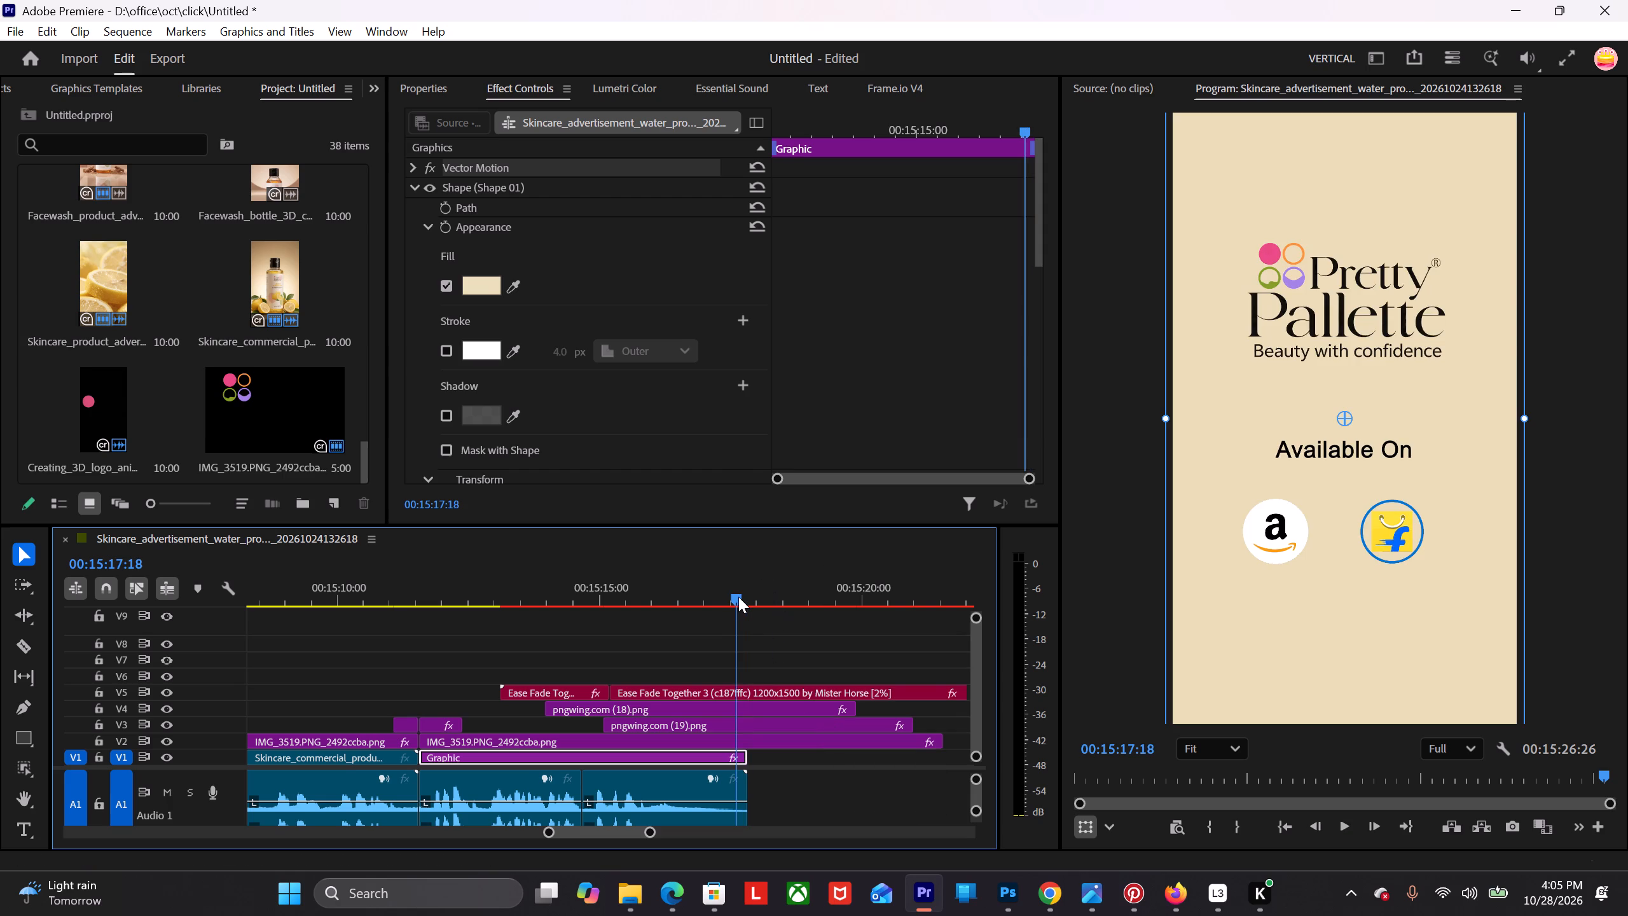
key(o)
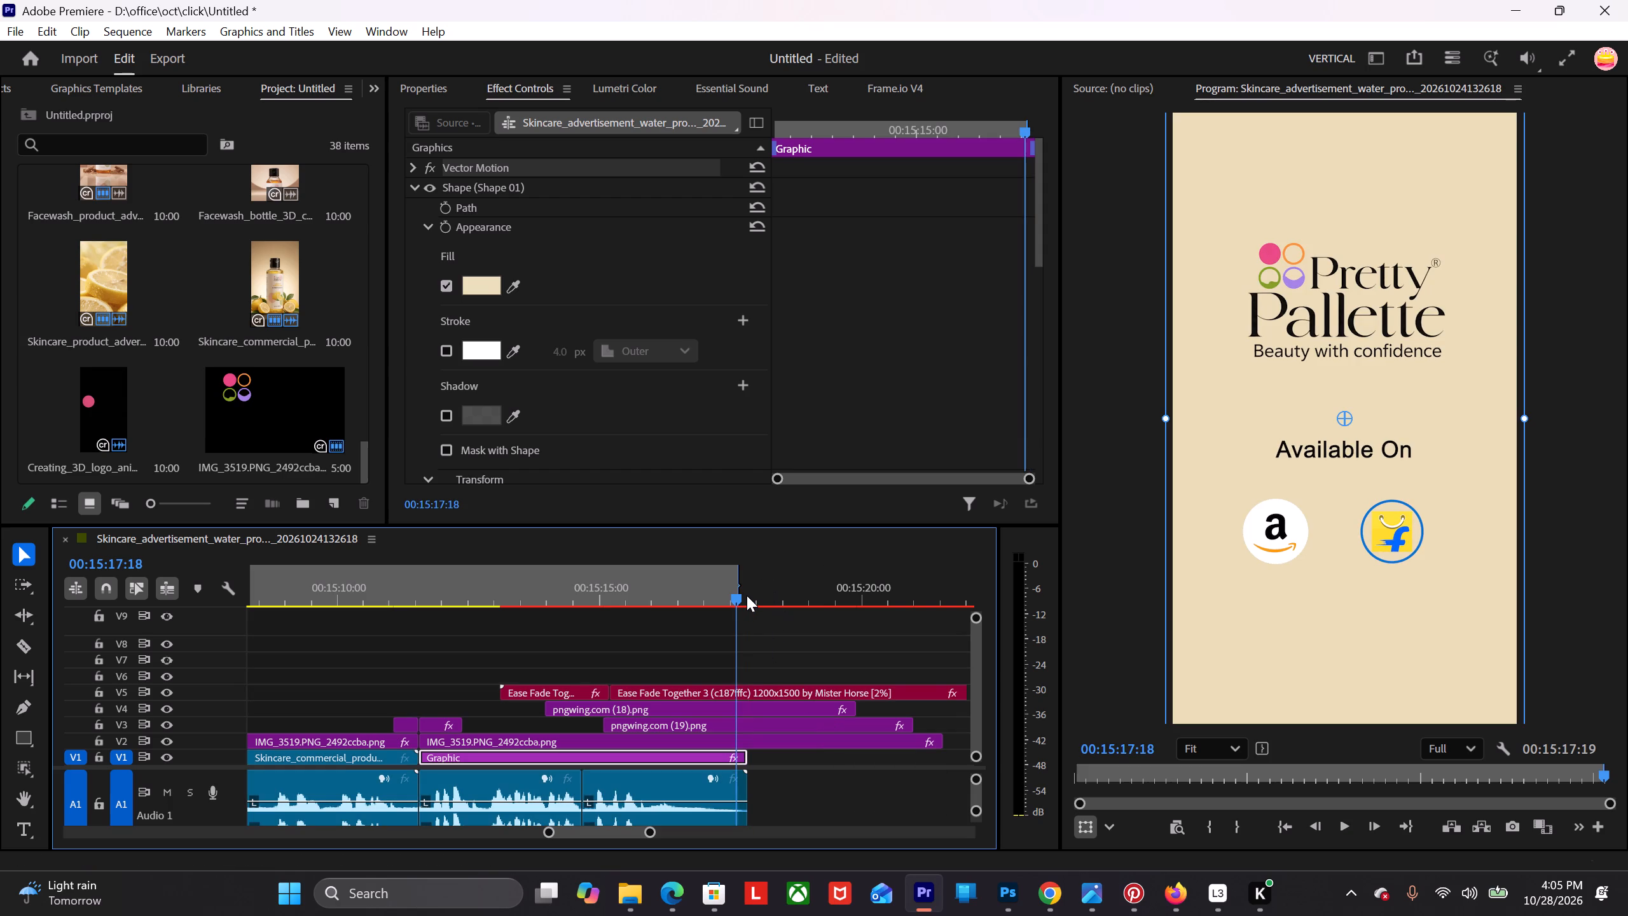
Set the sequence's In point at 00:15:01:17, the start of the lemon facewash bottle shot.
alt+scroll(647, 681, down, 6)
scroll(648, 685, up, 6)
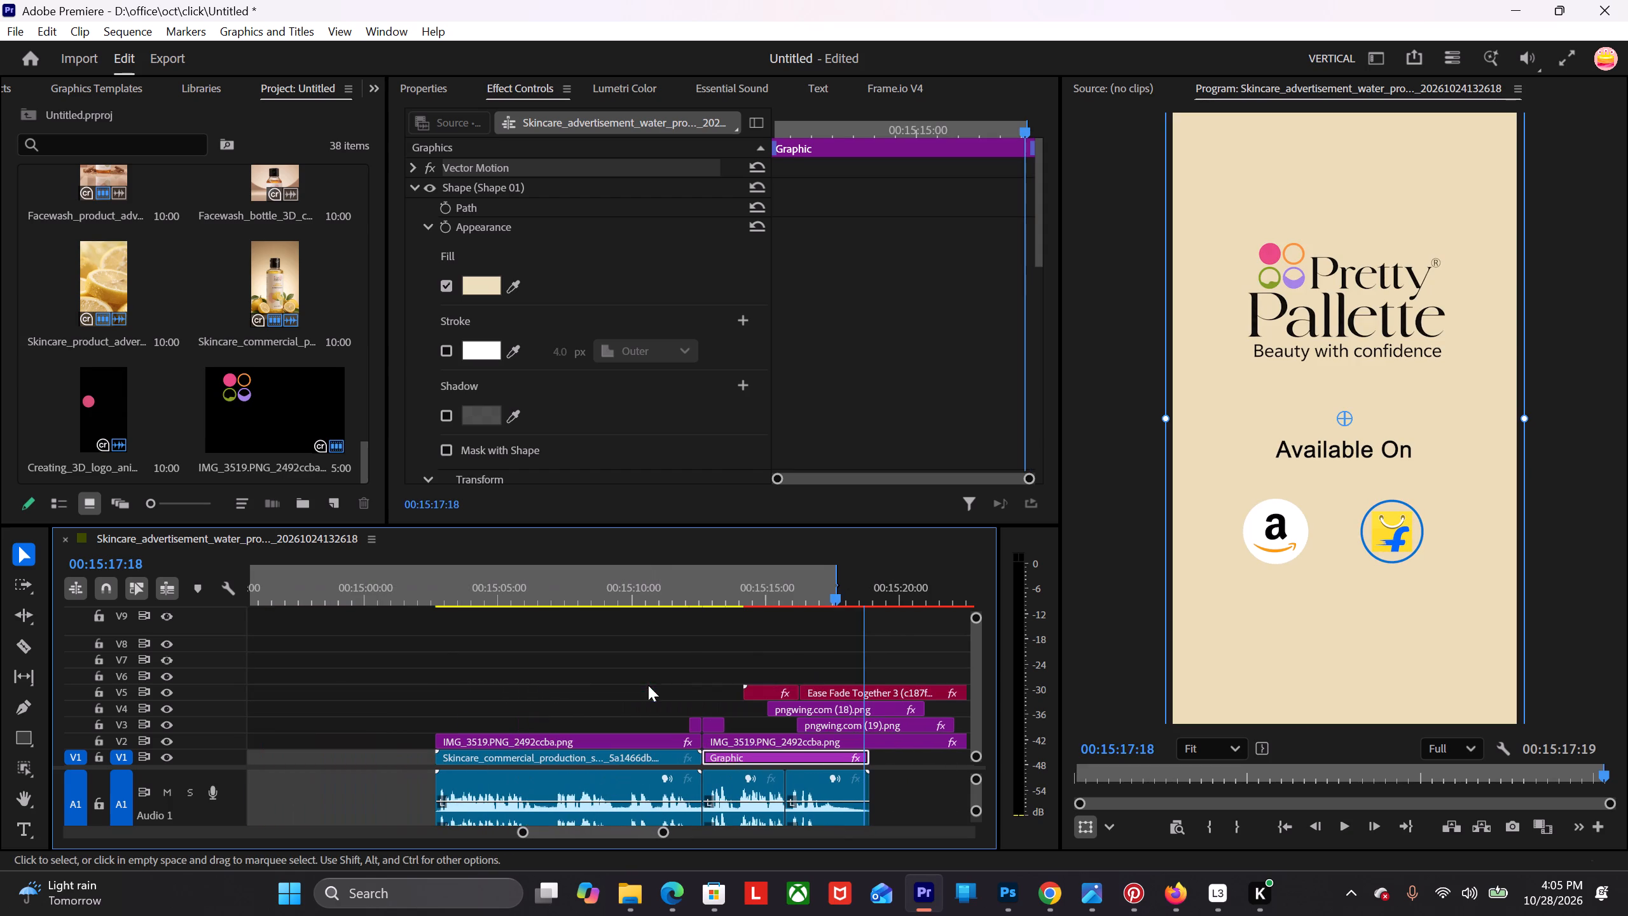
click(434, 601)
alt+scroll(439, 600, up, 15)
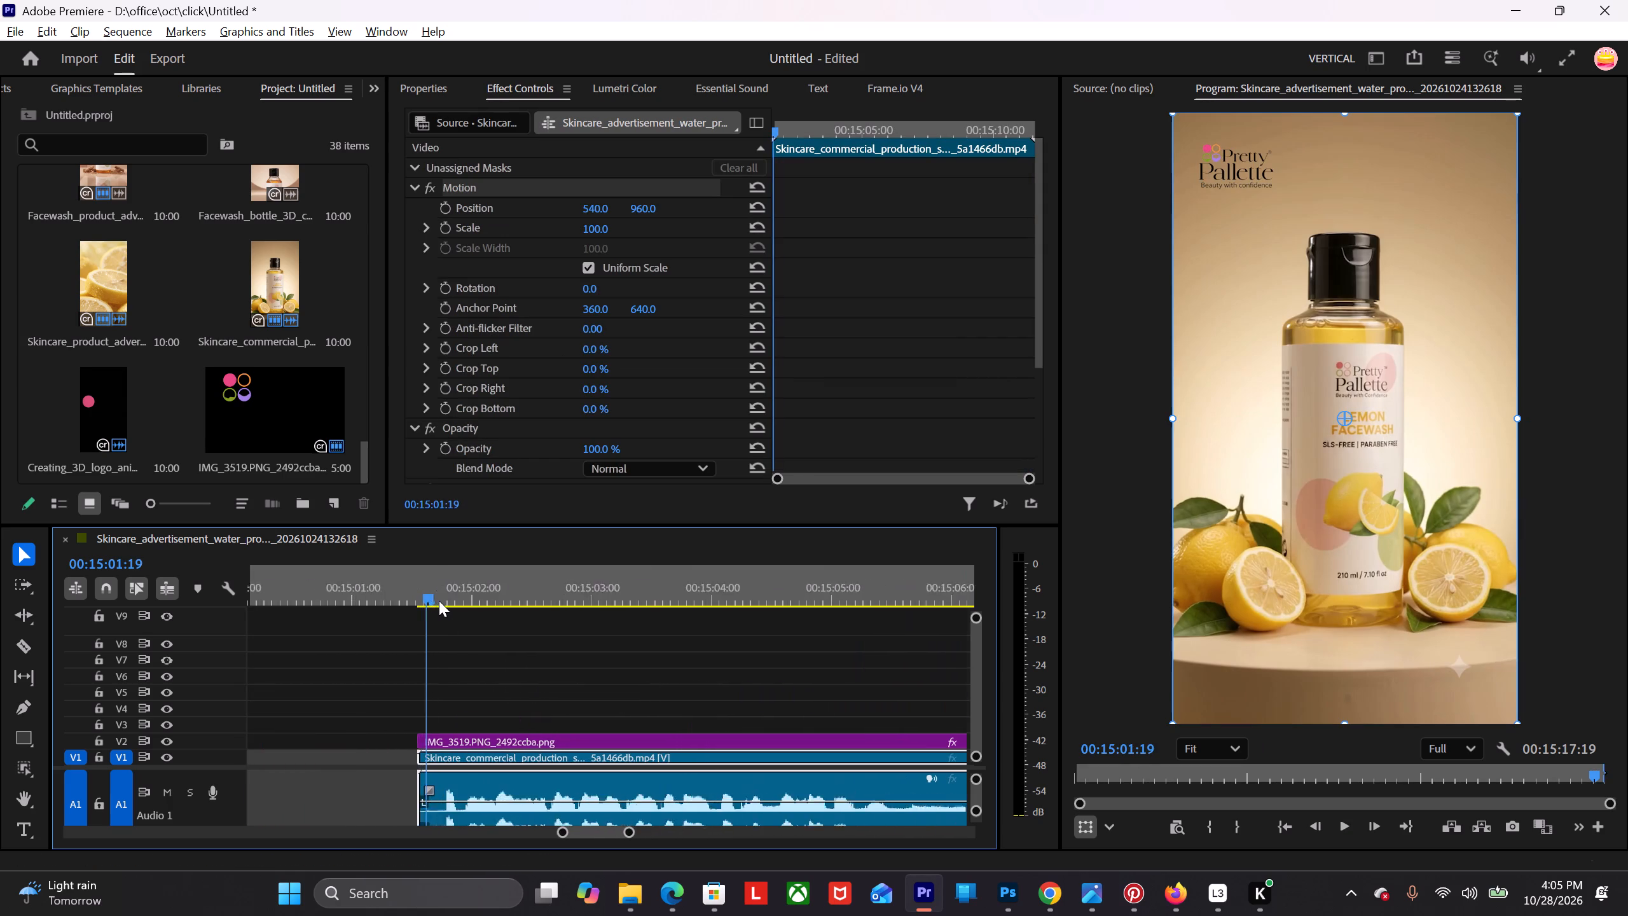
alt+scroll(439, 600, up, 9)
drag(413, 597, 396, 599)
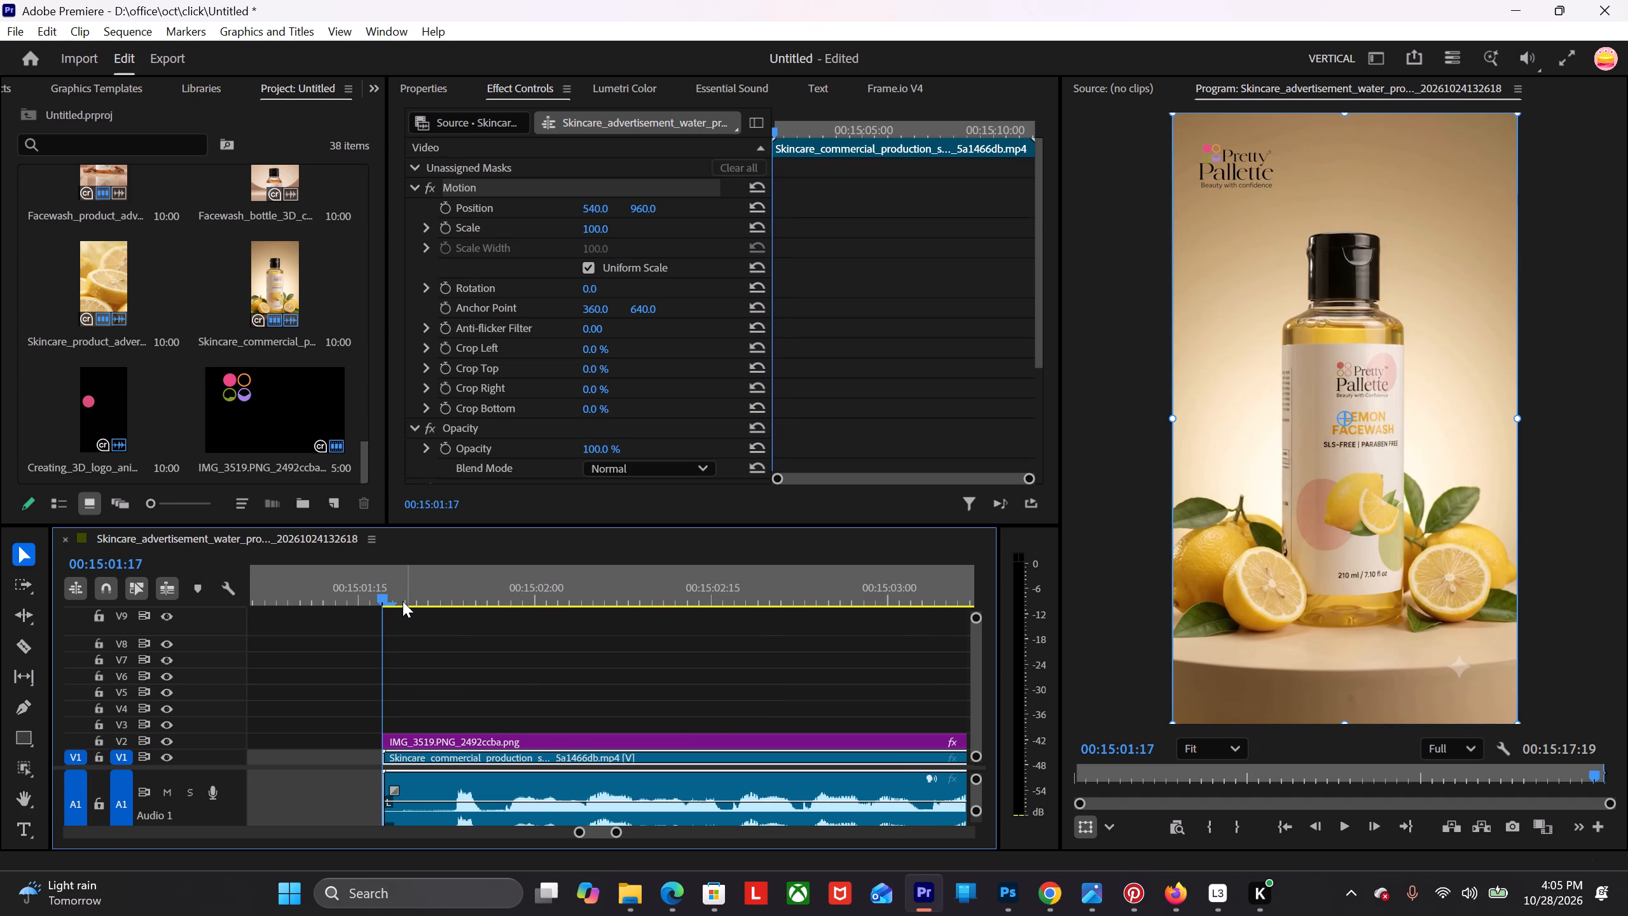
key(i)
Render the video previews for the marked range of the sequence.
key(Return)
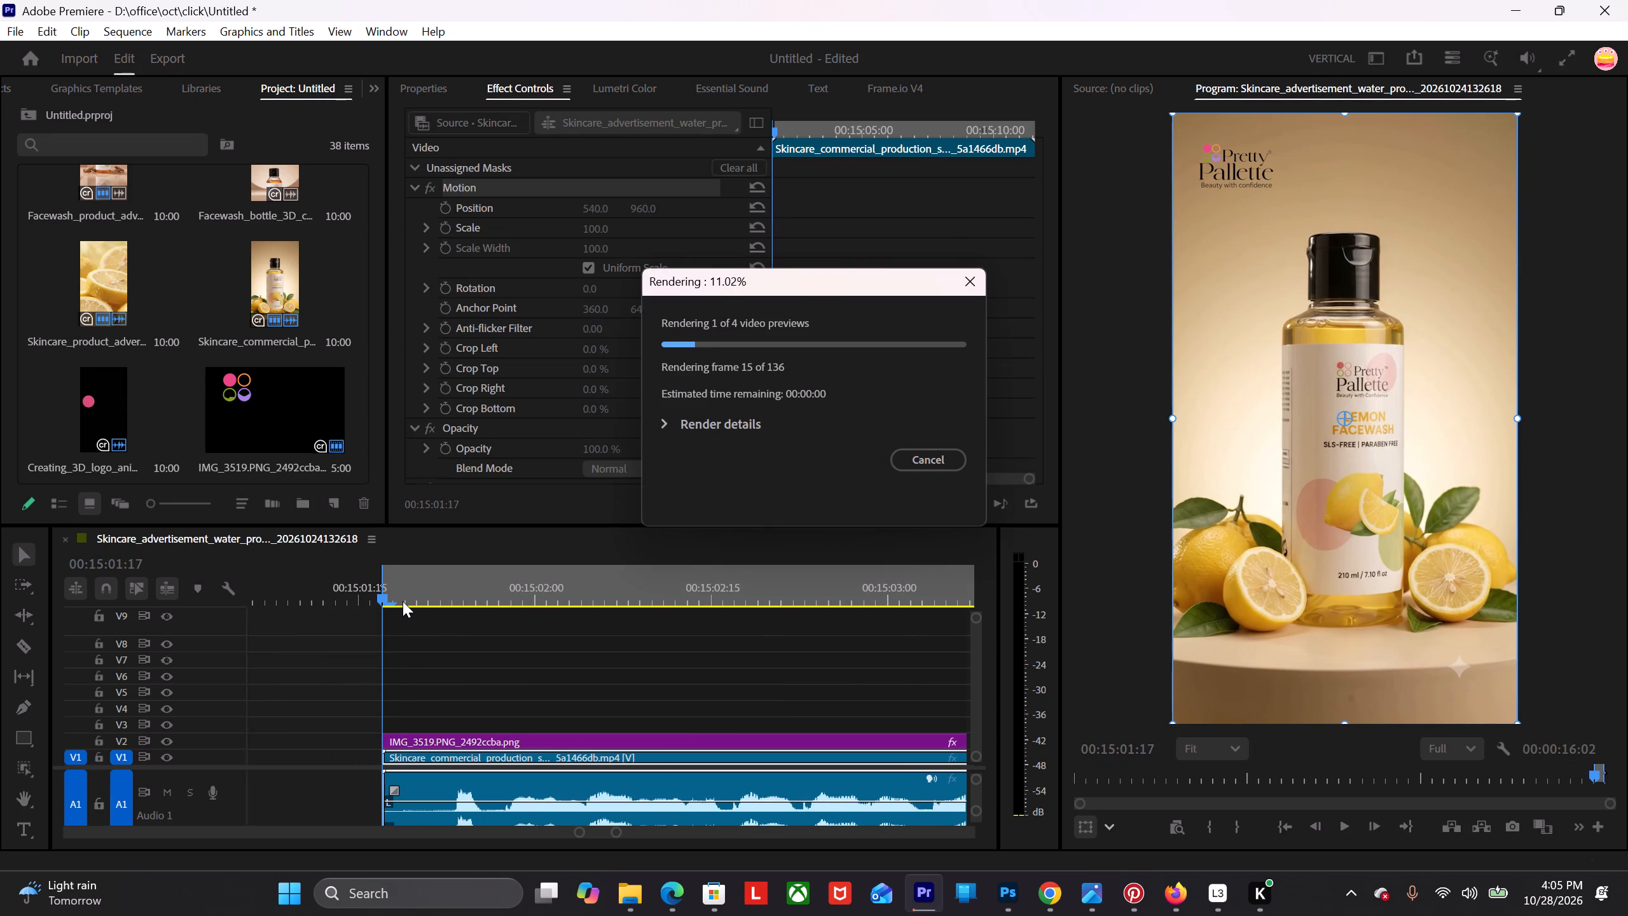
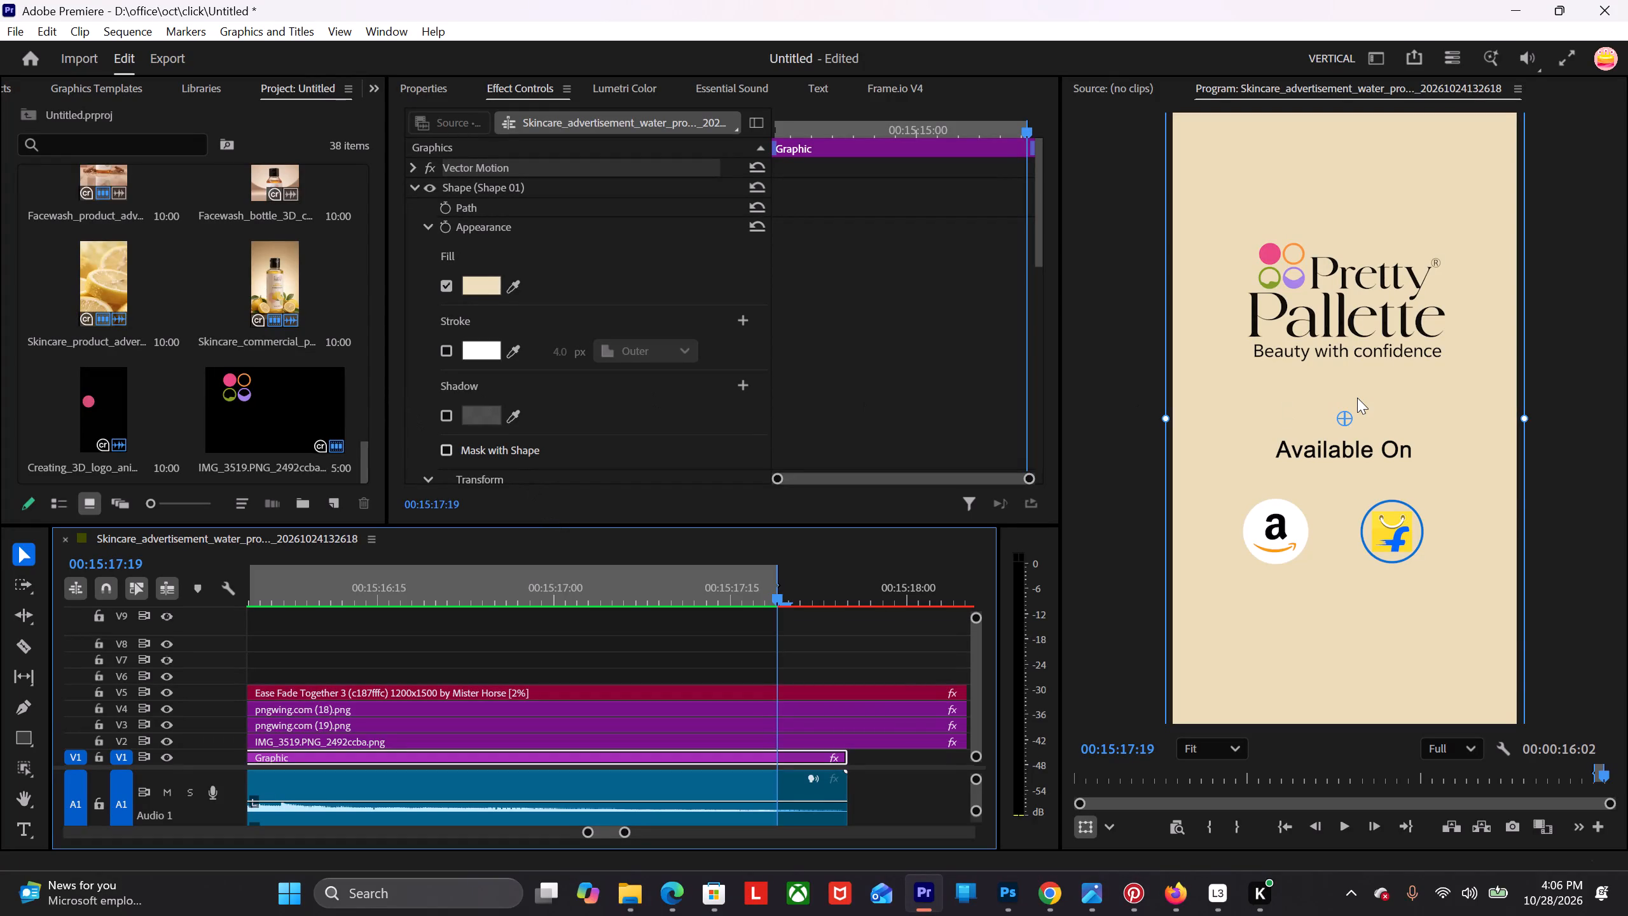
Play the sequence onward from the Out point in an enlarged program view to check the ad's ending, and restore the normal layout.
key(grave)
key(Return)
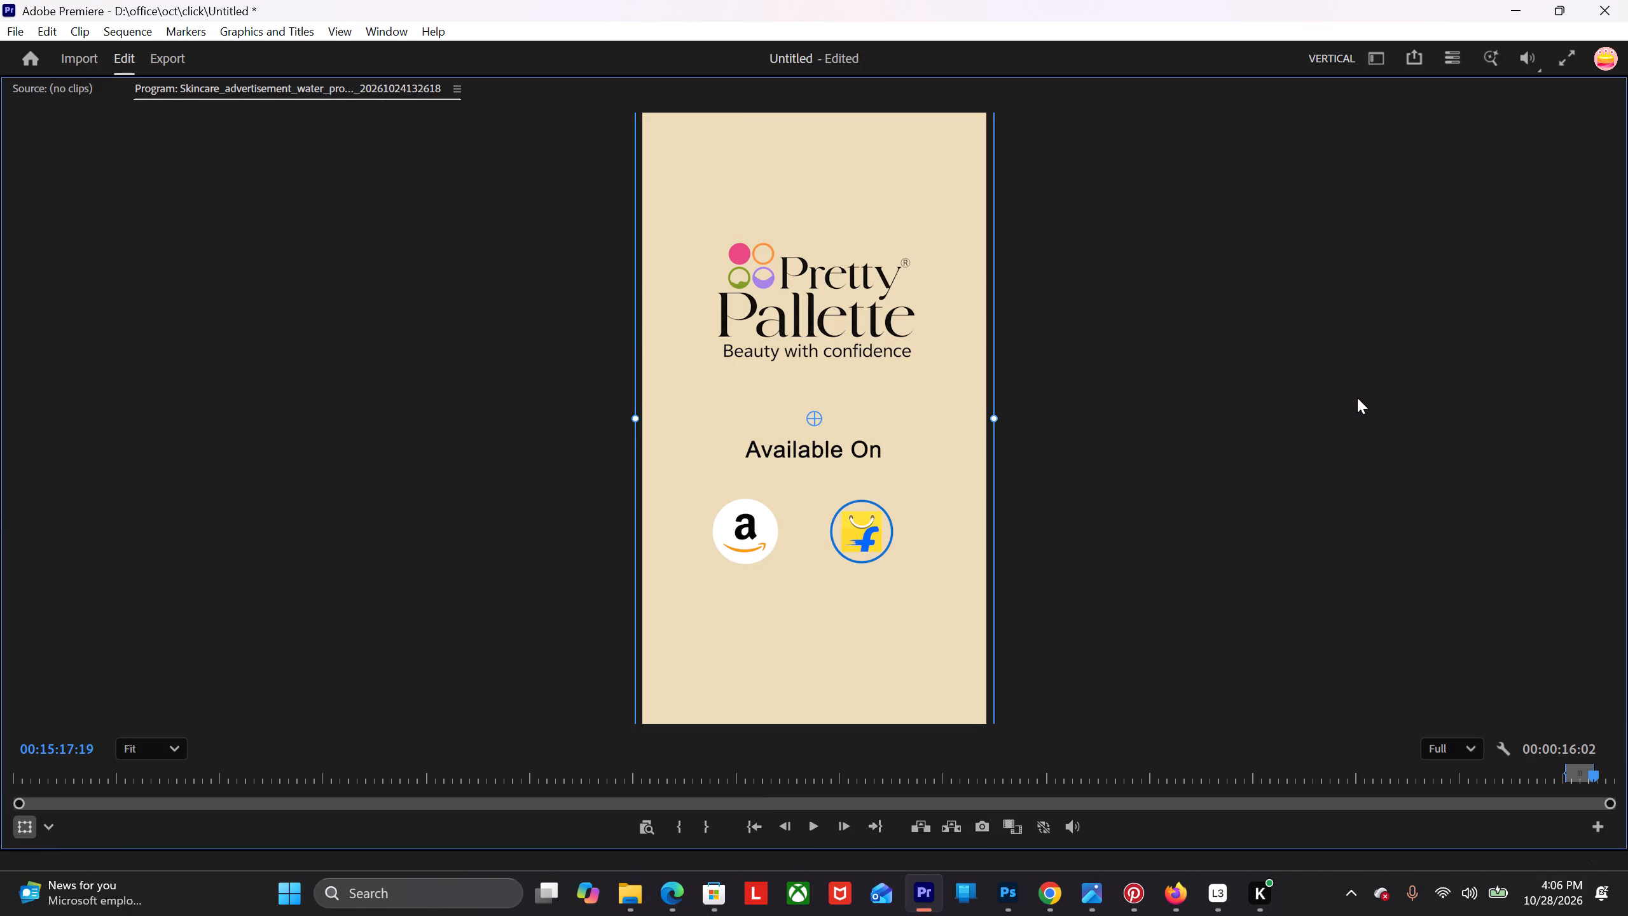
key(Return)
click(812, 822)
key(Return)
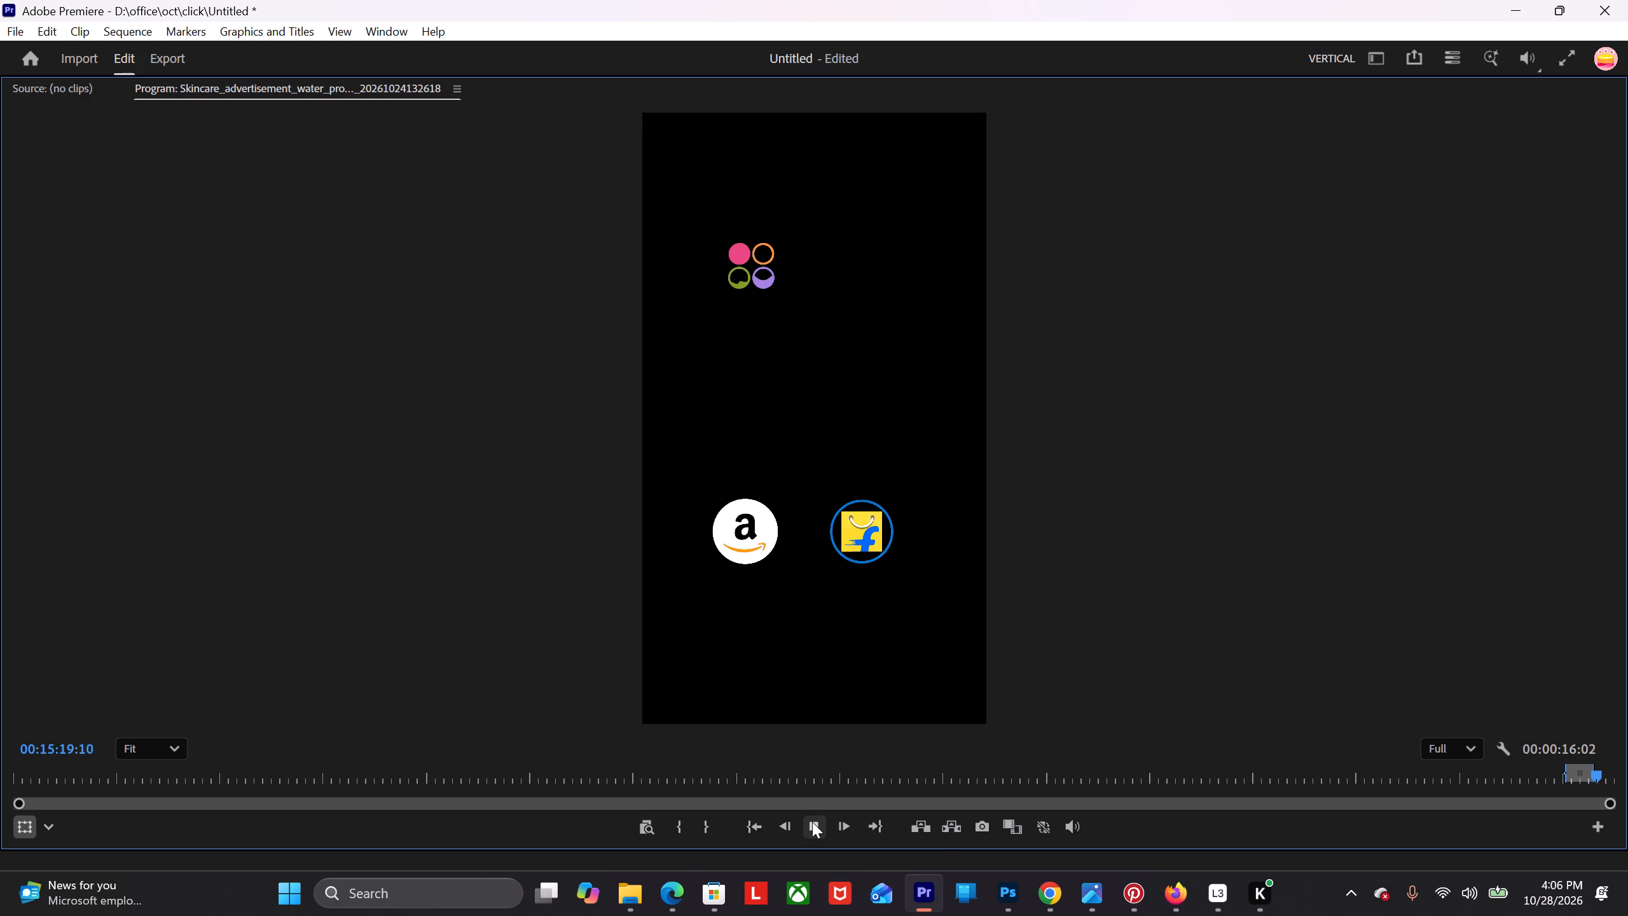
key(Return)
key(Return)
key(Return)
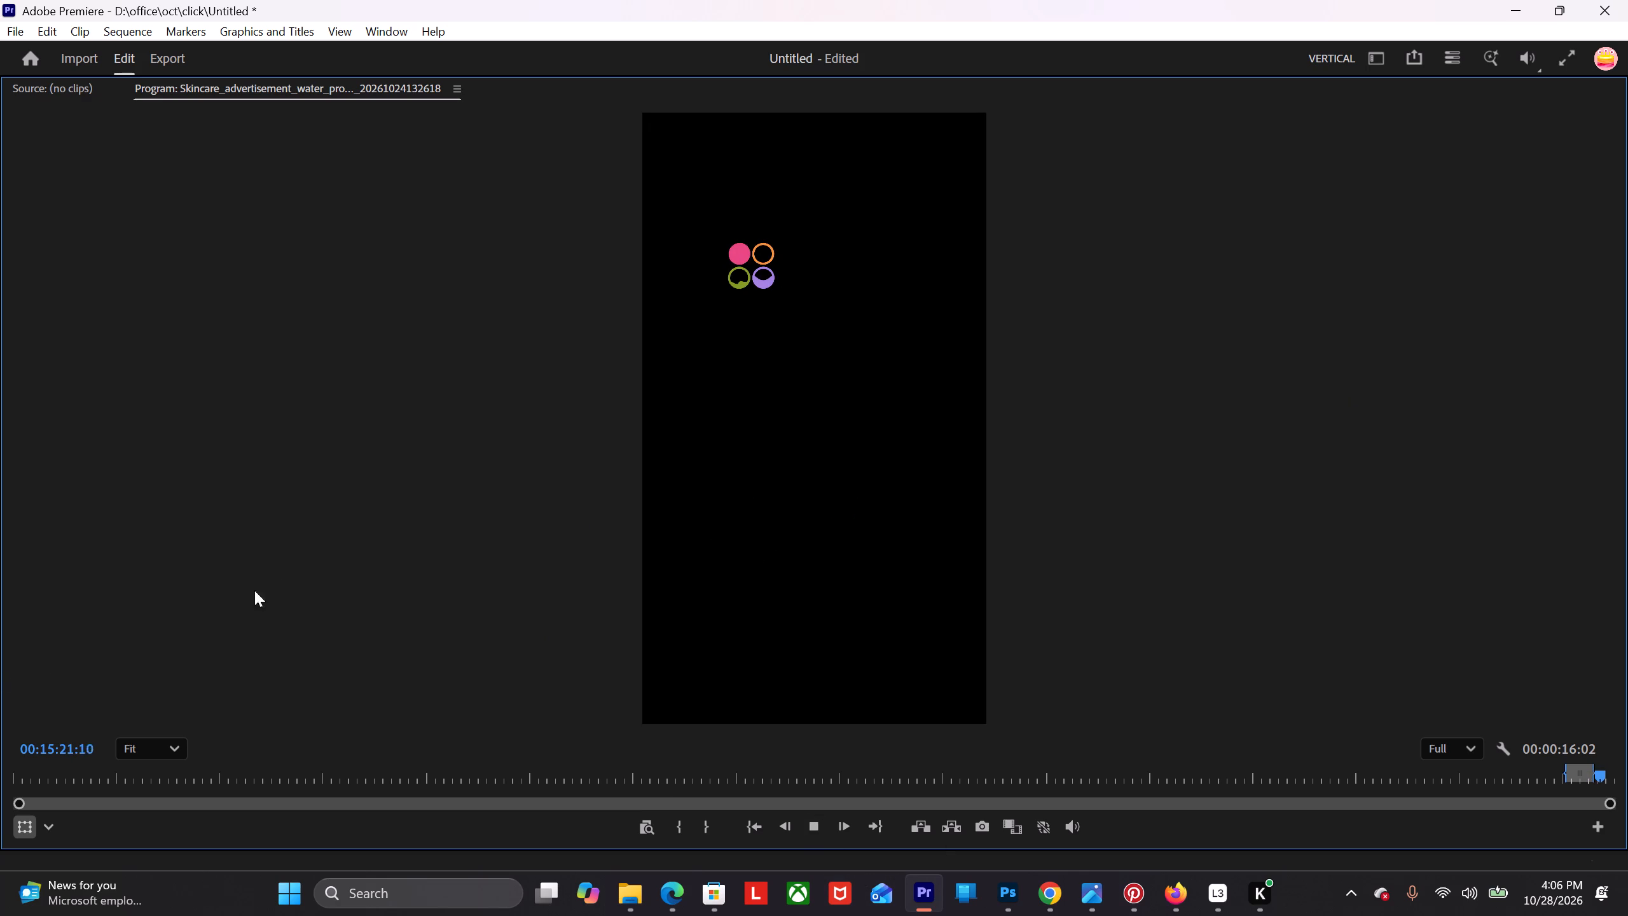
key(grave)
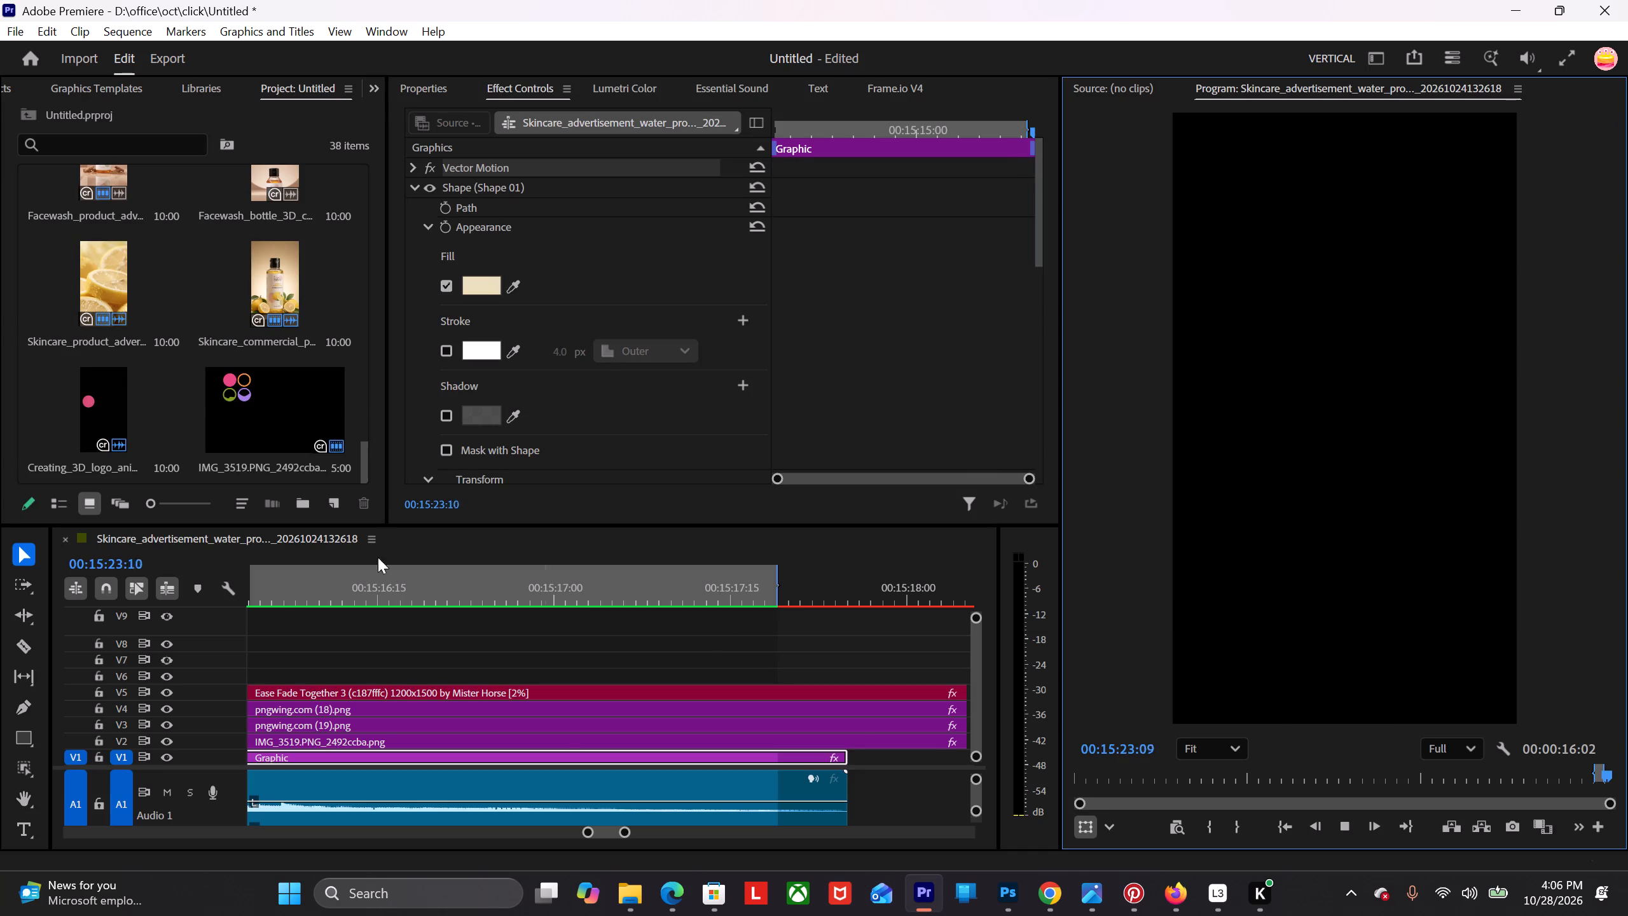
Return the playhead to the facewash bottle section and play back the marked range of the ad.
alt+scroll(558, 725, down, 9)
scroll(514, 694, up, 7)
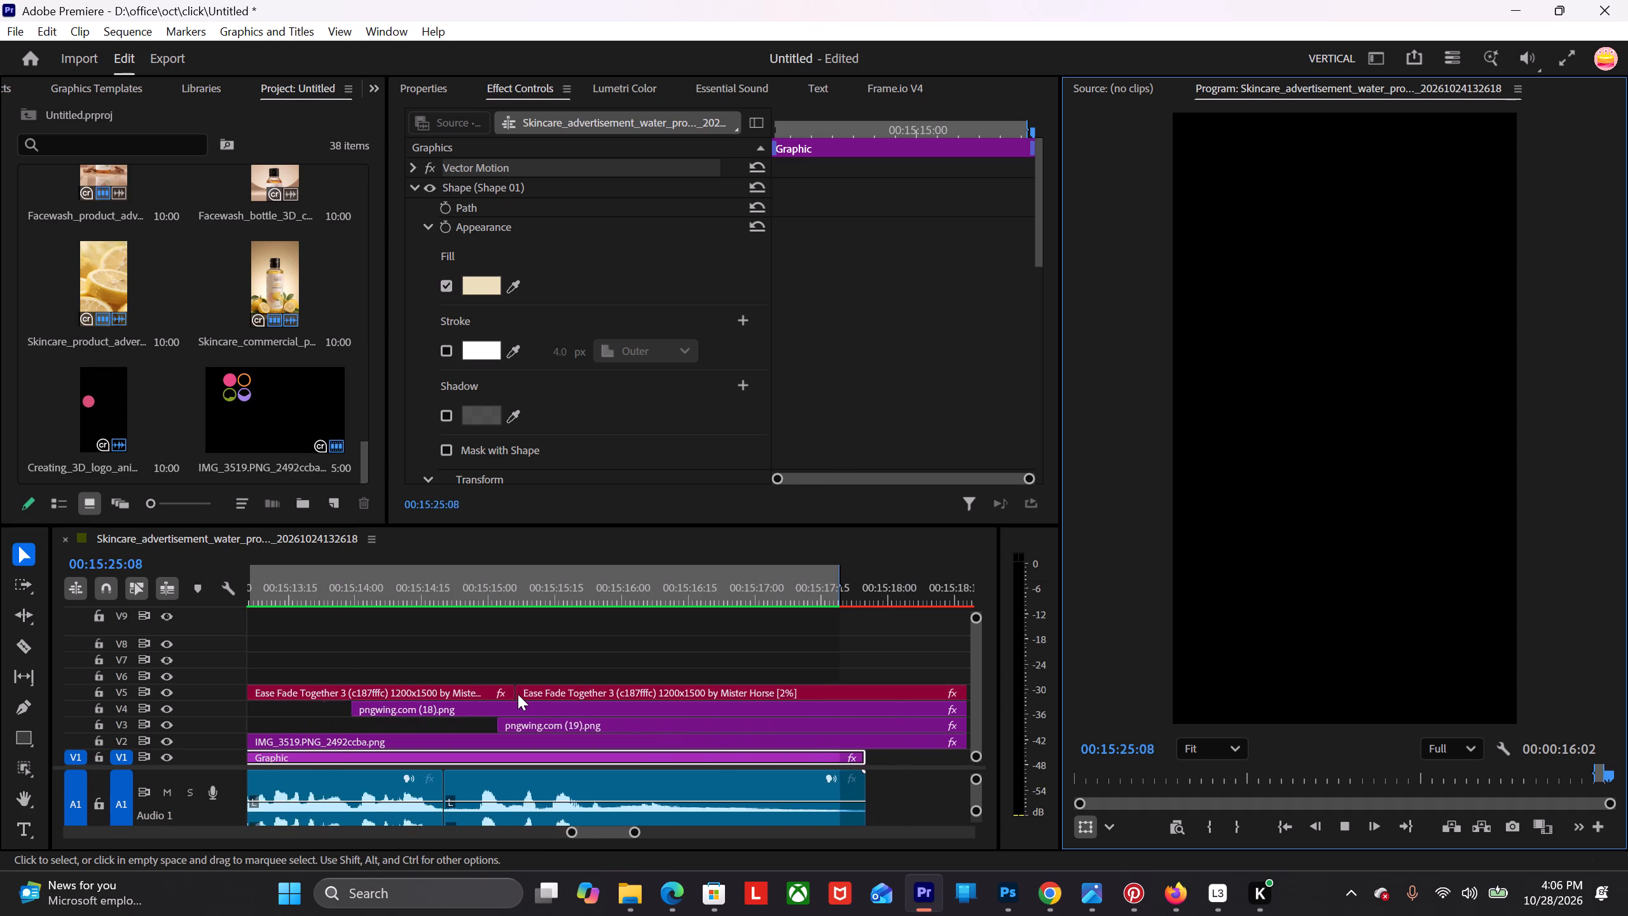
scroll(518, 694, down, 12)
scroll(490, 688, up, 7)
scroll(490, 690, down, 2)
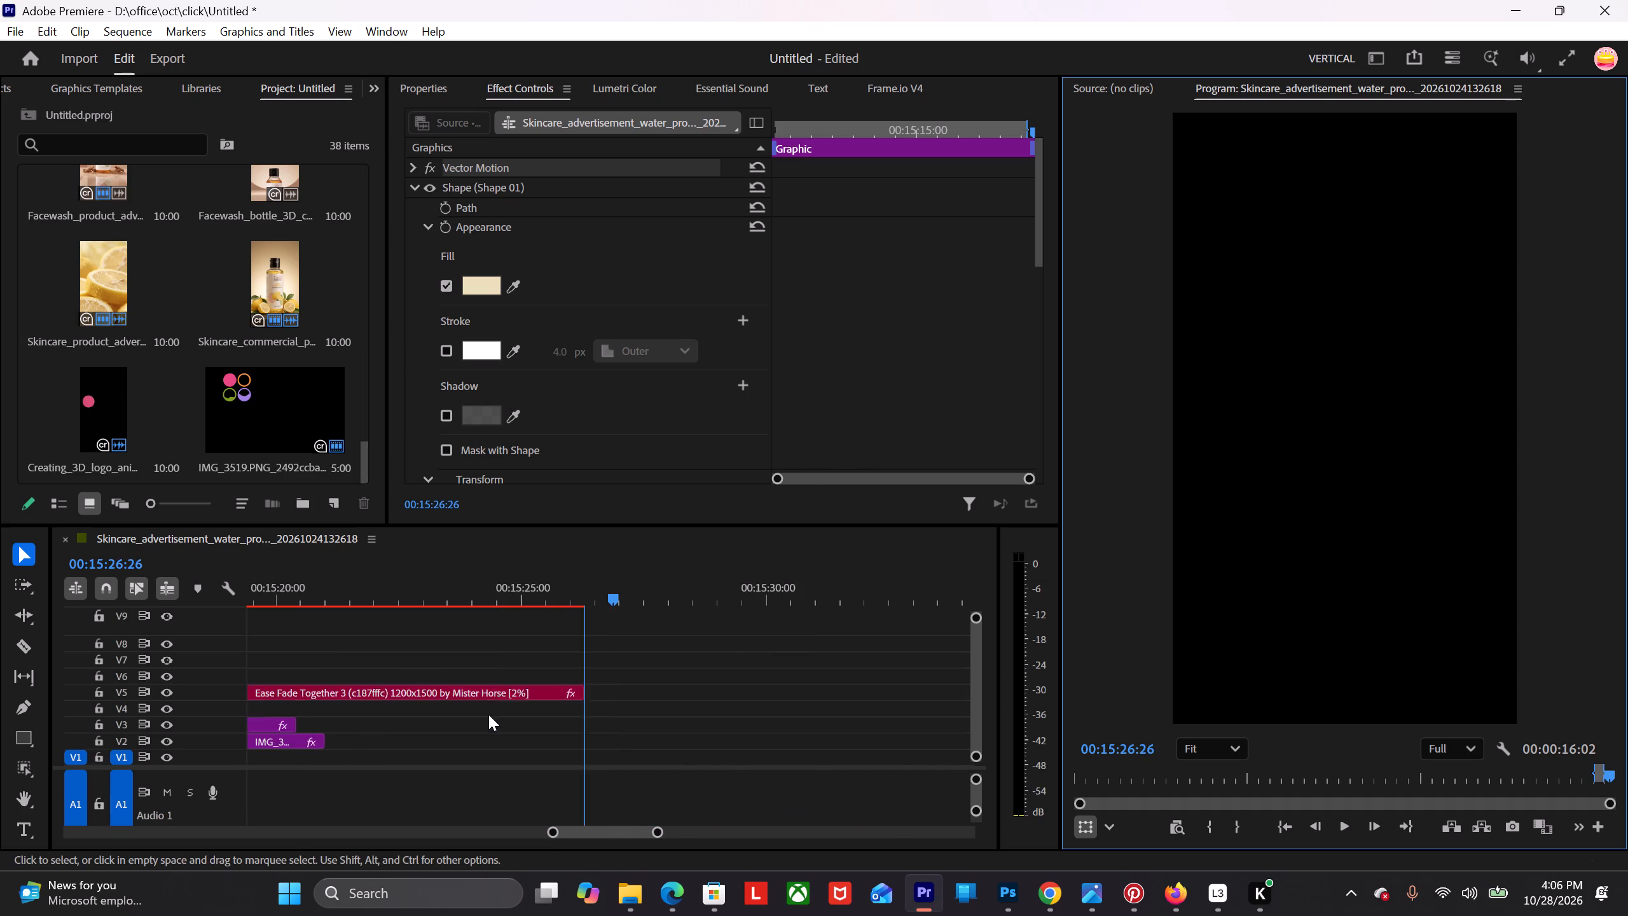
scroll(488, 714, down, 20)
scroll(488, 714, down, 3)
scroll(369, 722, up, 17)
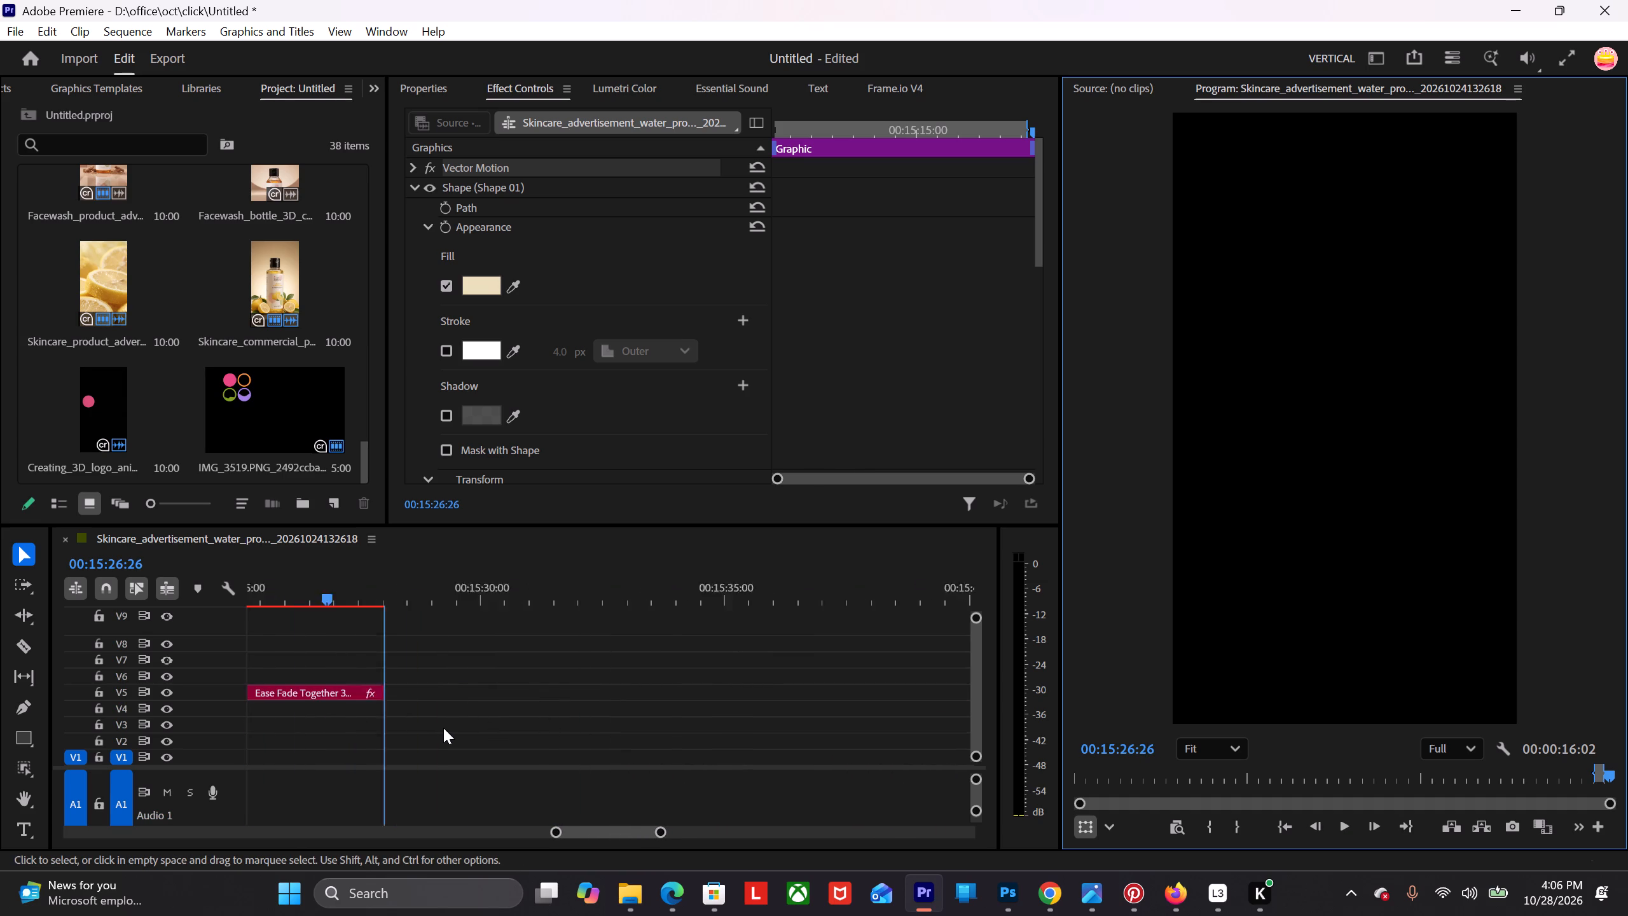
scroll(443, 728, up, 20)
scroll(443, 728, up, 20)
scroll(443, 728, up, 4)
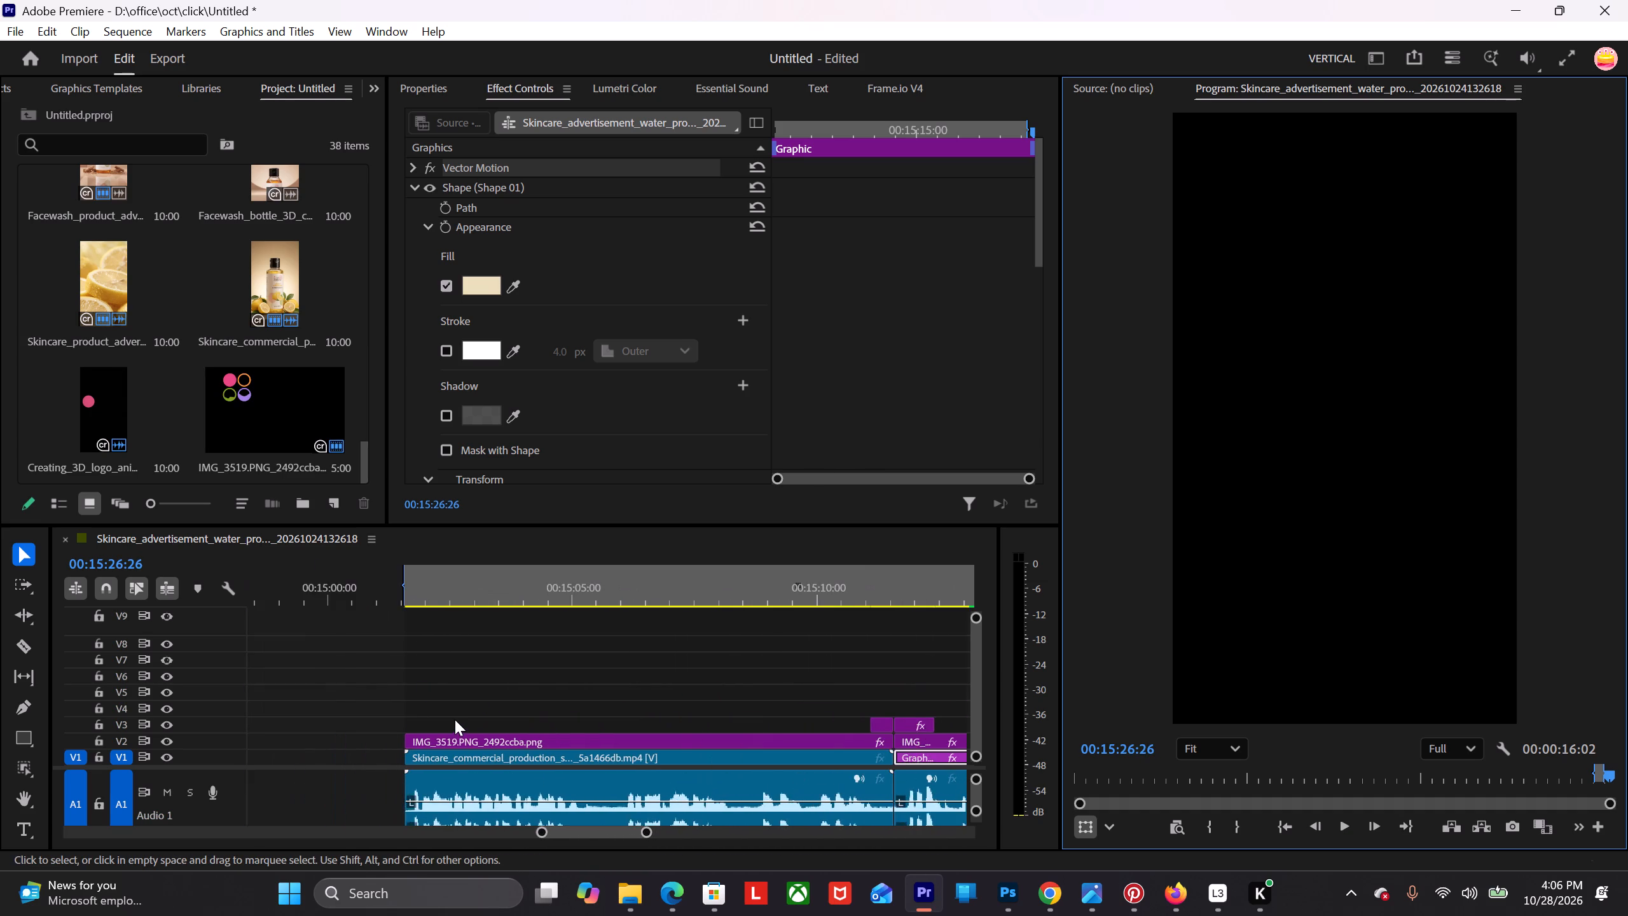
alt+scroll(455, 719, down, 5)
scroll(455, 719, up, 2)
drag(609, 594, 489, 625)
key(Return)
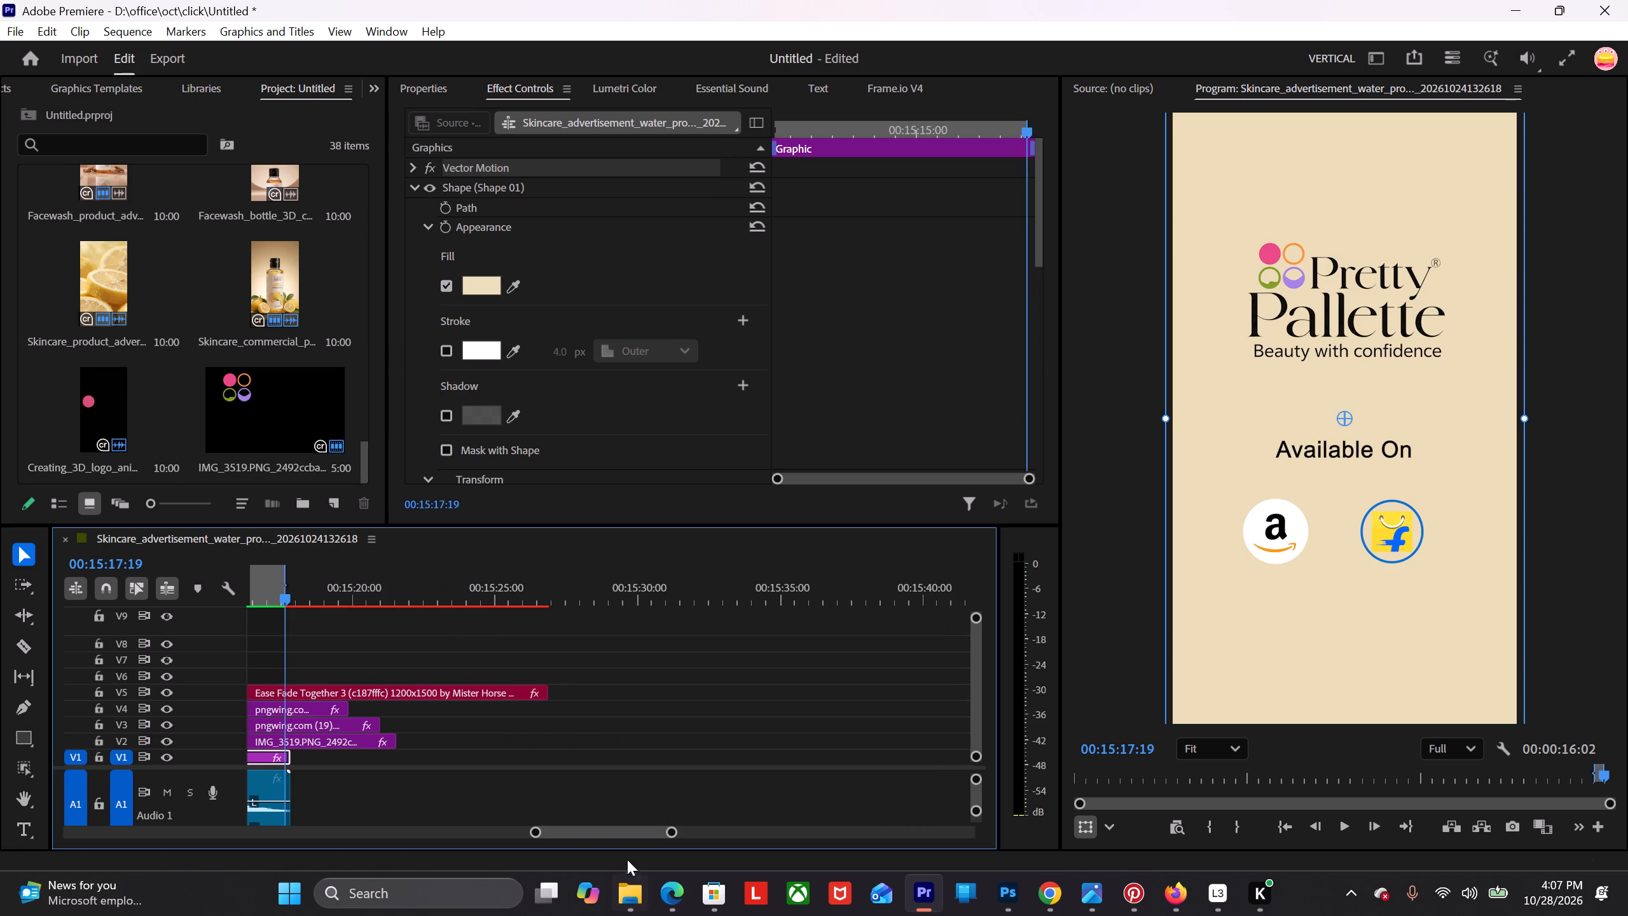
Open the export settings for the sequence's marked range and name the output file "lemon face wash".
alt+scroll(357, 700, down, 4)
scroll(352, 699, up, 5)
alt+scroll(357, 695, down, 3)
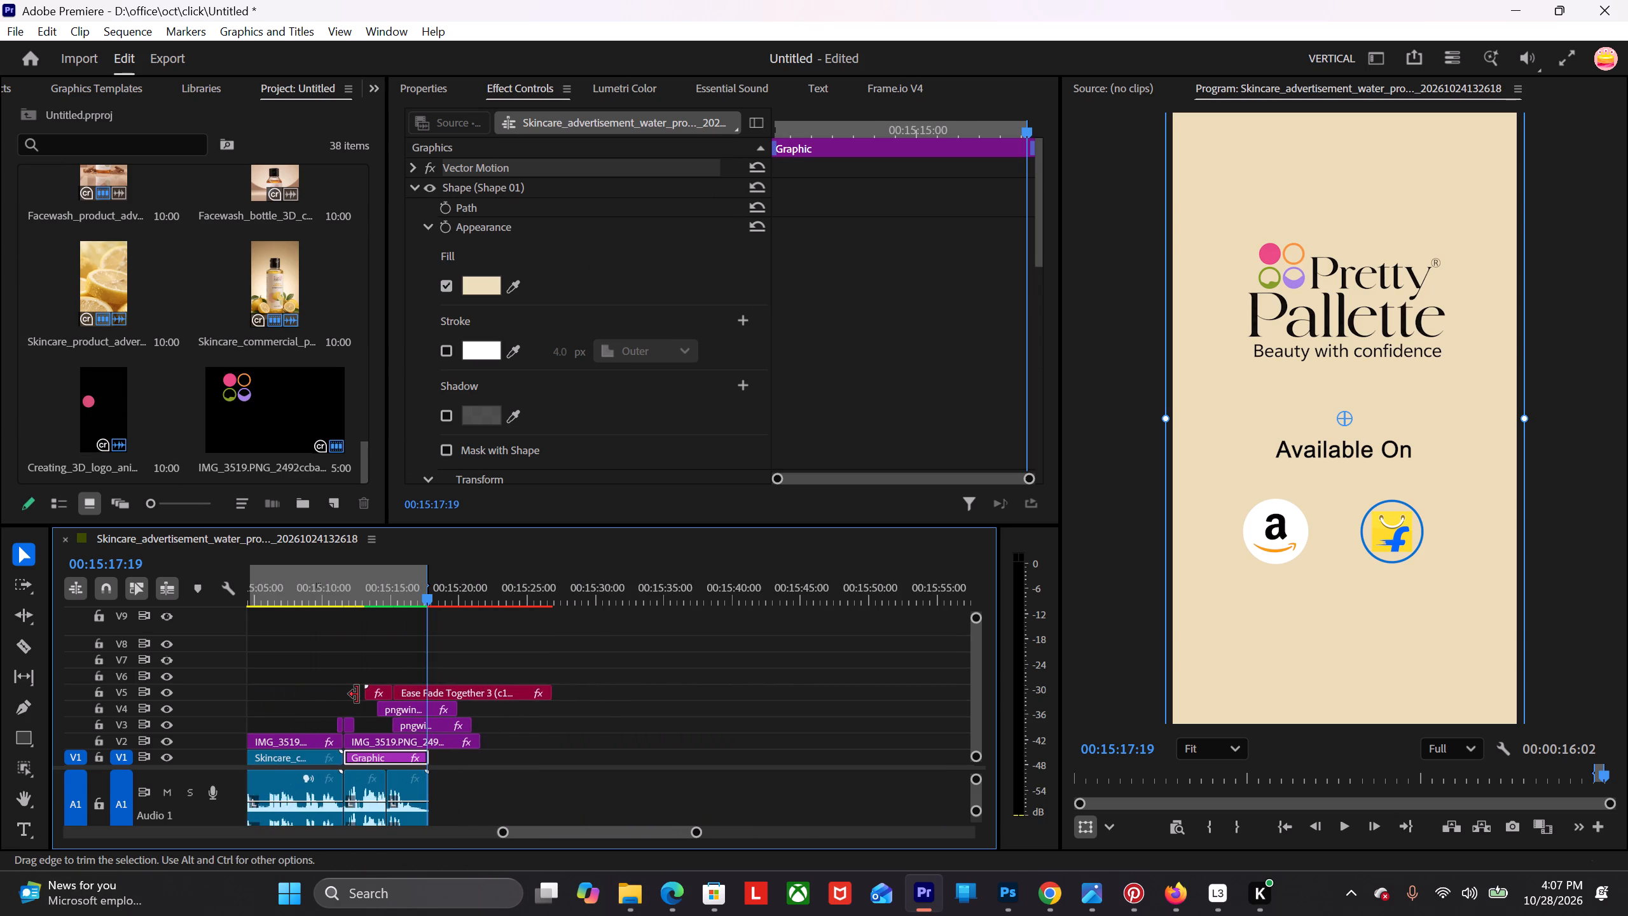
scroll(357, 695, up, 5)
key(ctrl+m)
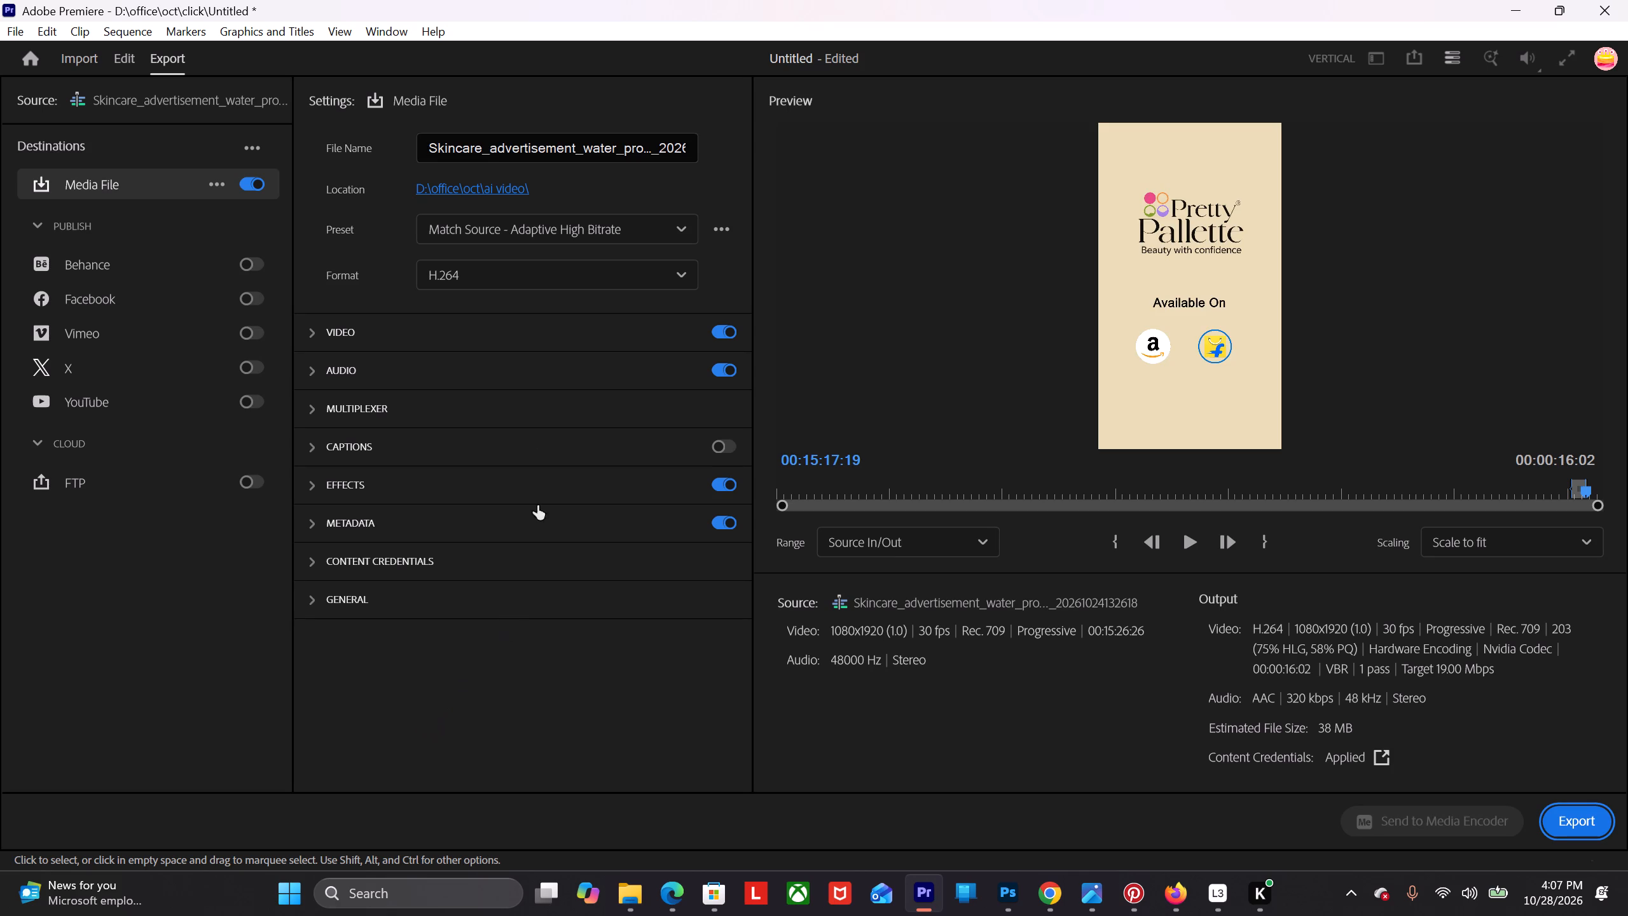
drag(431, 147, 447, 149)
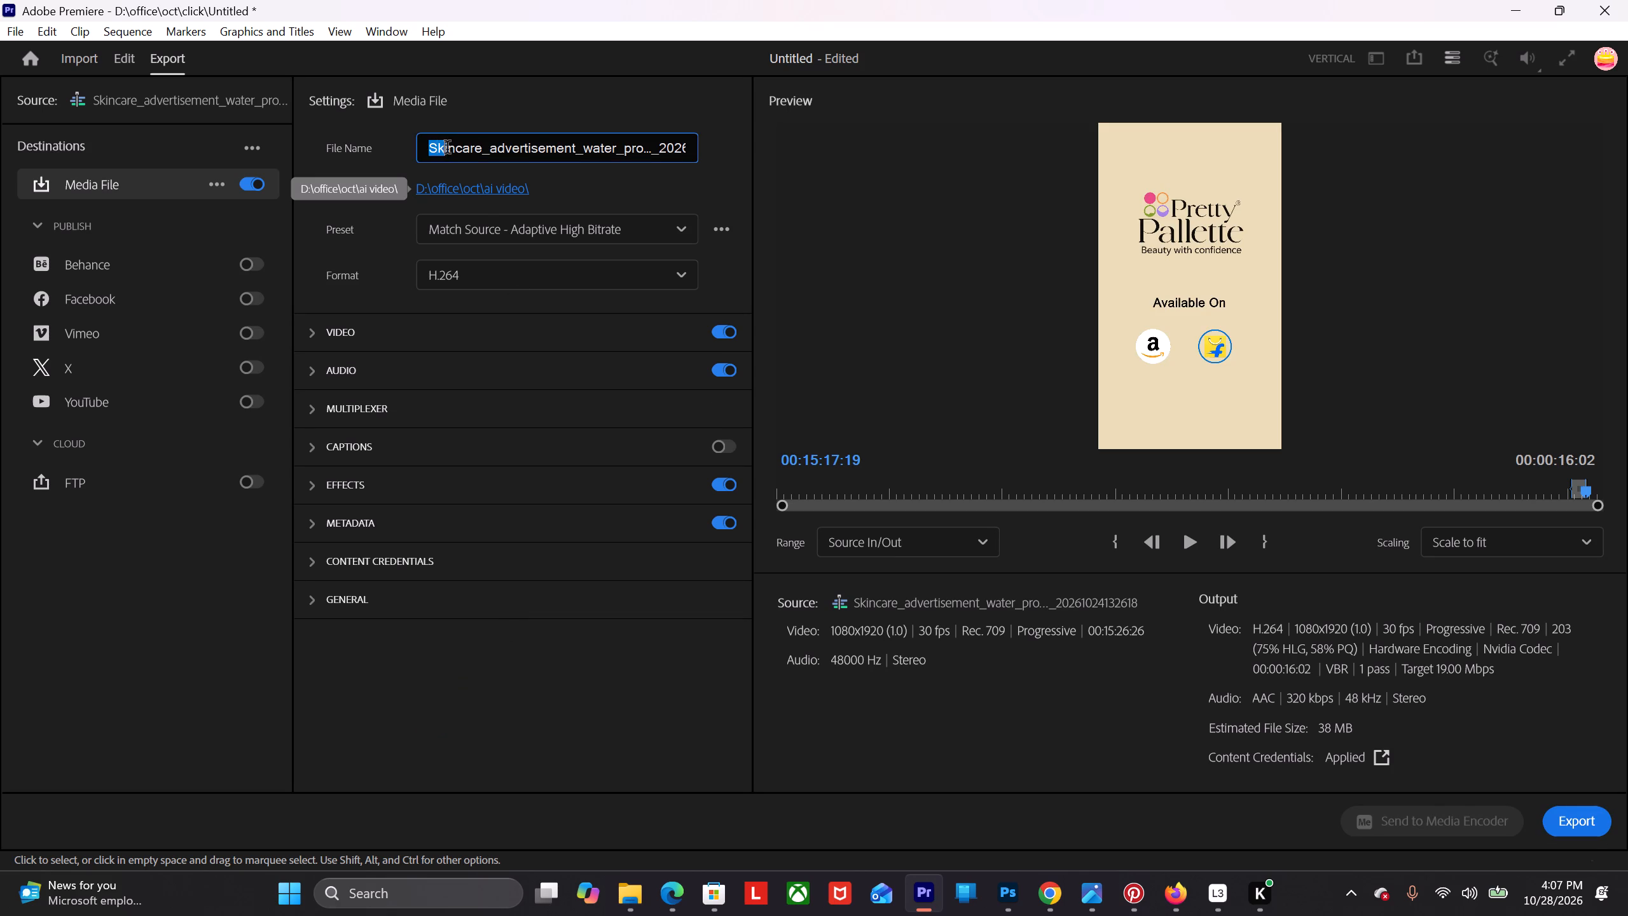
drag(447, 149, 790, 151)
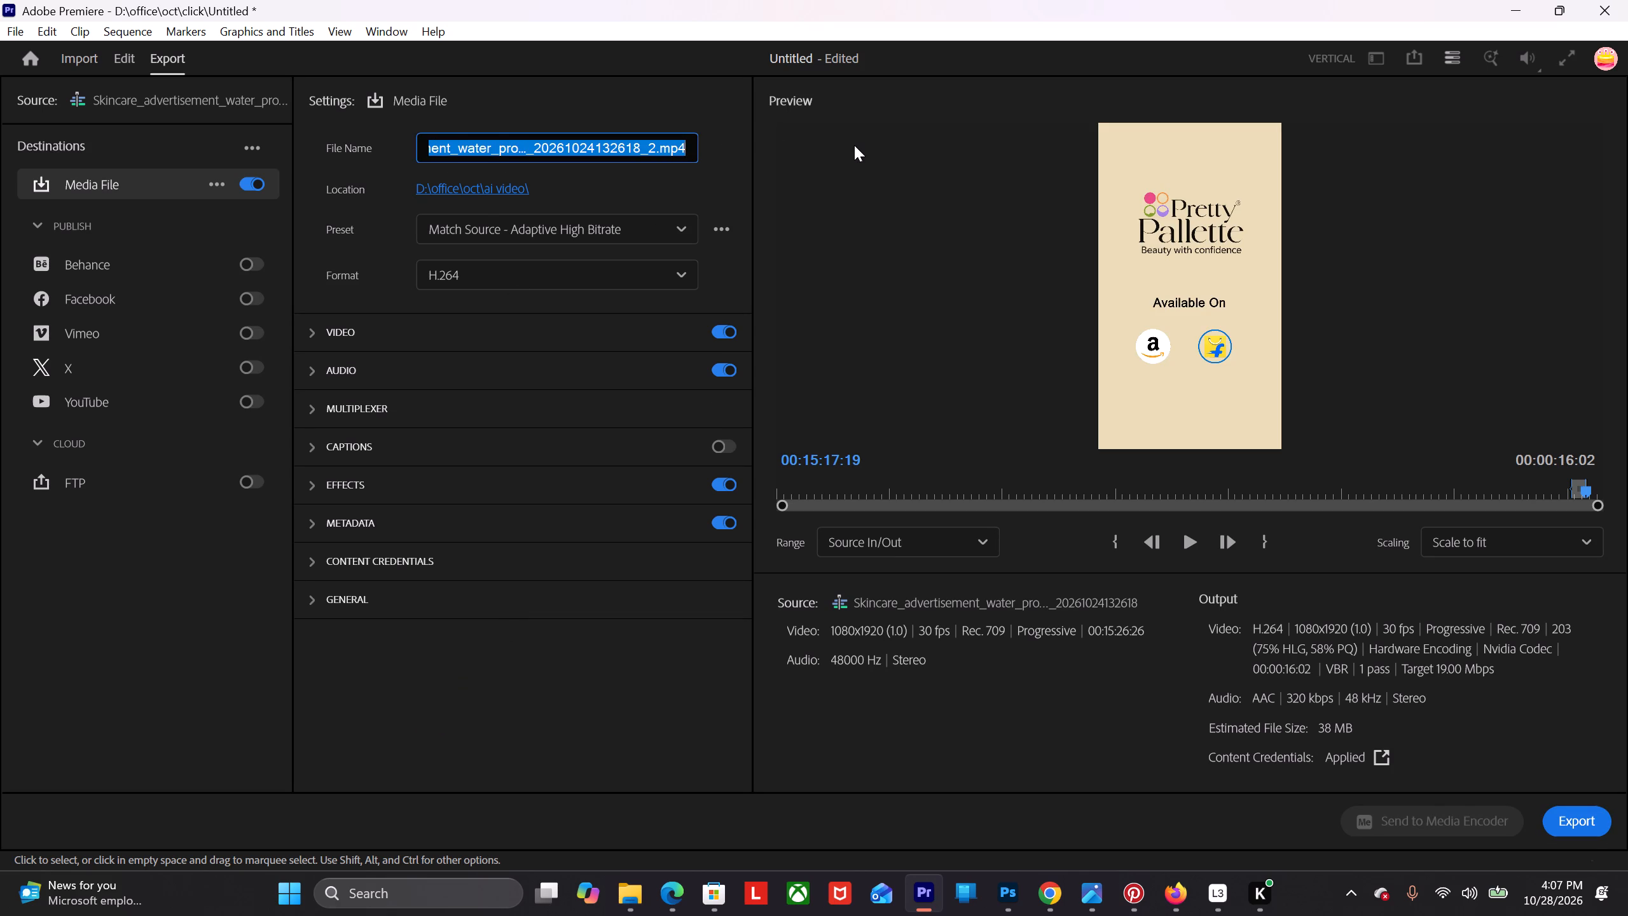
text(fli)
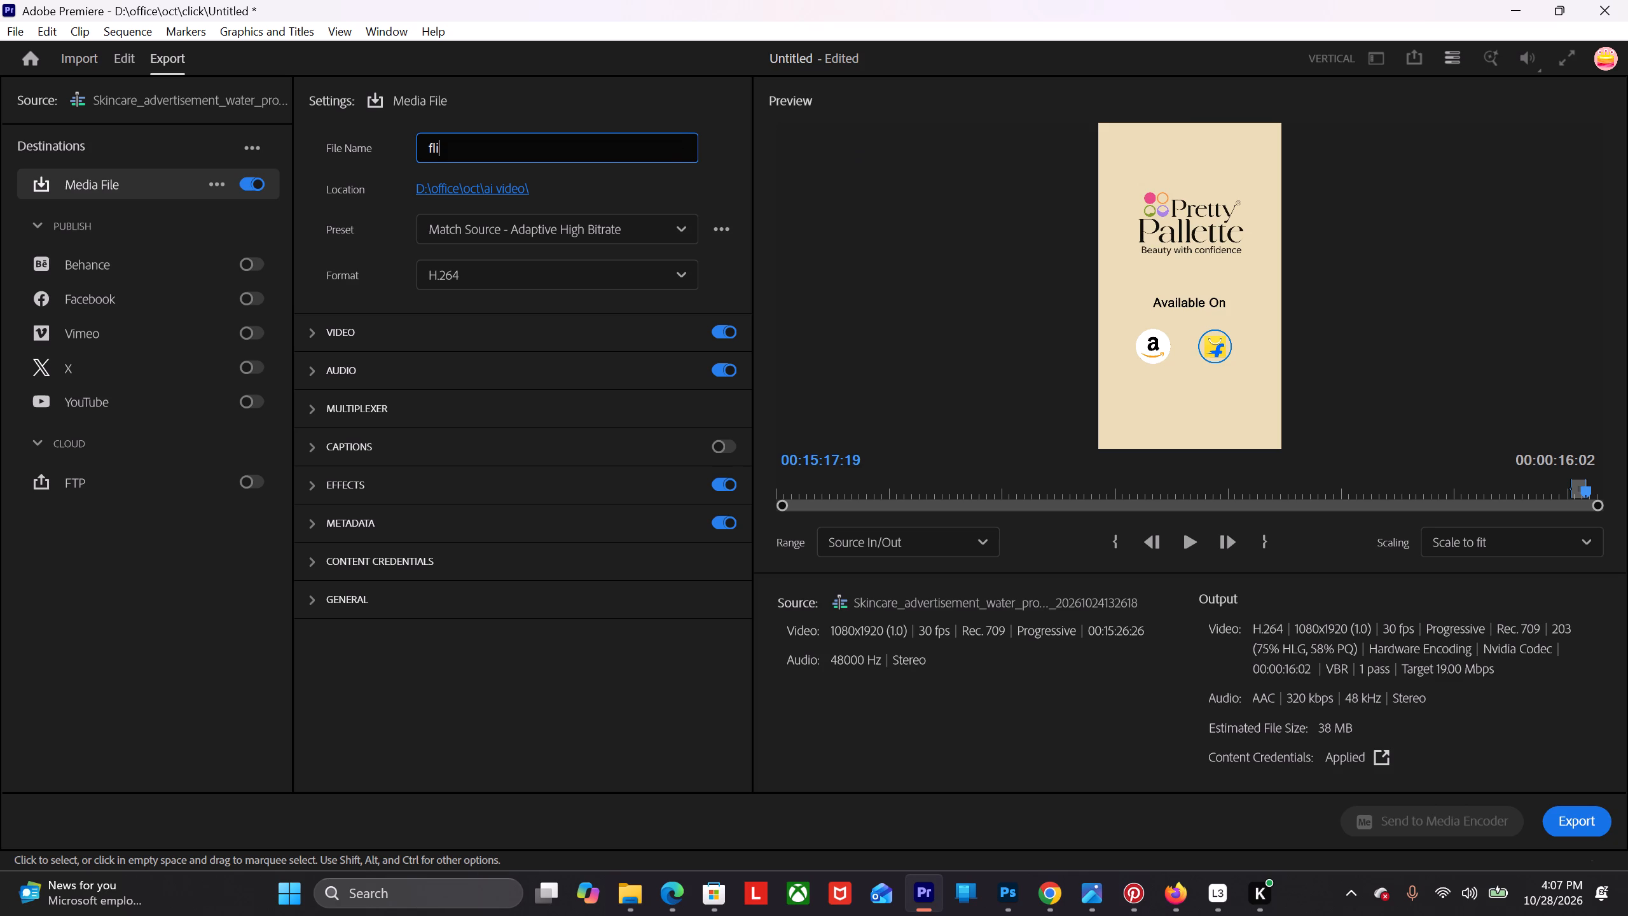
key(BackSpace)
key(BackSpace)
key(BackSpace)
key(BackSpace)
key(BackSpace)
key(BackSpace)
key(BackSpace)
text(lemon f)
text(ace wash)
Export the sequence's marked range as an H.264 video with the Match Source - Adaptive High Bitrate preset.
click(1592, 824)
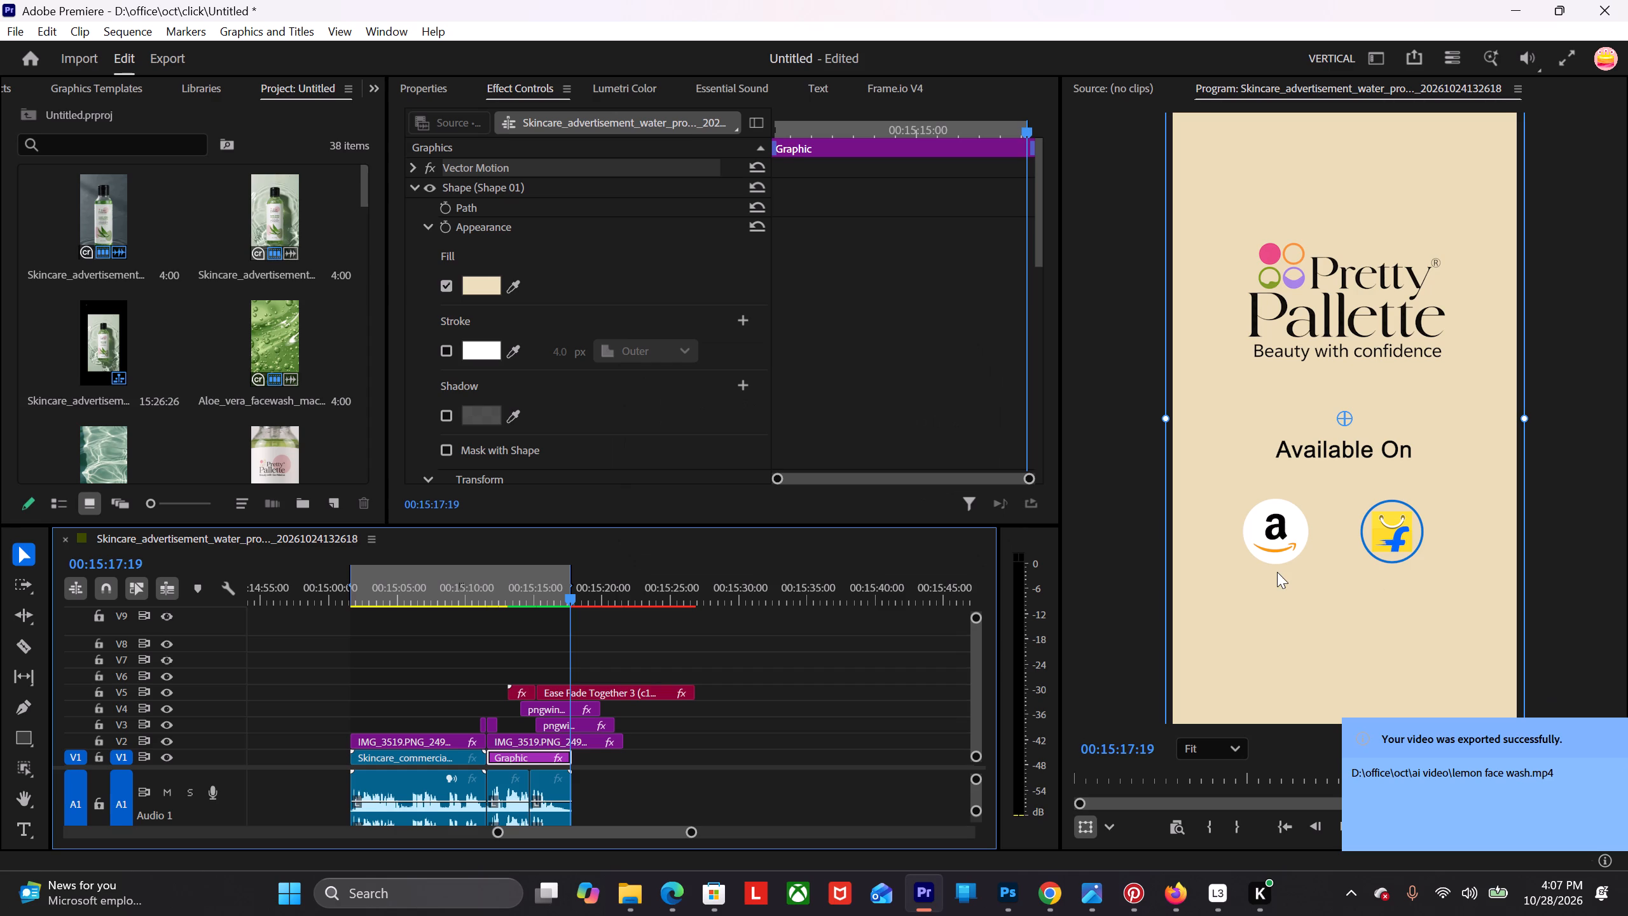
Save the finished ad project and close the application.
key(ctrl+s)
click(1627, 0)
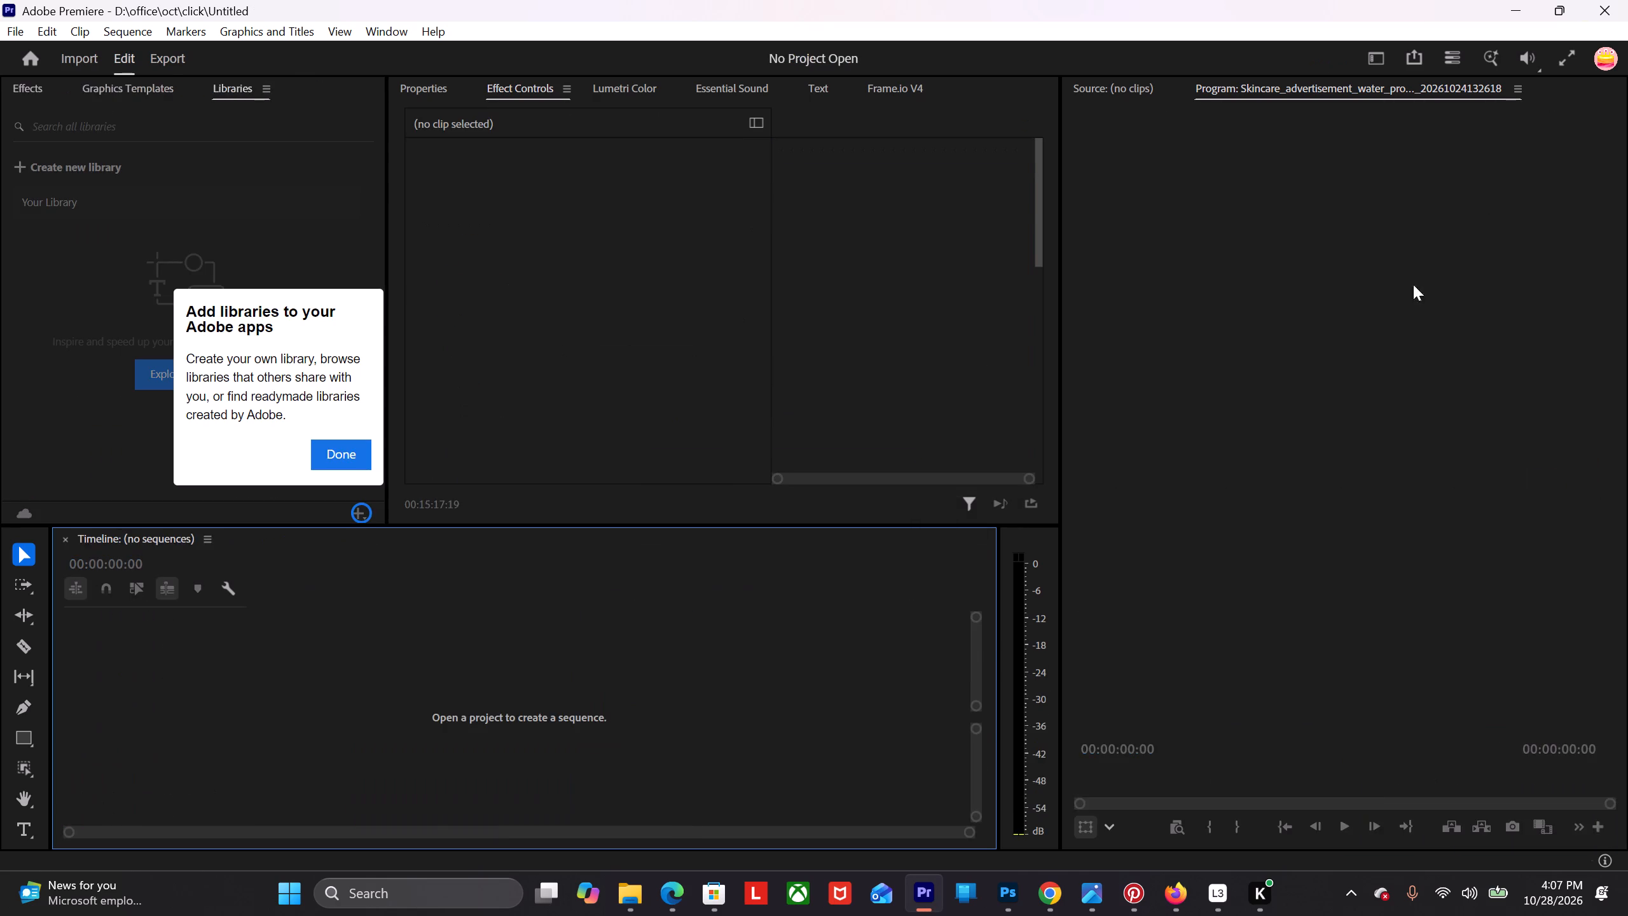